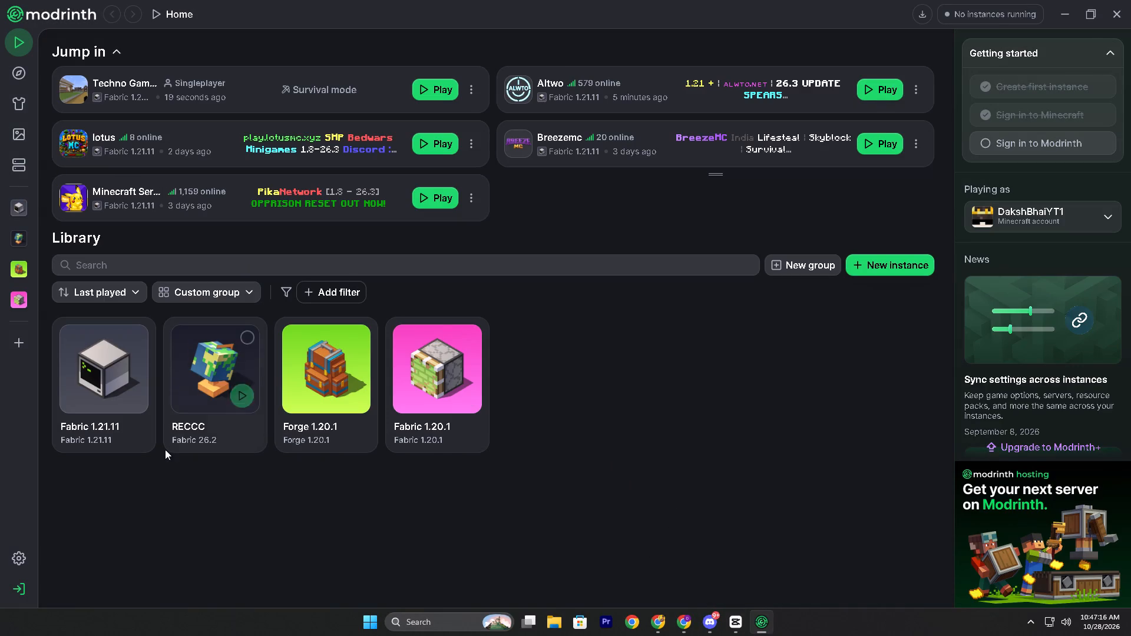
Launch the Fabric 1.21.11 instance from the library.
click(135, 399)
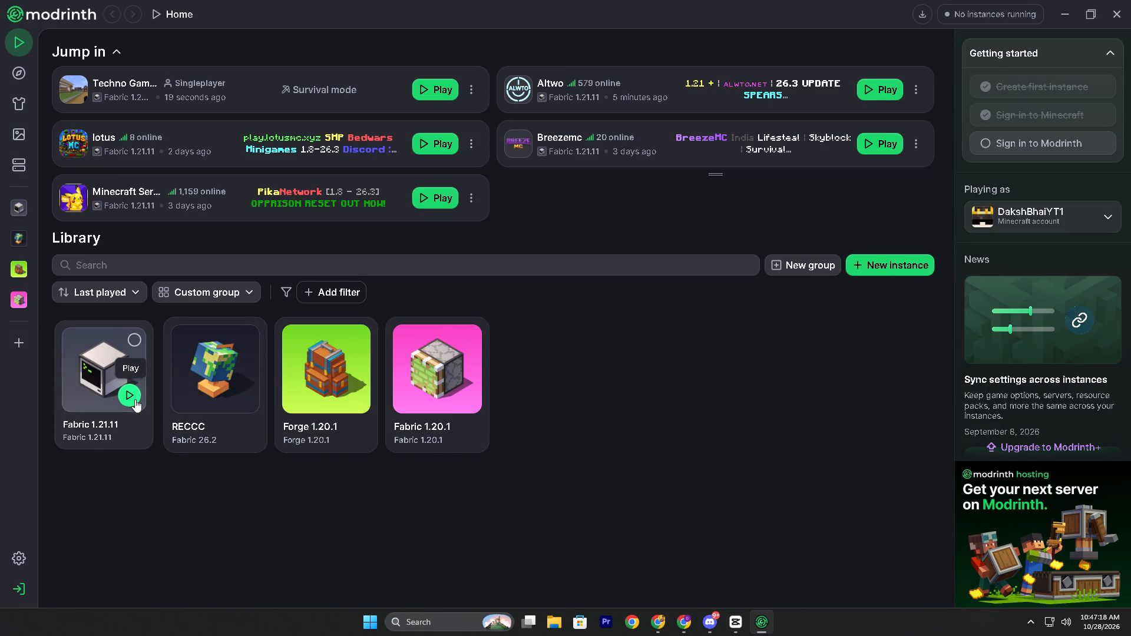
Add netherroof.m4a from Chrome's recent downloads to the empty timeline of CapCut project 1028, dismissing the shortcut conflict notice.
click(725, 635)
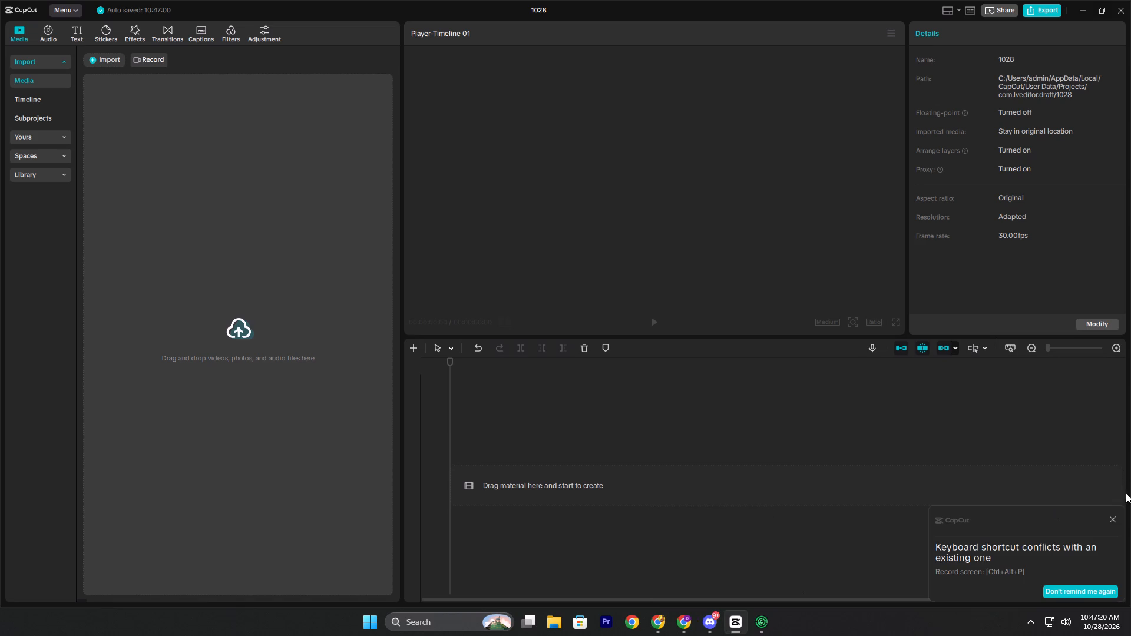
click(1112, 520)
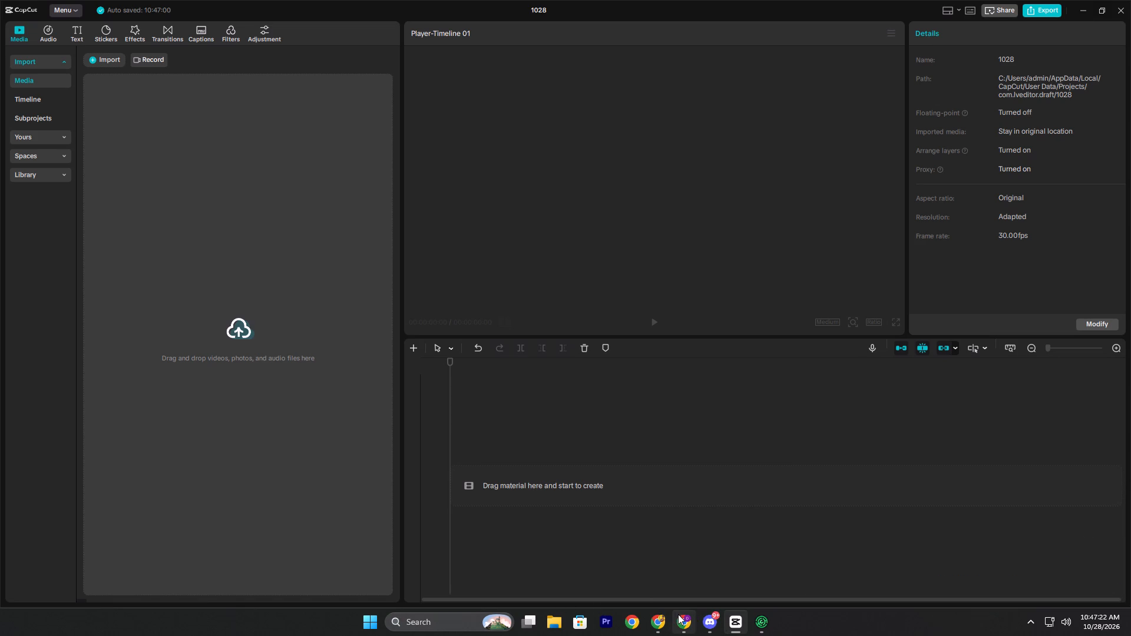
click(678, 614)
click(661, 618)
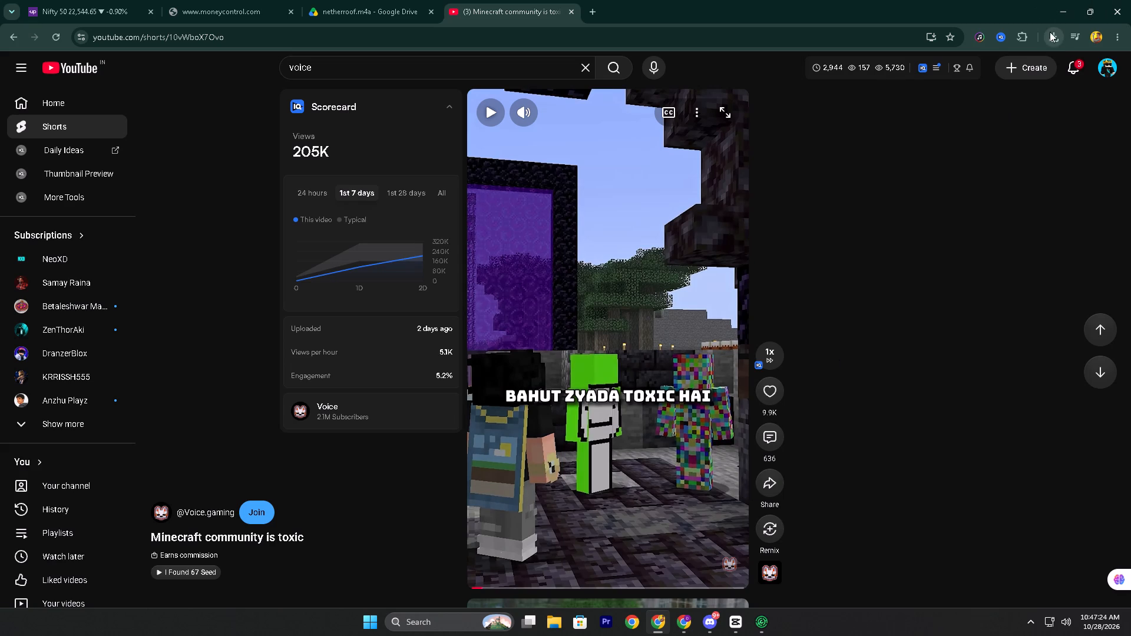
click(1046, 36)
drag(950, 93, 696, 624)
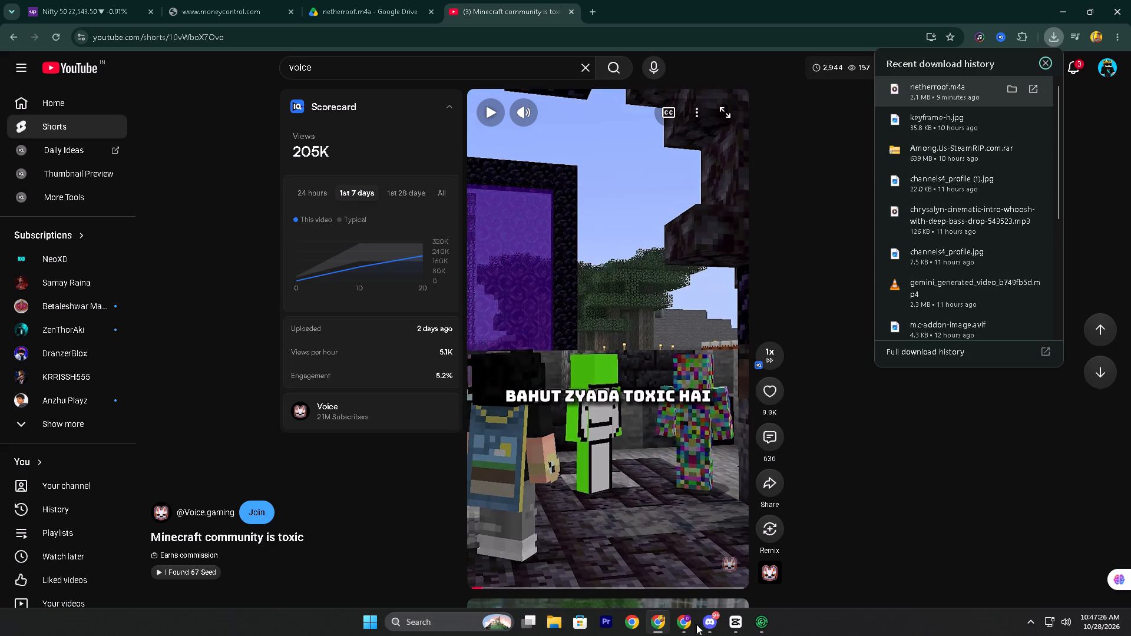
drag(696, 624, 568, 521)
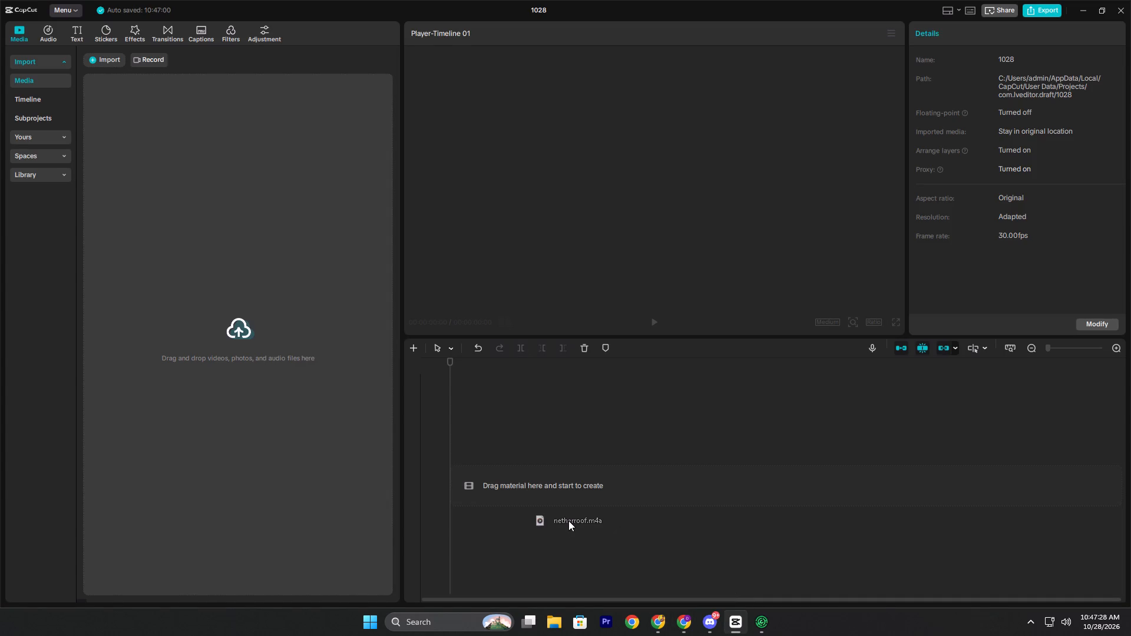
Switch the editing workspace to the Vertical layout.
click(955, 10)
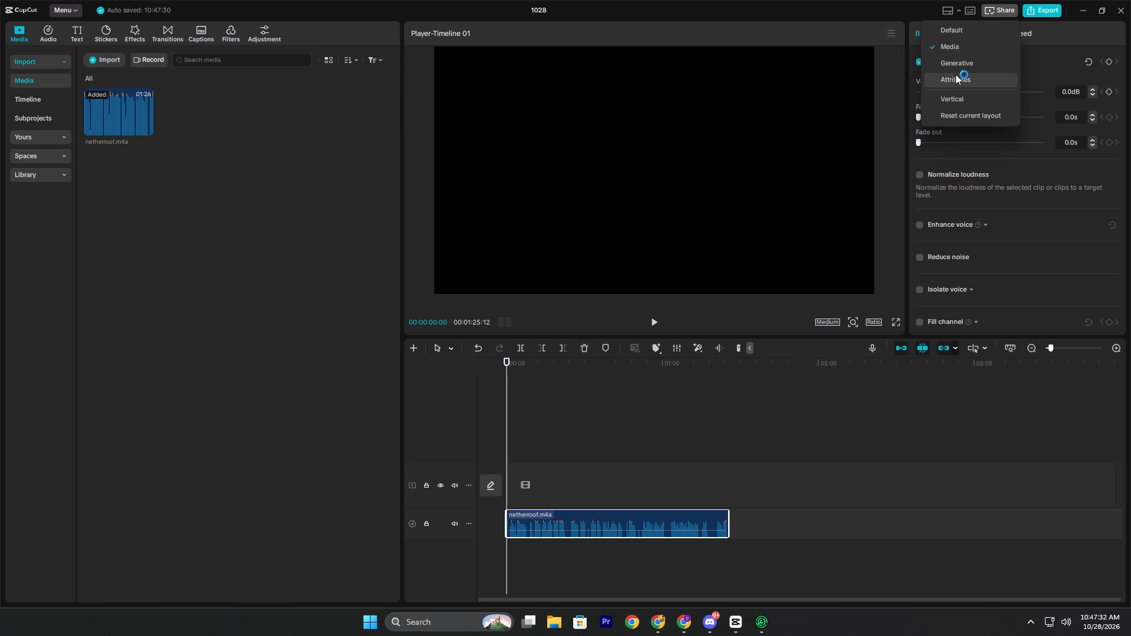
click(967, 98)
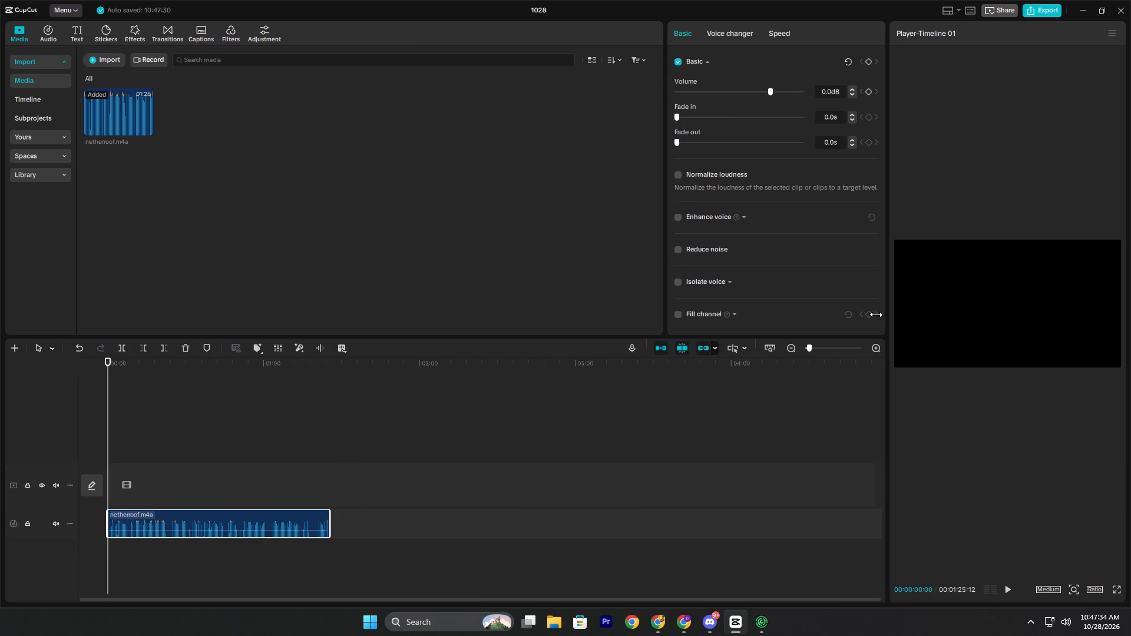
Set the project's aspect ratio to 9:16.
click(1097, 587)
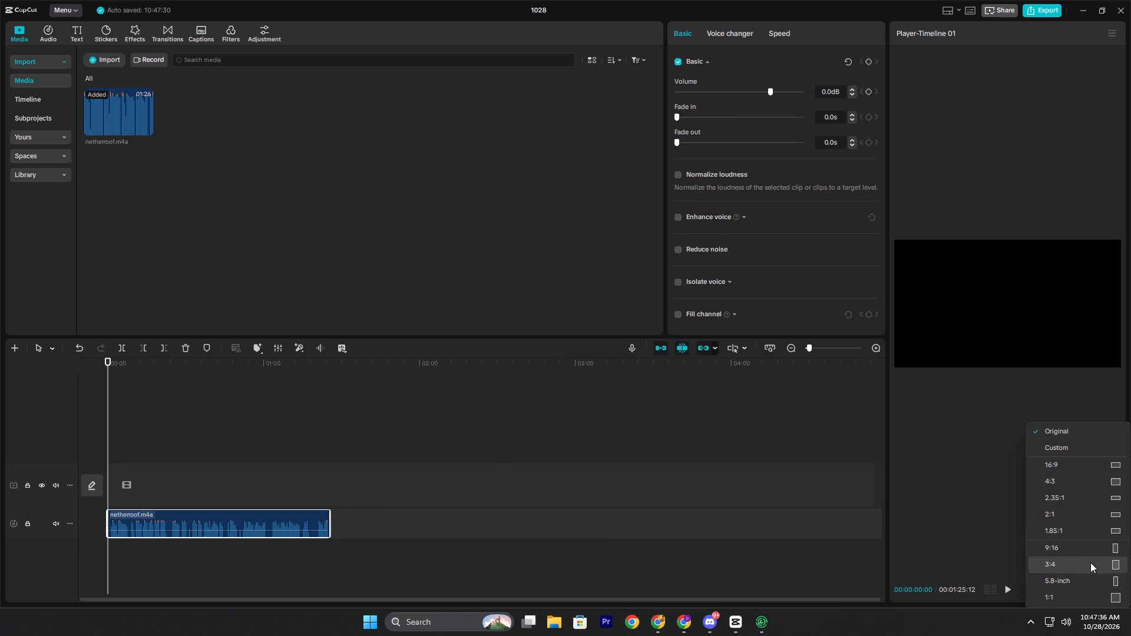
click(1089, 542)
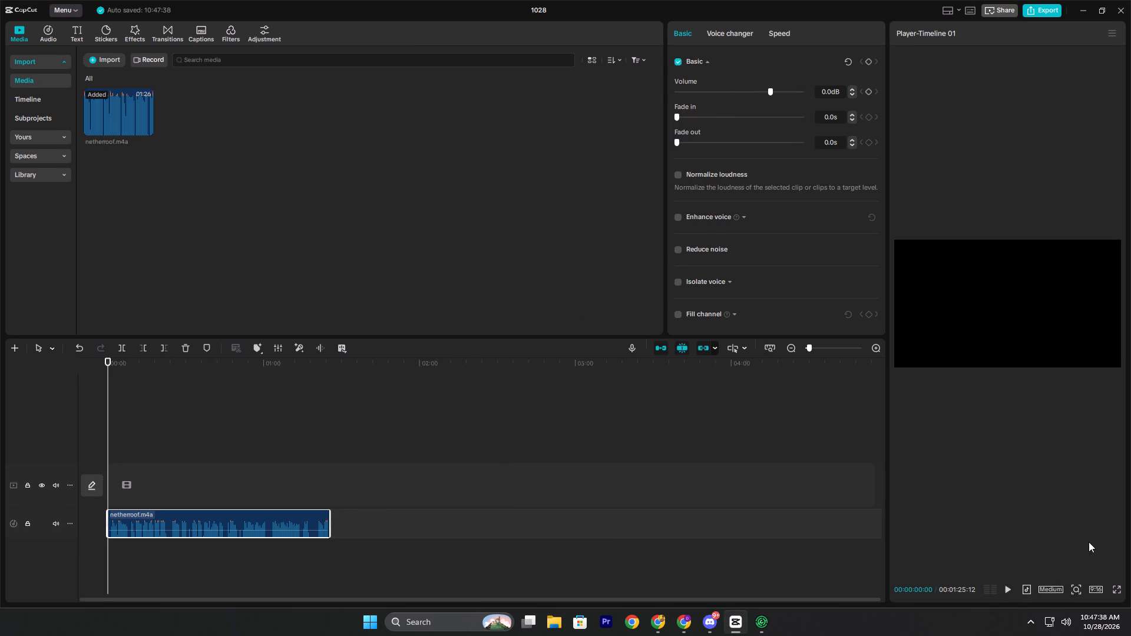
Widen the player area so the vertical preview is shown larger.
drag(888, 302, 766, 319)
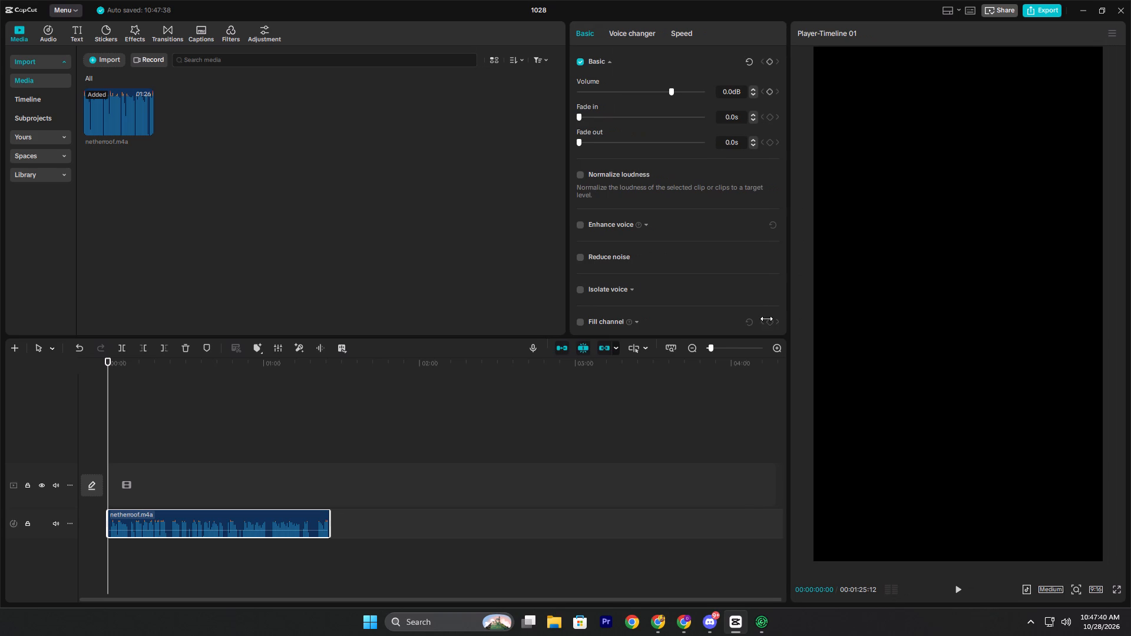
drag(766, 319, 742, 325)
Play the opening seconds of the netherroof.m4a track and examine its waveform closely around the three-second mark.
key(space)
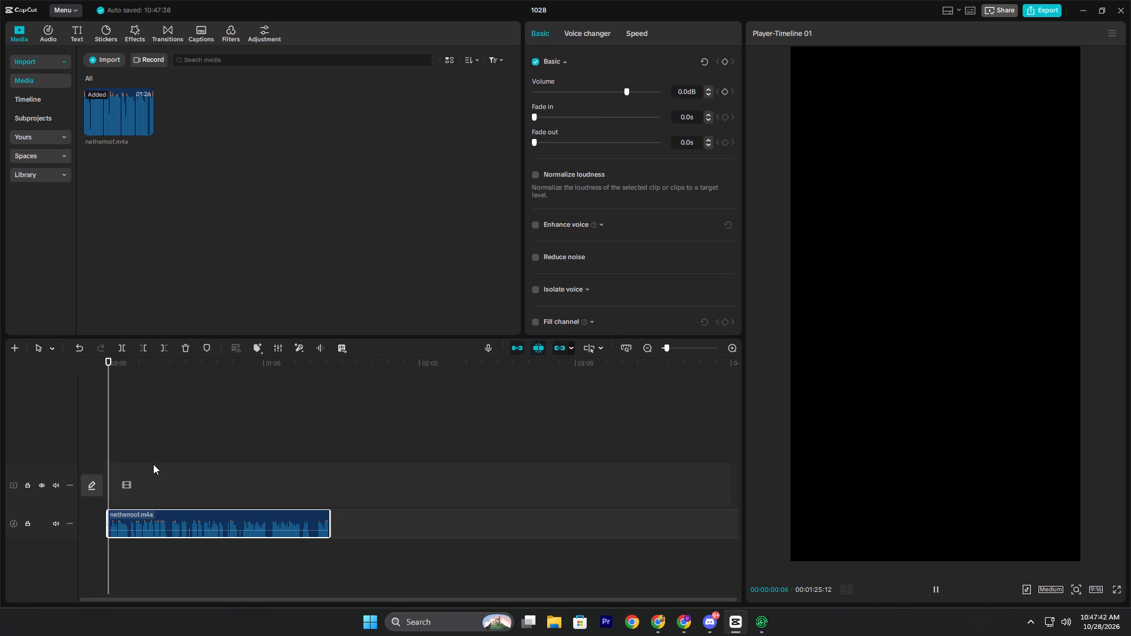
ctrl+scroll(145, 464, up, 13)
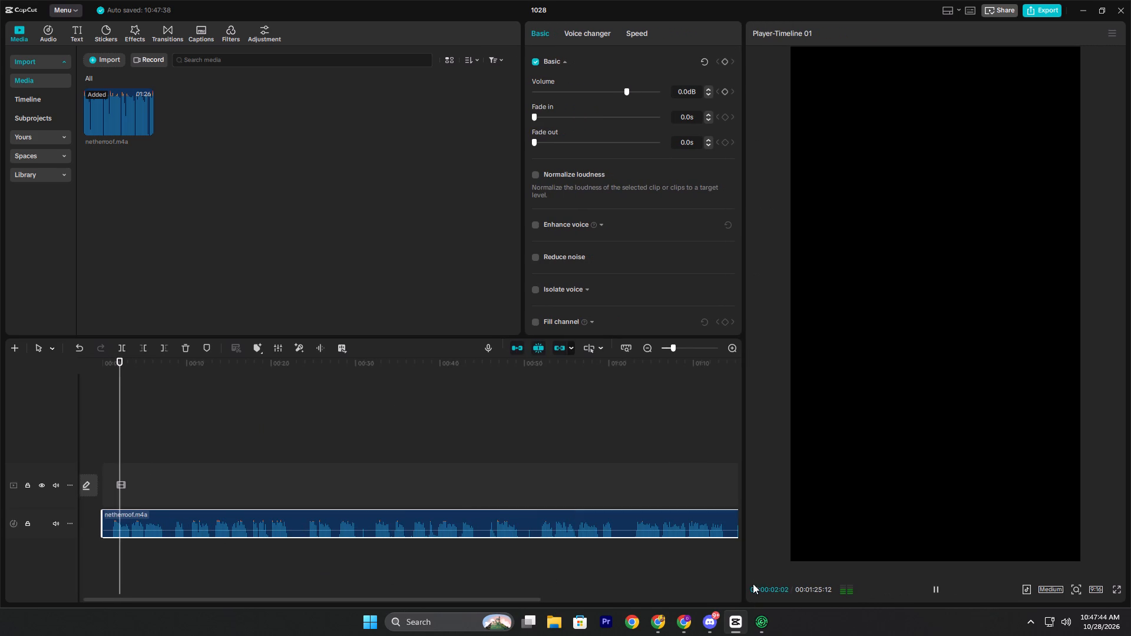
key(space)
click(659, 626)
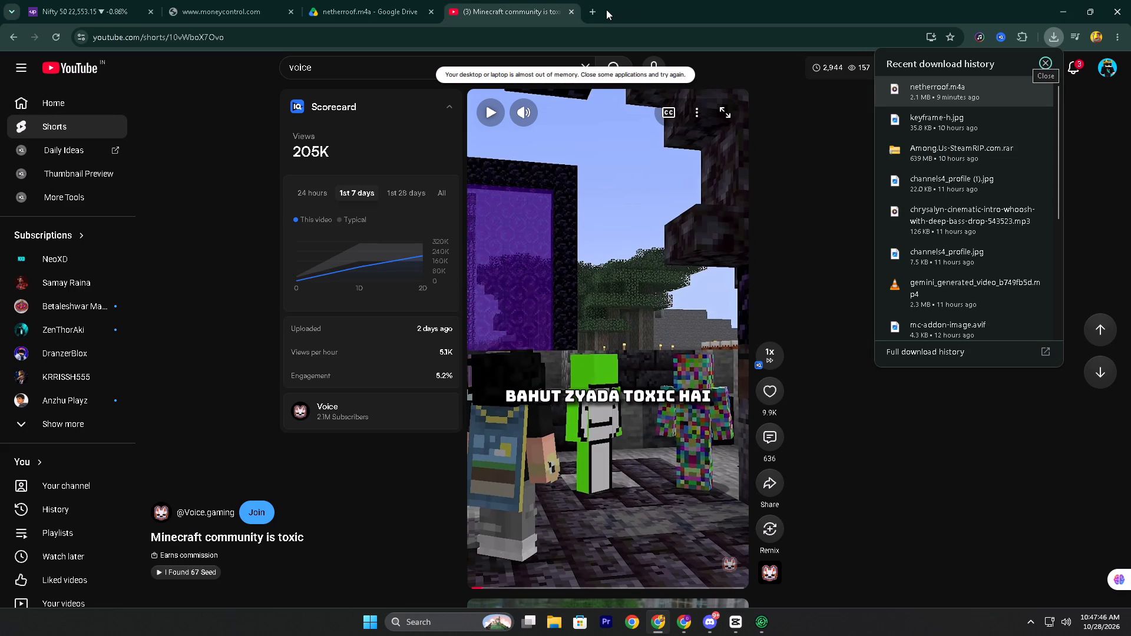
click(732, 615)
key(space)
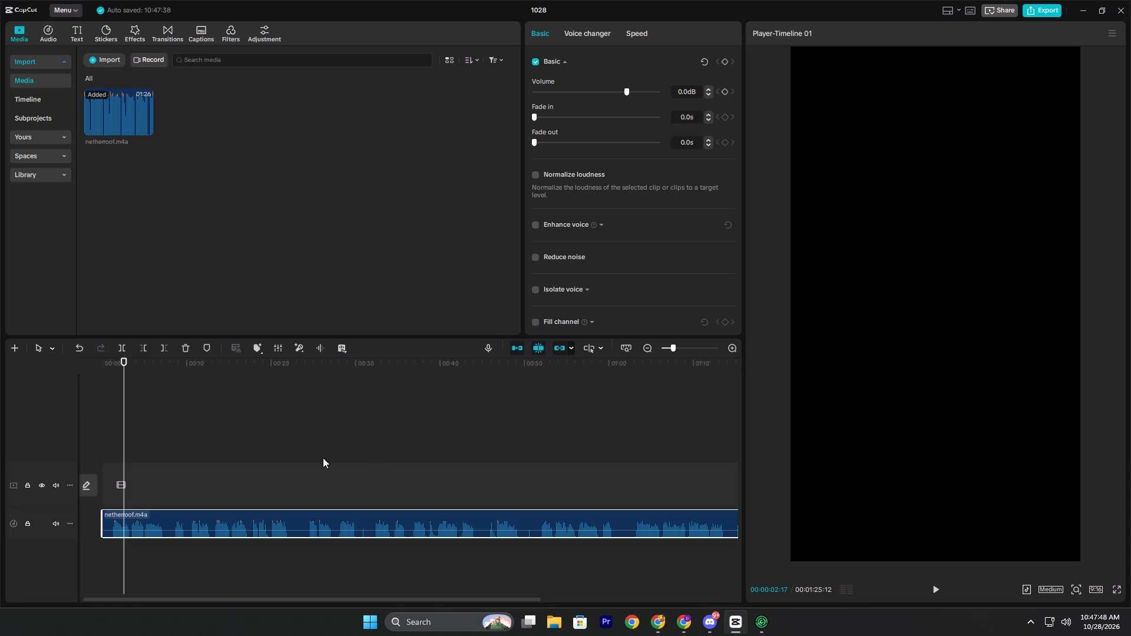
ctrl+scroll(173, 481, up, 6)
click(117, 483)
drag(117, 483, 129, 483)
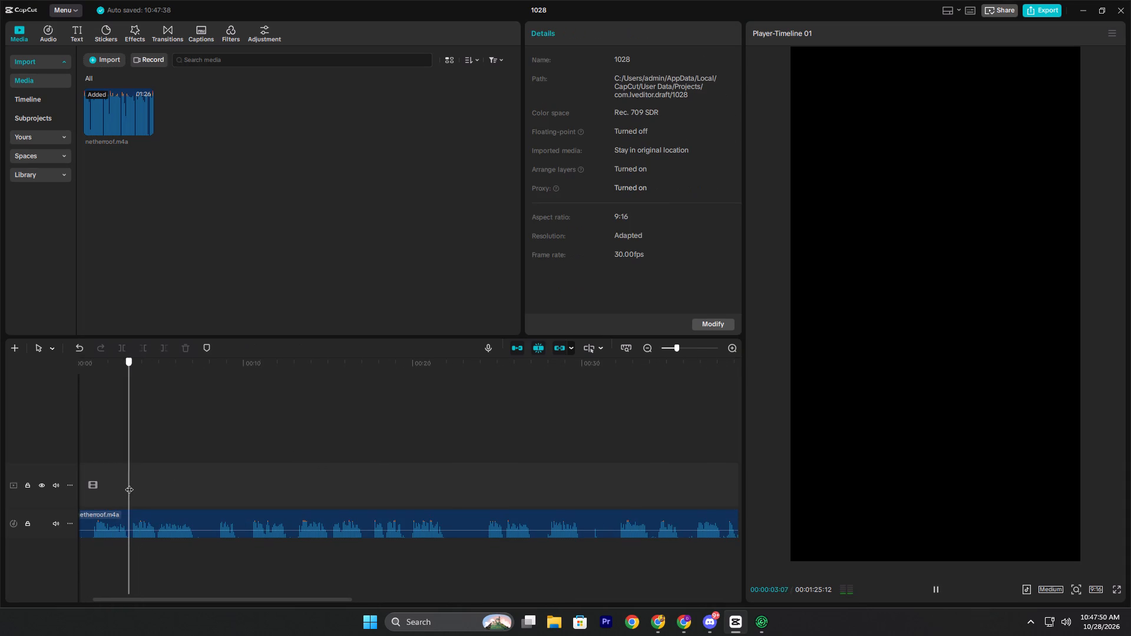
drag(129, 483, 123, 485)
ctrl+scroll(123, 485, up, 14)
drag(121, 487, 121, 488)
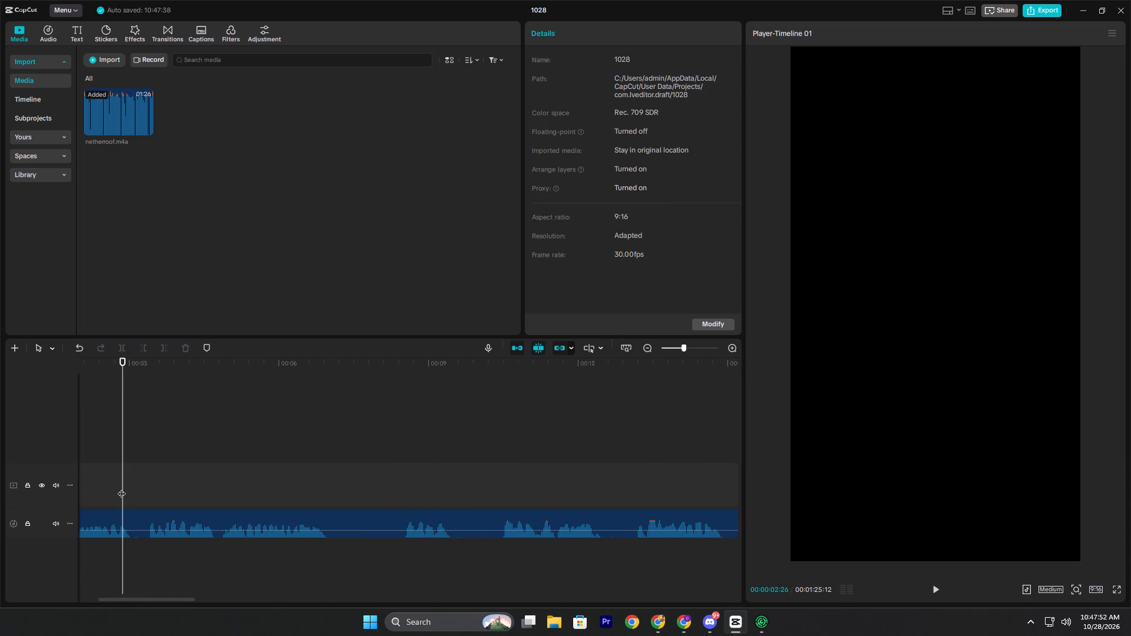
drag(121, 488, 129, 491)
click(154, 525)
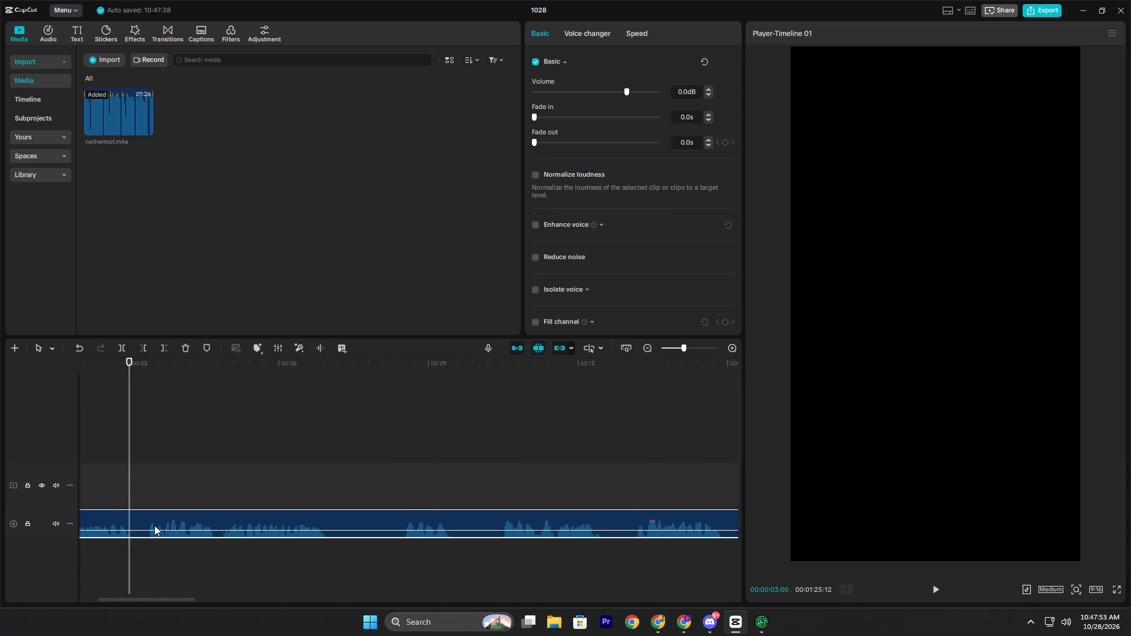
In a new Chrome tab, search for "remove silence from audio" and open the Hugging Face Remove Silence From Audio space.
click(662, 618)
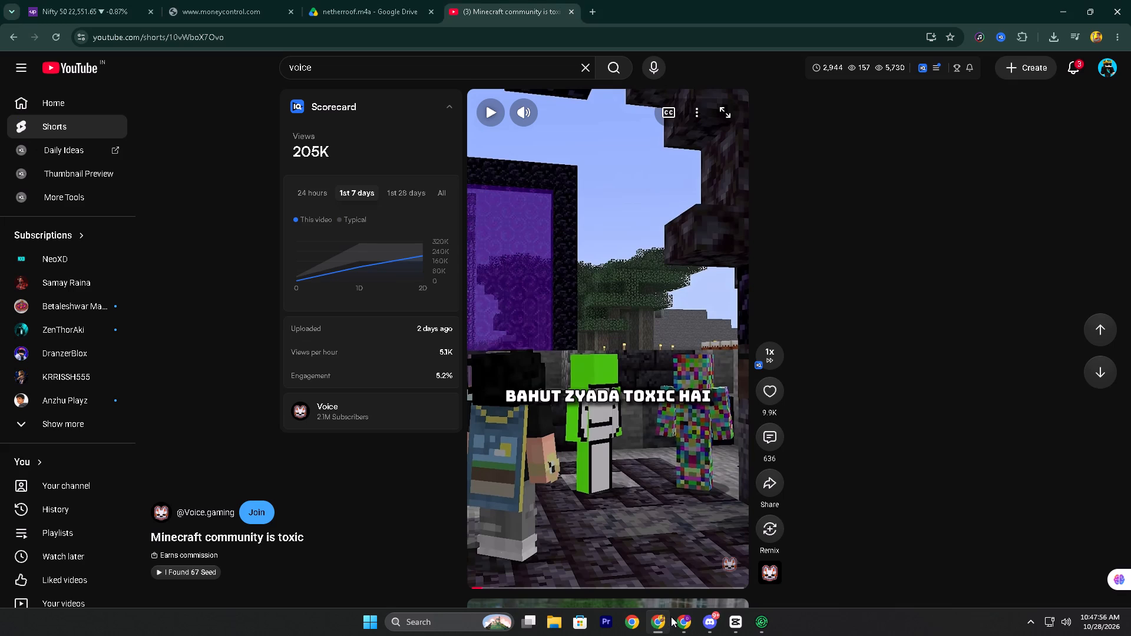
click(591, 6)
click(576, 35)
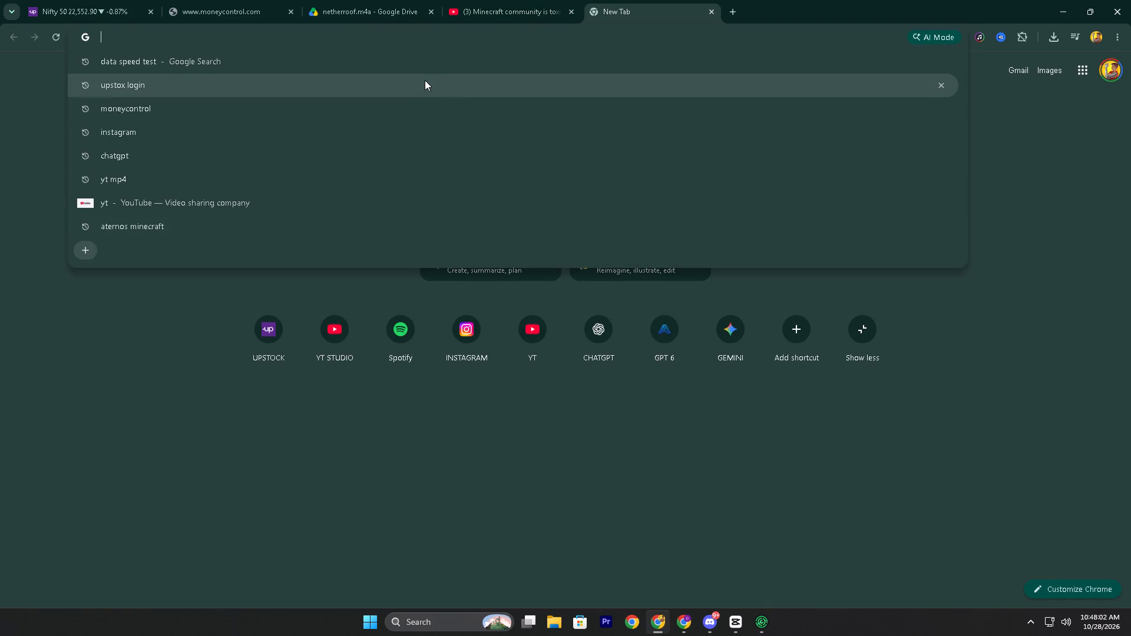
text(re)
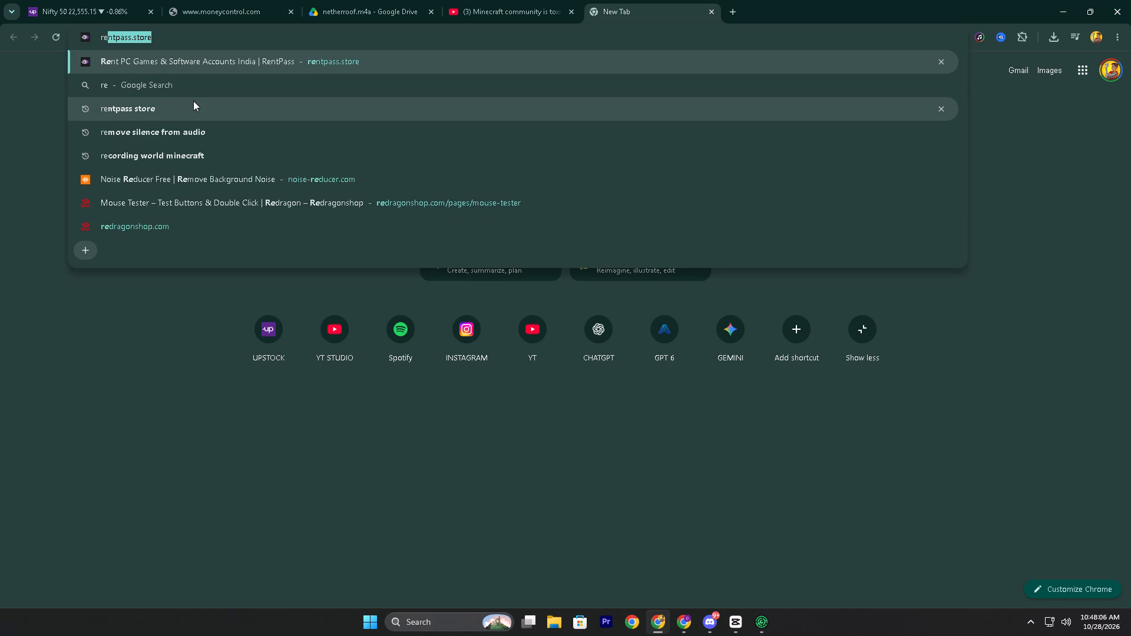
click(232, 132)
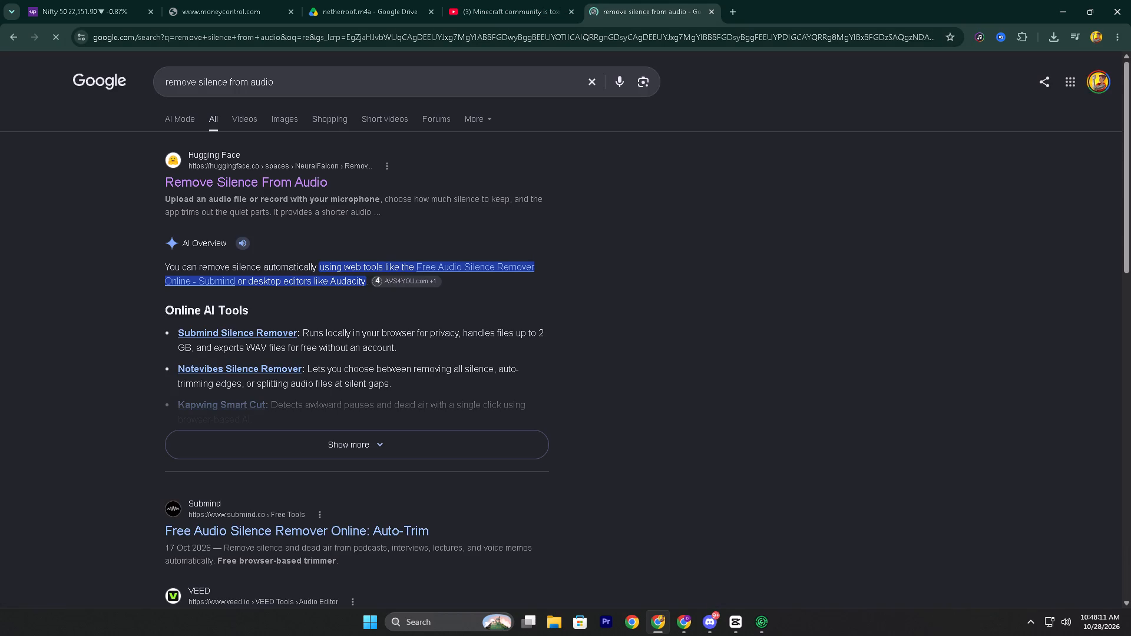
click(211, 178)
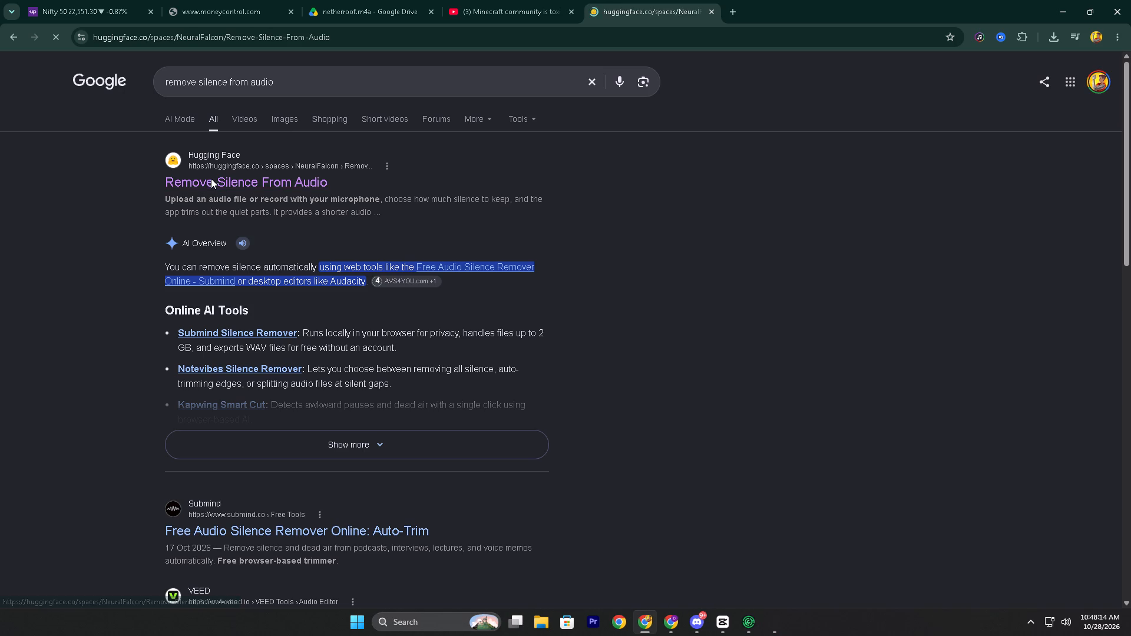
Return to CapCut and listen to the first part of the netherroof.m4a track, replaying its opening from the start.
click(720, 617)
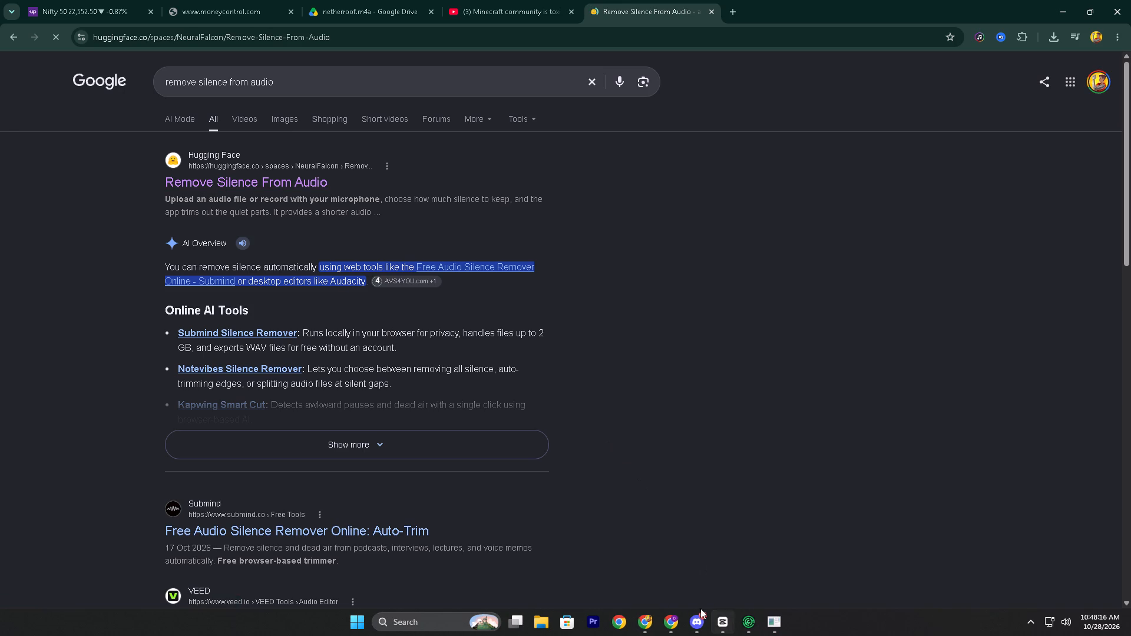
key(space)
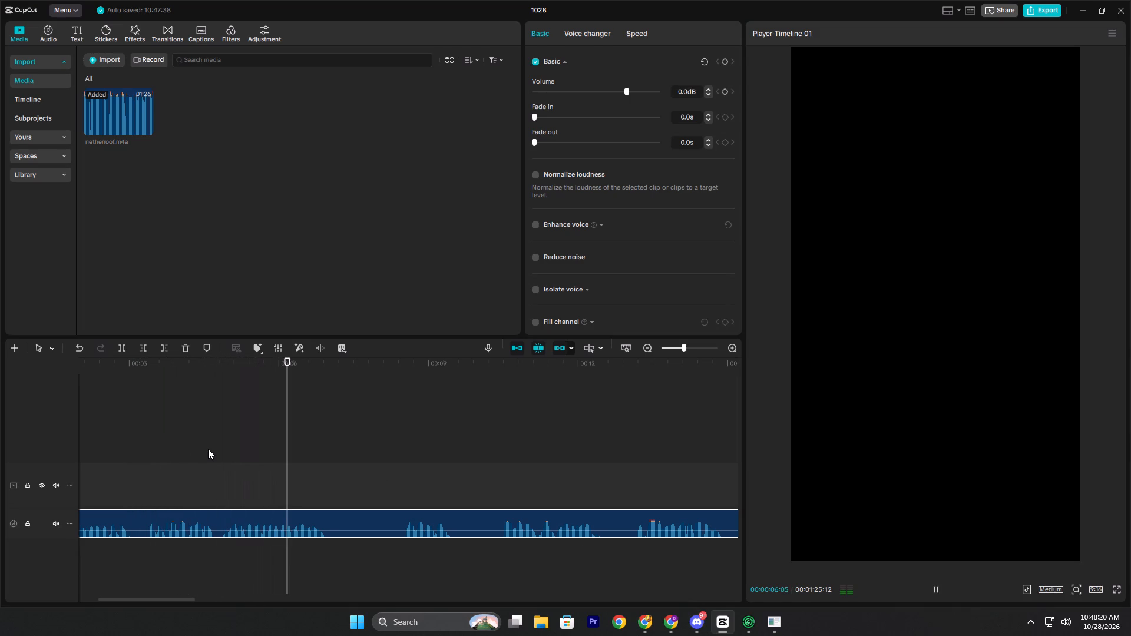
click(396, 481)
key(space)
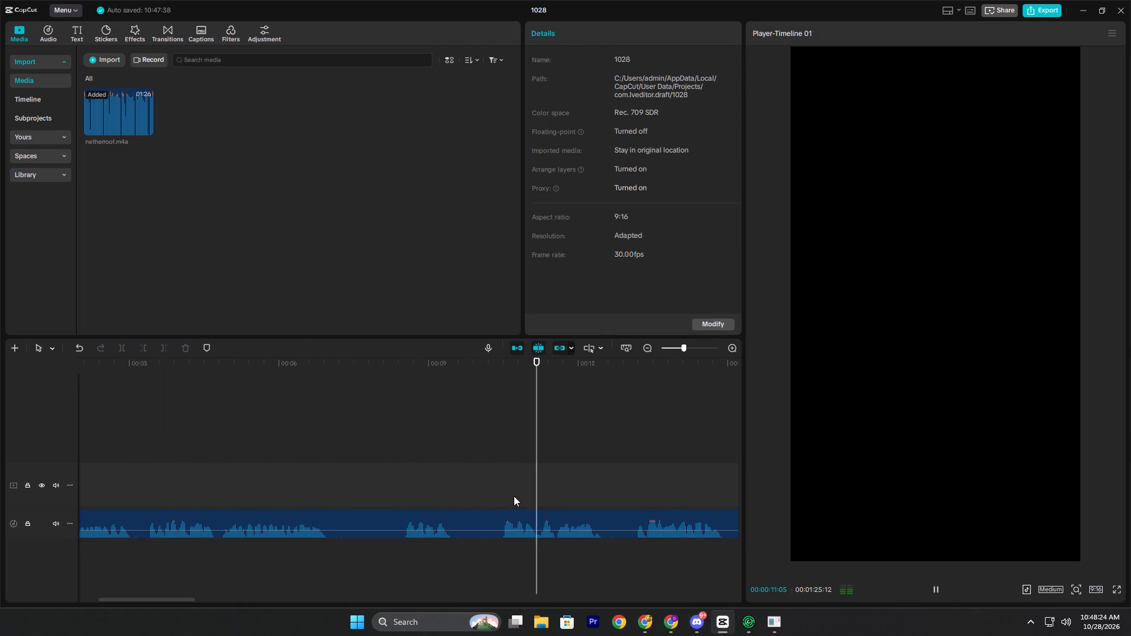
key(space)
click(325, 454)
drag(325, 454, 0, 469)
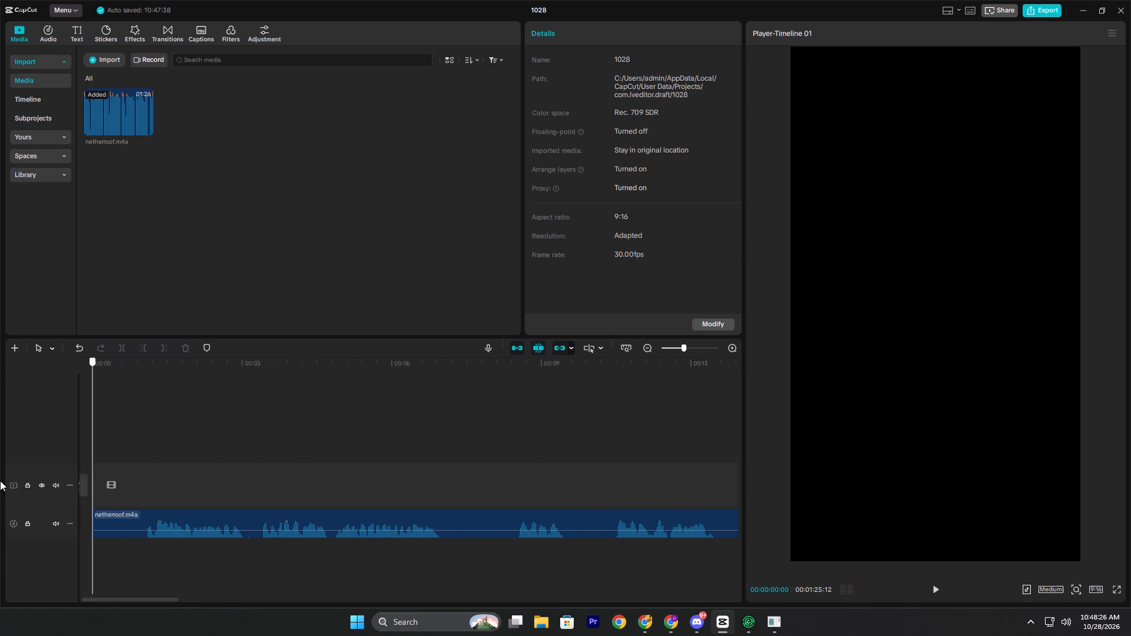
key(space)
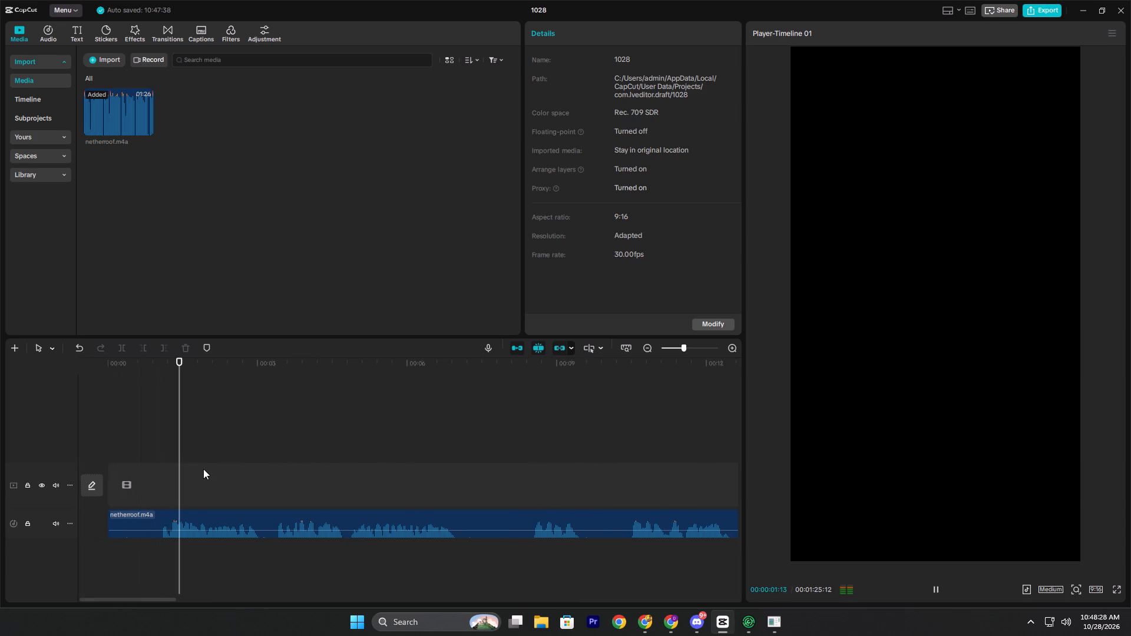
key(space)
click(173, 462)
key(space)
key(space)
click(178, 462)
double_click(167, 462)
key(space)
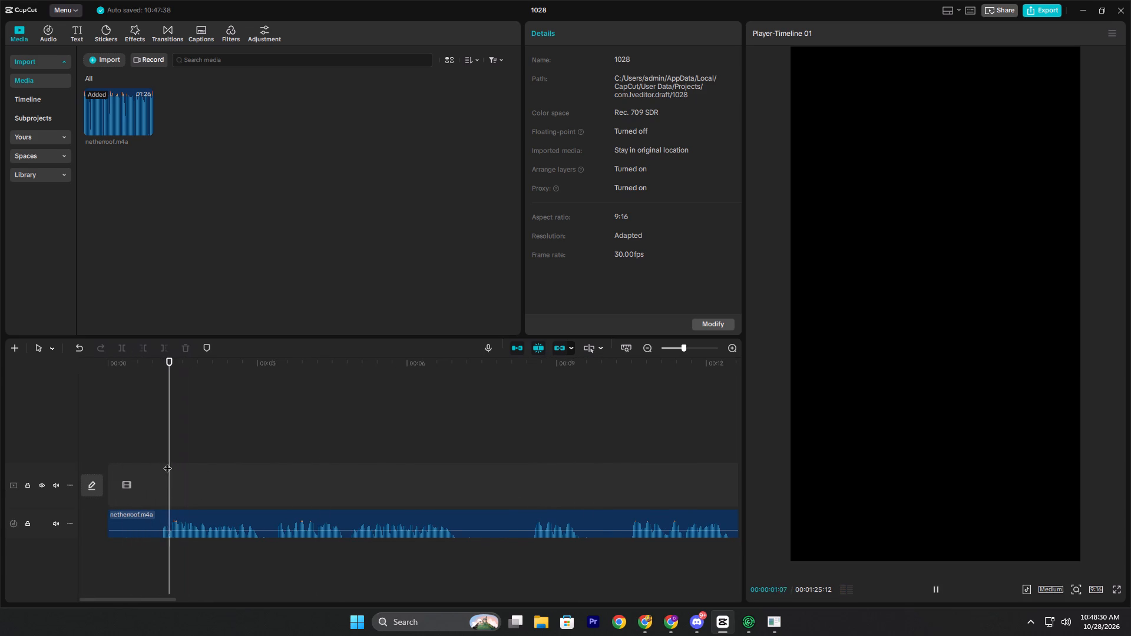
key(space)
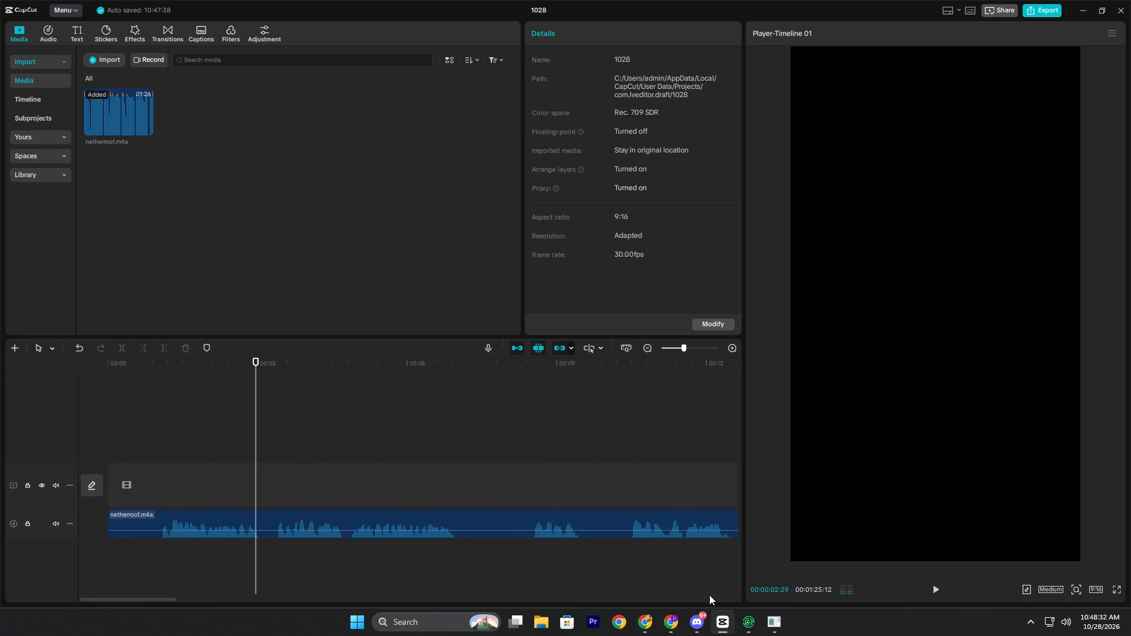
Upload netherroof.m4a from Chrome's recent downloads to the Remove Silence From Audio page and run the silence removal.
click(674, 621)
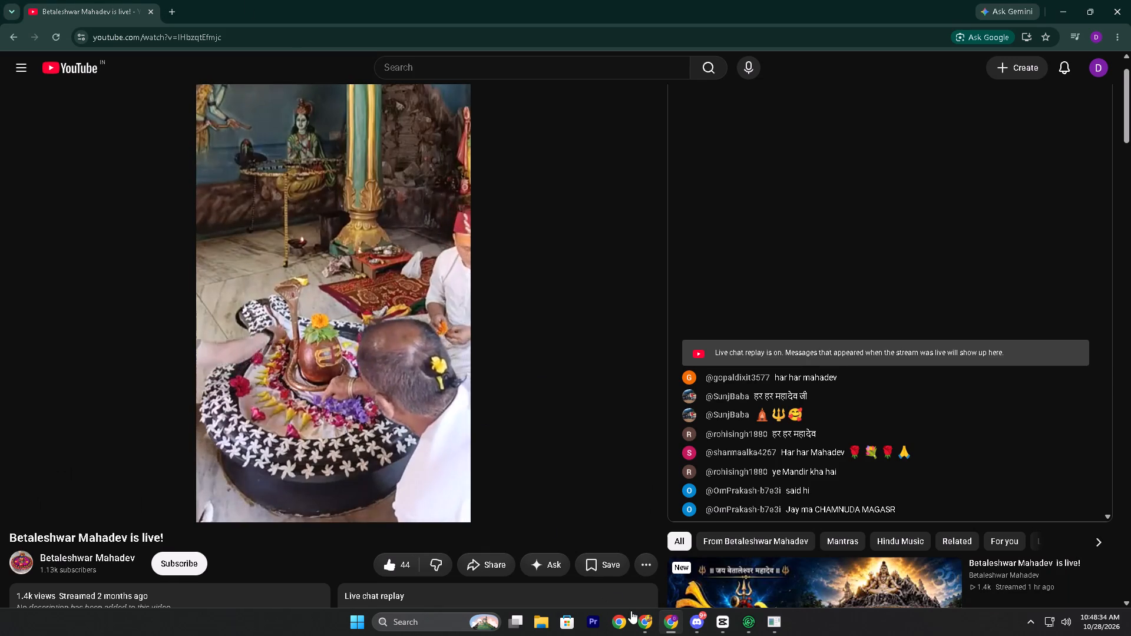
click(648, 618)
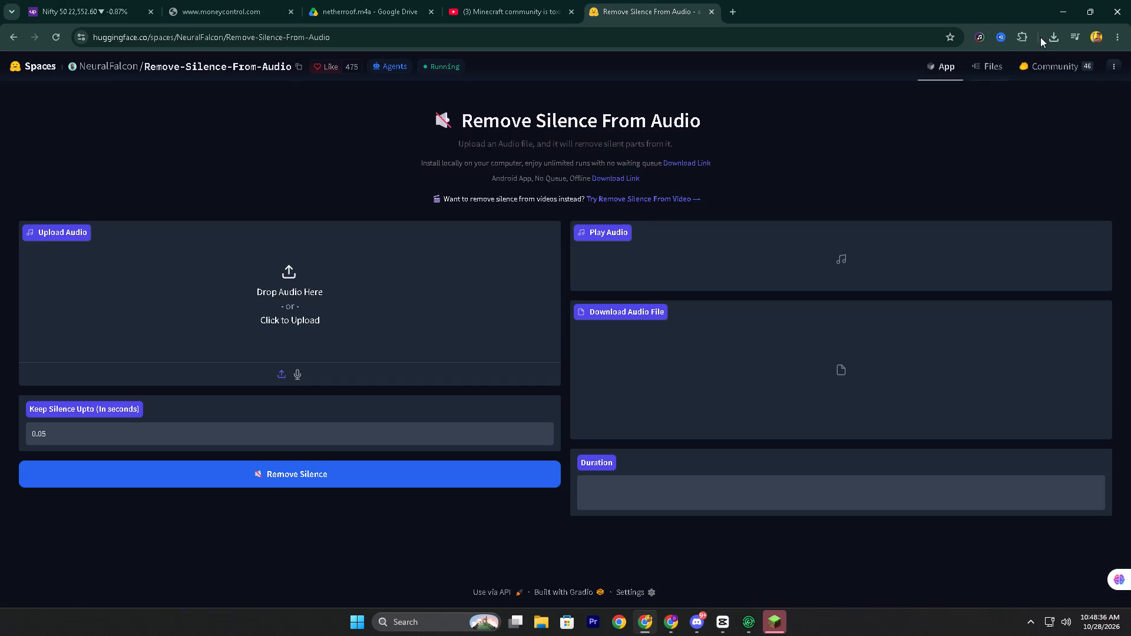
click(1055, 31)
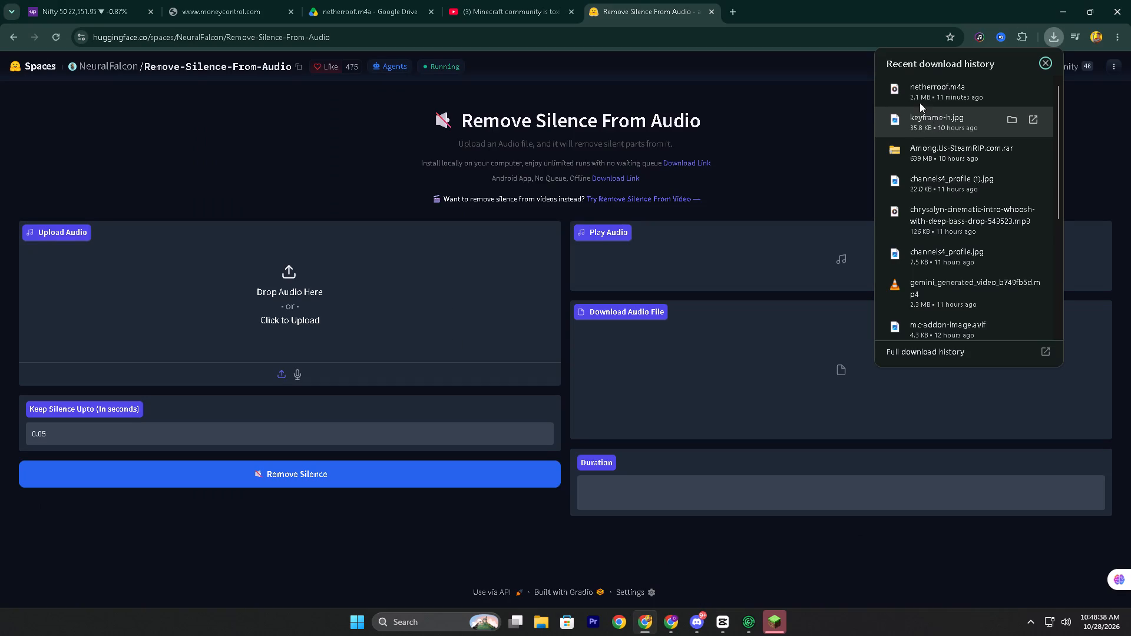
drag(937, 95, 372, 314)
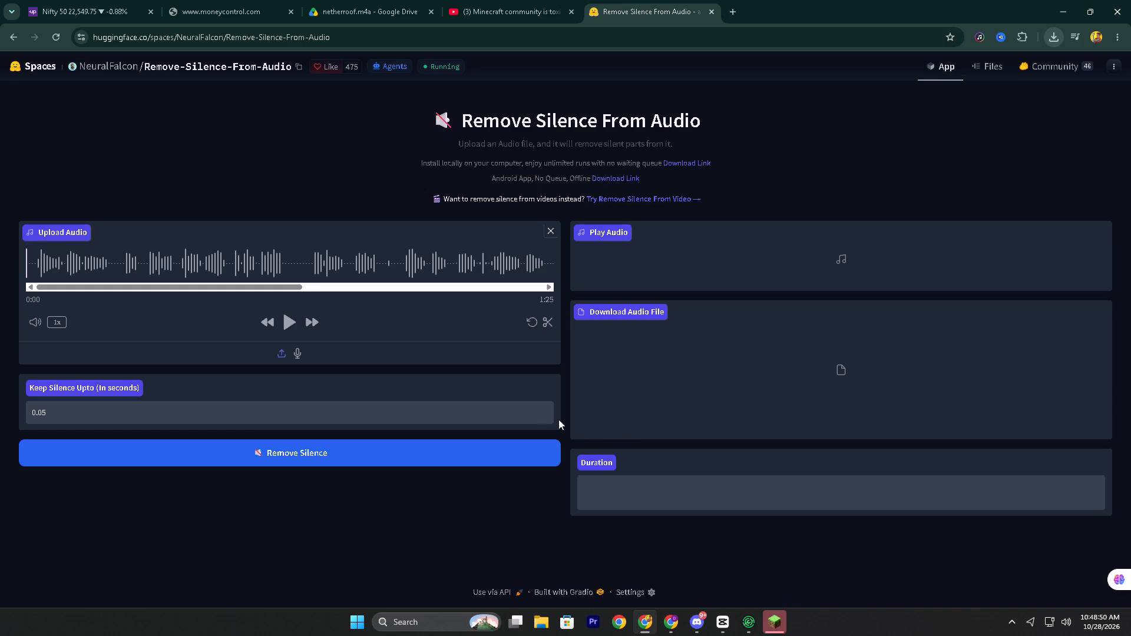
click(281, 461)
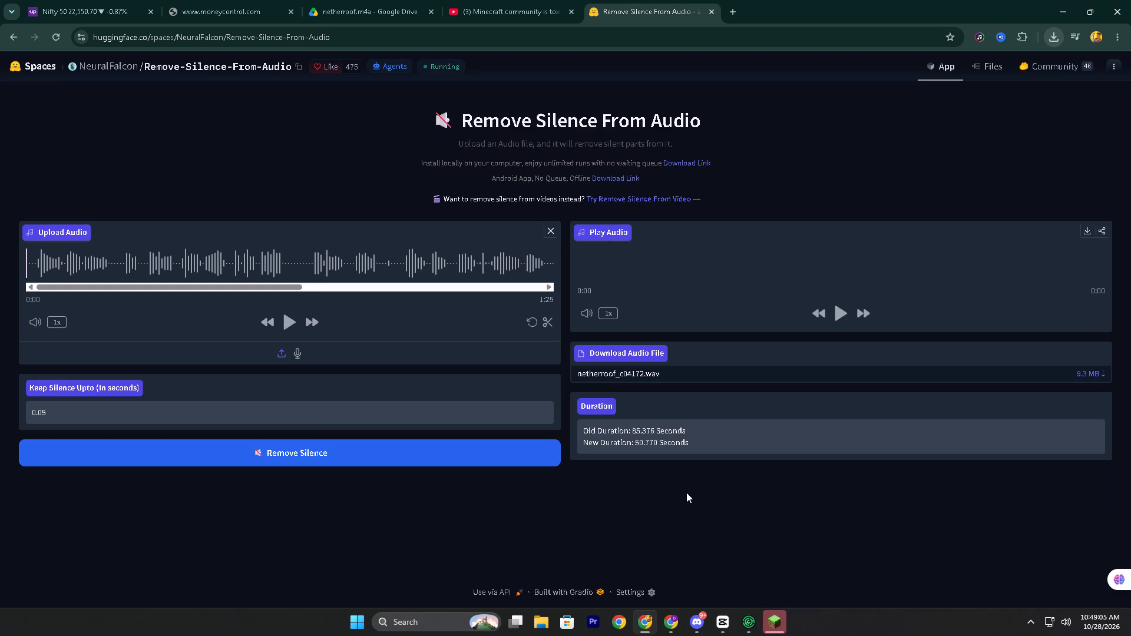
Download the silence-removed netherroof_c04172.wav and bring it from Chrome's downloads into the CapCut timeline.
click(648, 350)
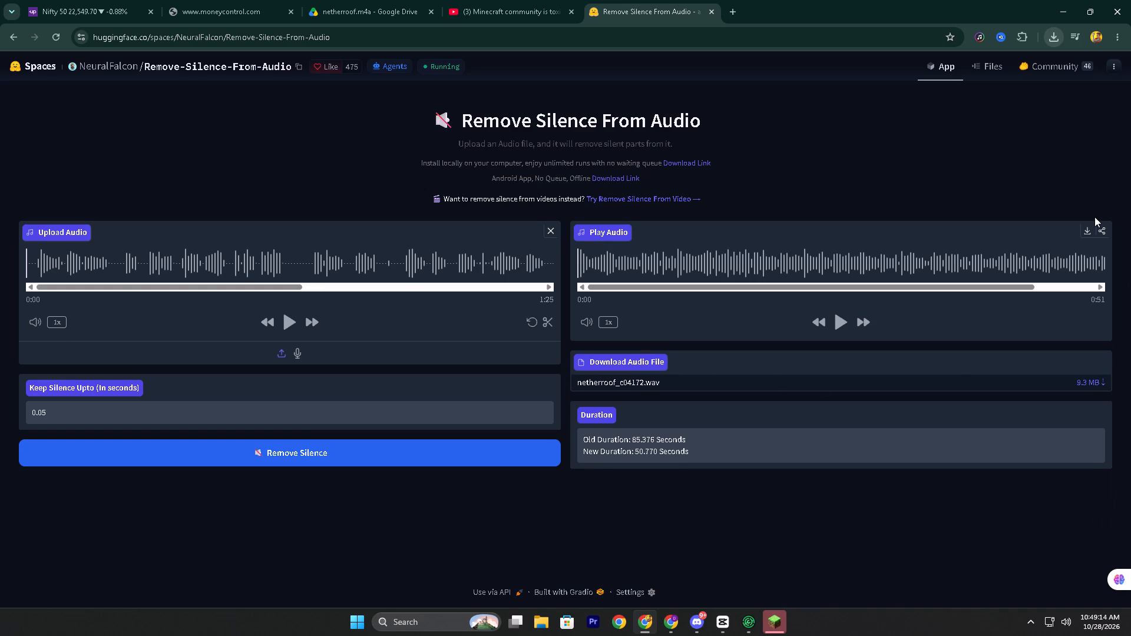
click(1084, 229)
drag(968, 66, 720, 618)
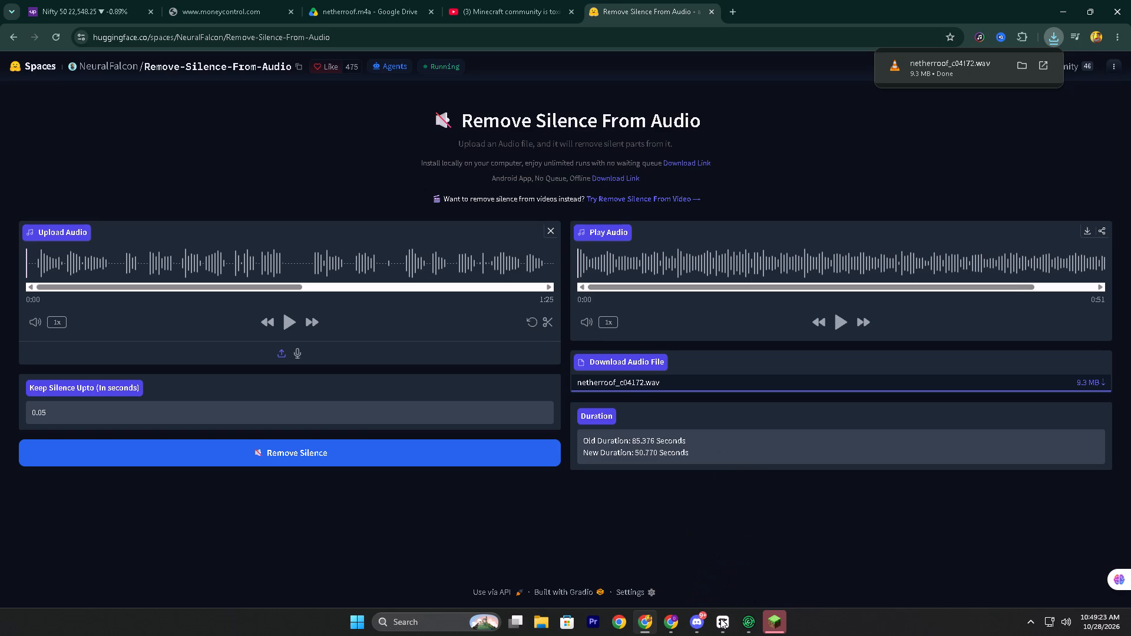
drag(720, 618, 722, 617)
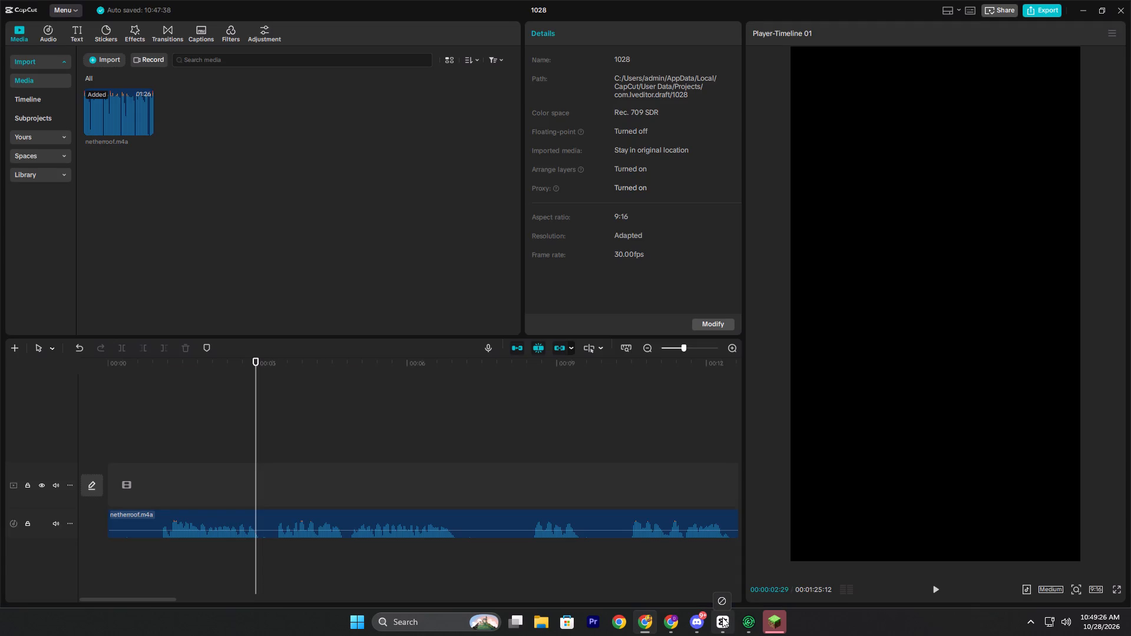
drag(722, 617, 113, 477)
drag(113, 477, 110, 477)
Delete the original netherroof.m4a clip from the timeline.
click(302, 521)
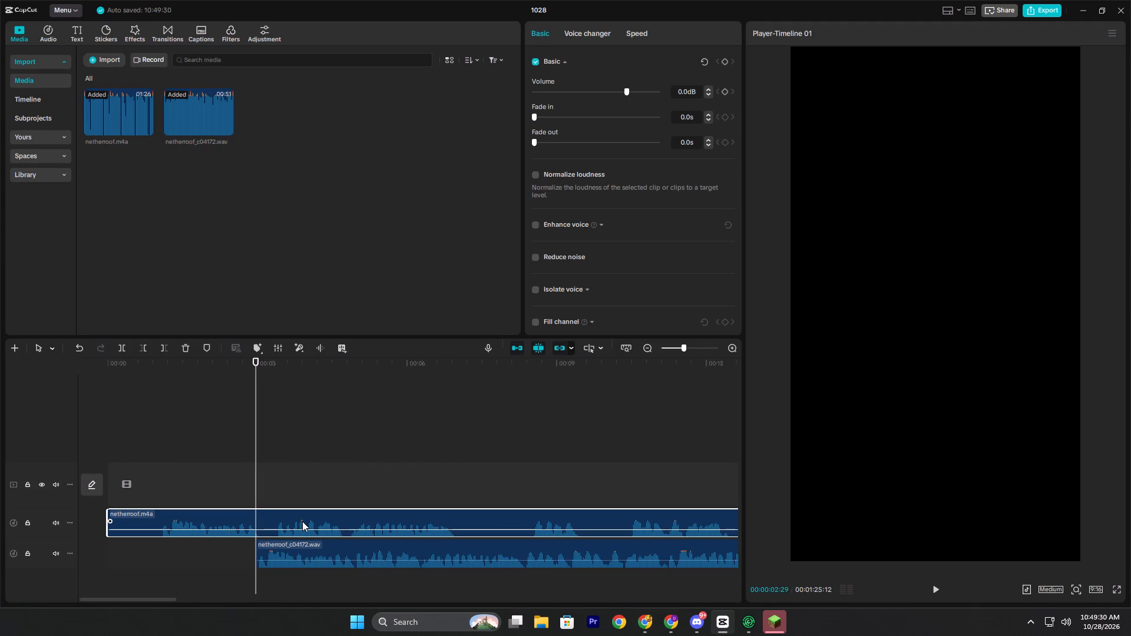
key(BackSpace)
Move the netherroof_c04172.wav clip to the very start of the timeline.
click(339, 548)
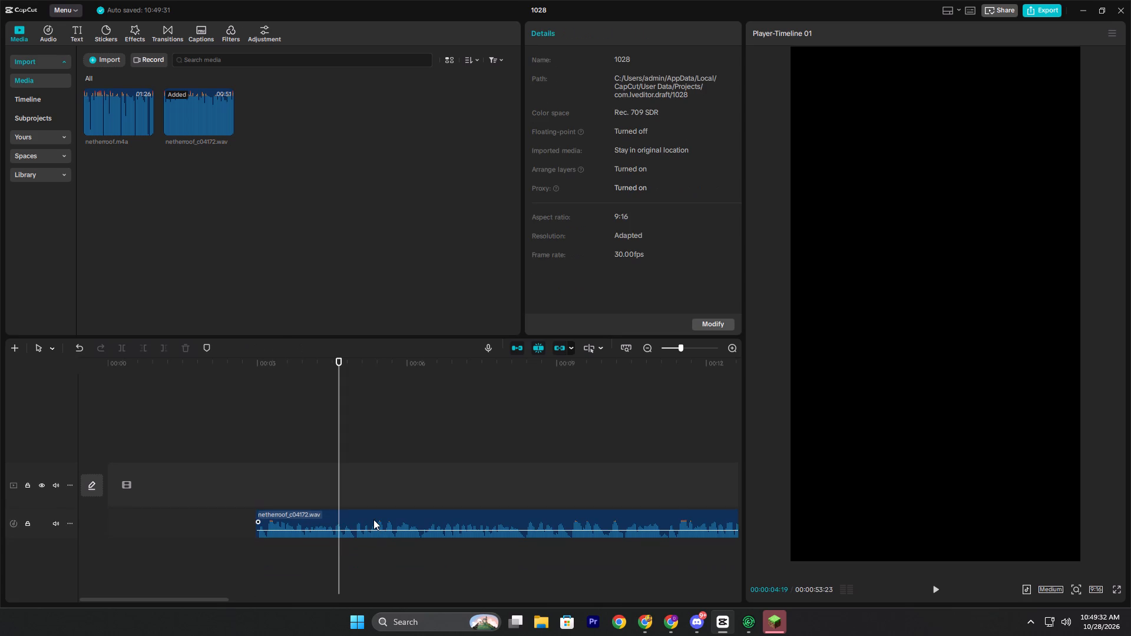
click(373, 519)
drag(378, 518, 211, 524)
Play netherroof_c04172.wav from the start and split the clip at 00:00:05:11.
triple_click(109, 450)
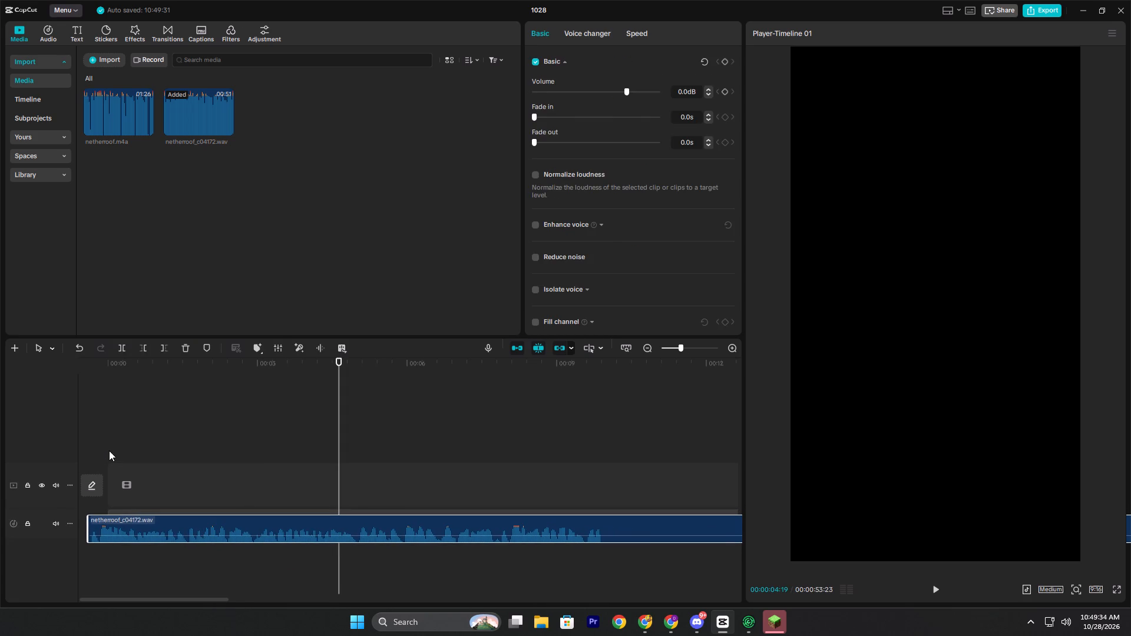
click(109, 450)
key(space)
key(space)
click(107, 446)
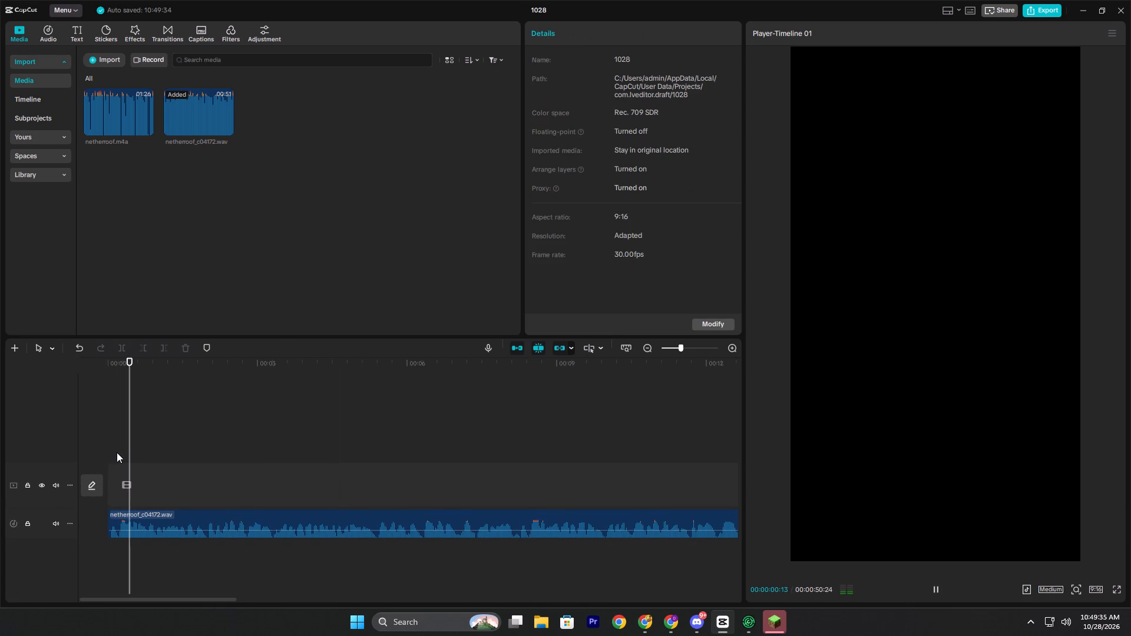
click(108, 443)
key(space)
ctrl+scroll(167, 499, up, 4)
ctrl+scroll(266, 517, up, 3)
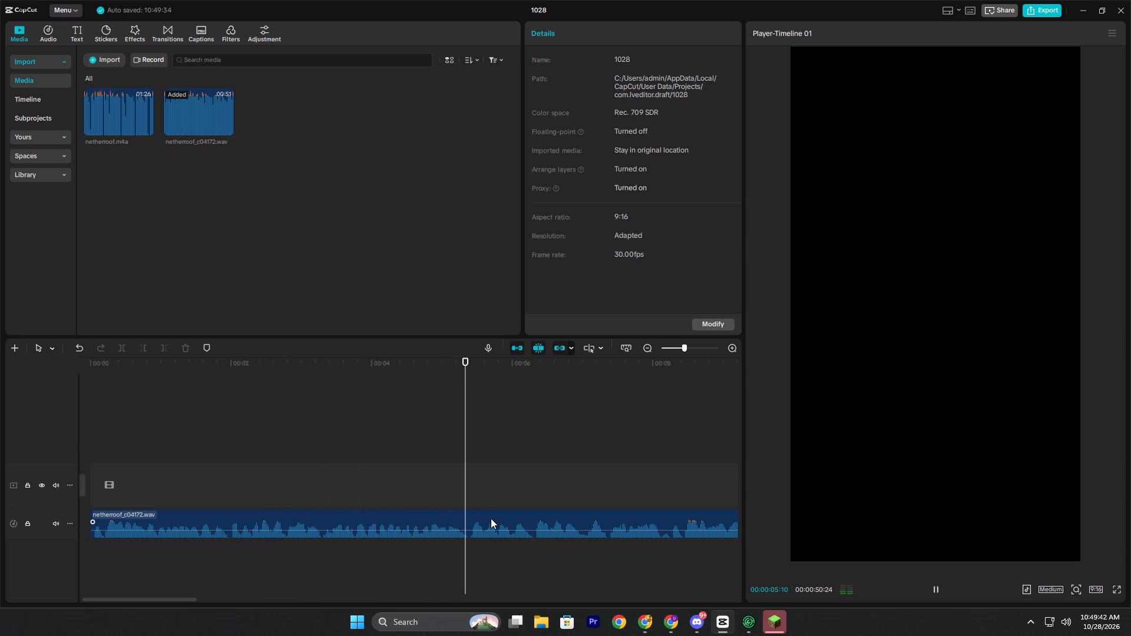
key(space)
key(space)
key(space)
double_click(465, 463)
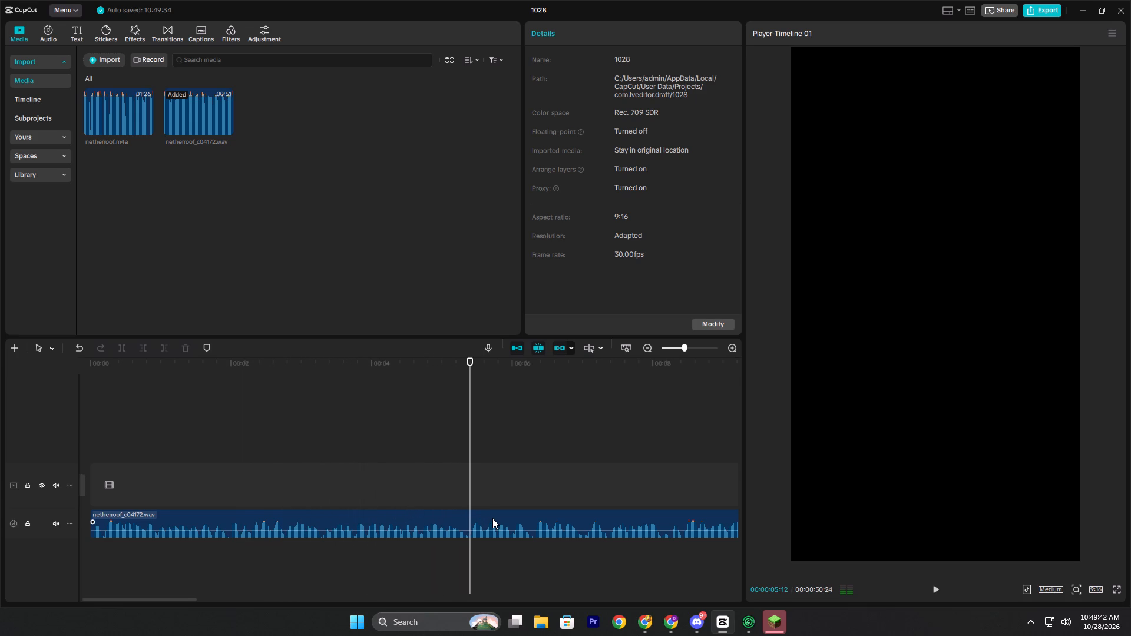
click(477, 528)
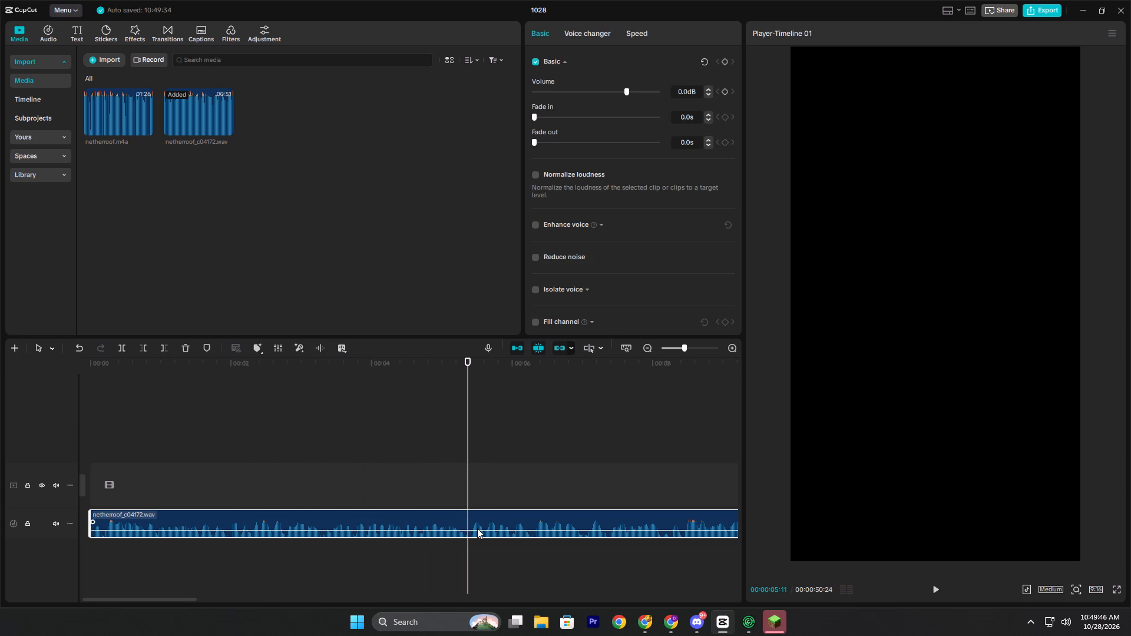
key(ctrl+b)
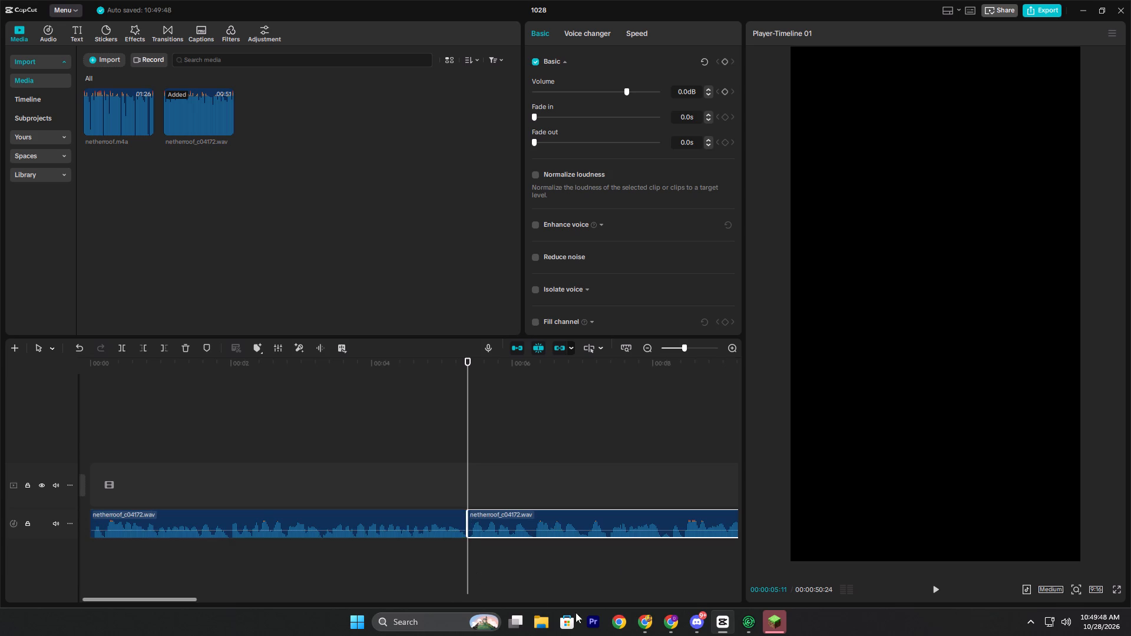
Listen past the 00:00:05:11 cut, trim the second segment's start to 00:00:06:09 and close the resulting gap.
key(space)
key(space)
click(471, 471)
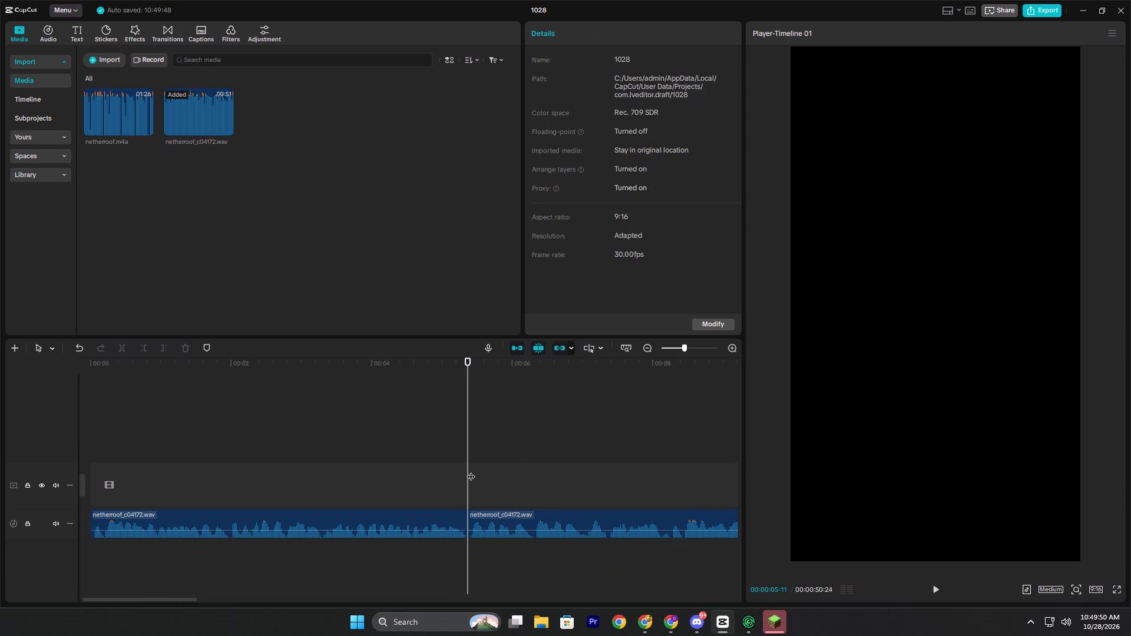
key(space)
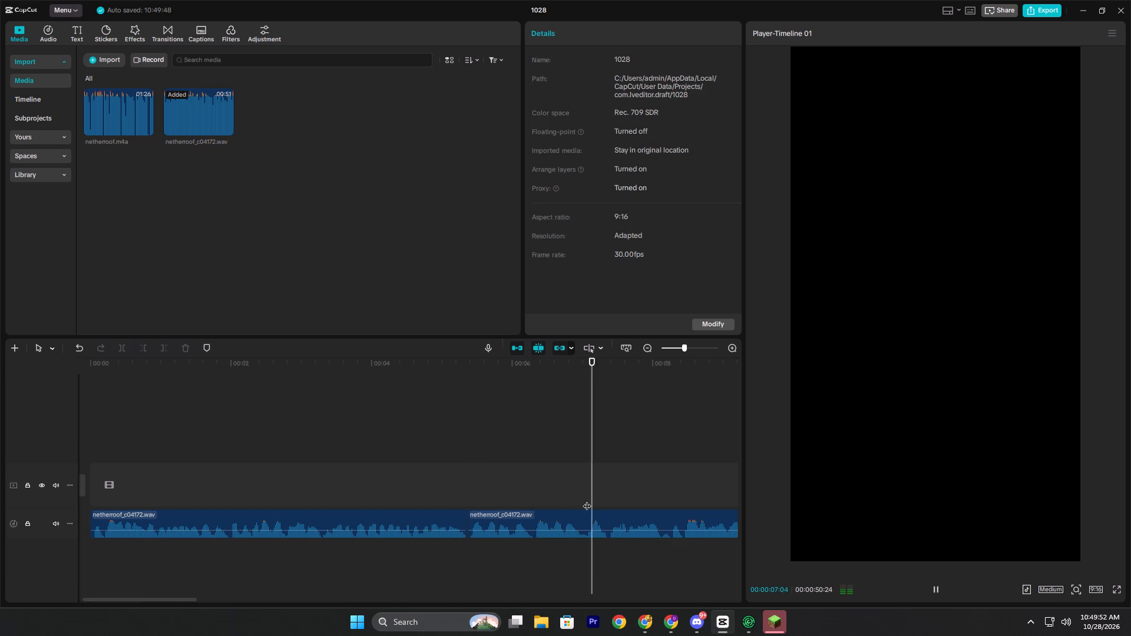
key(space)
double_click(536, 483)
click(532, 483)
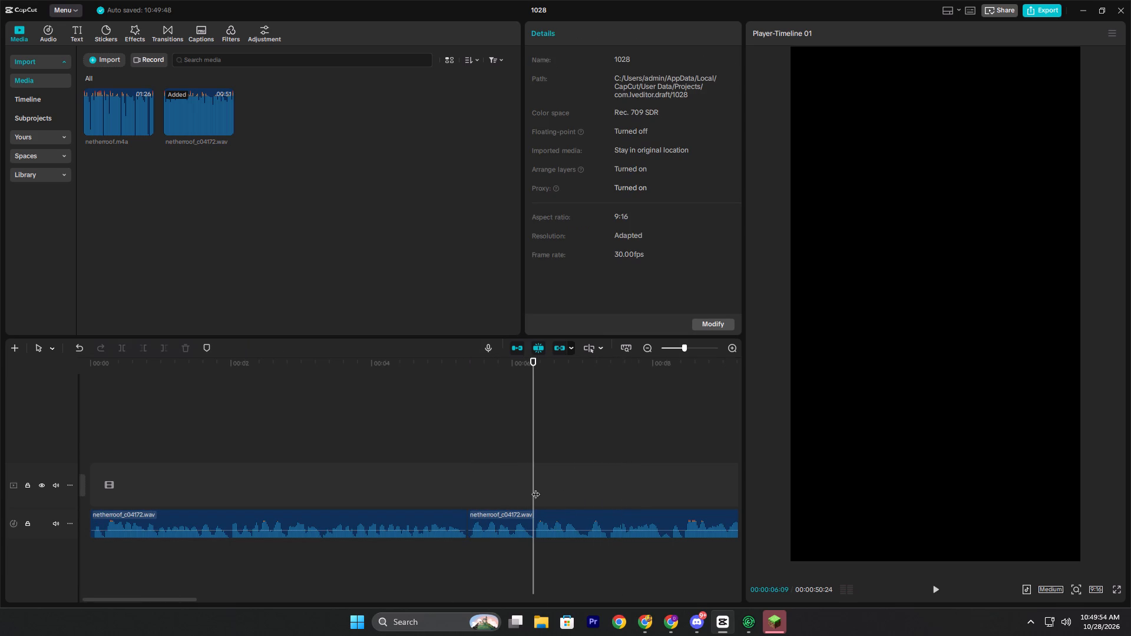
click(534, 519)
key(q)
right_click(493, 515)
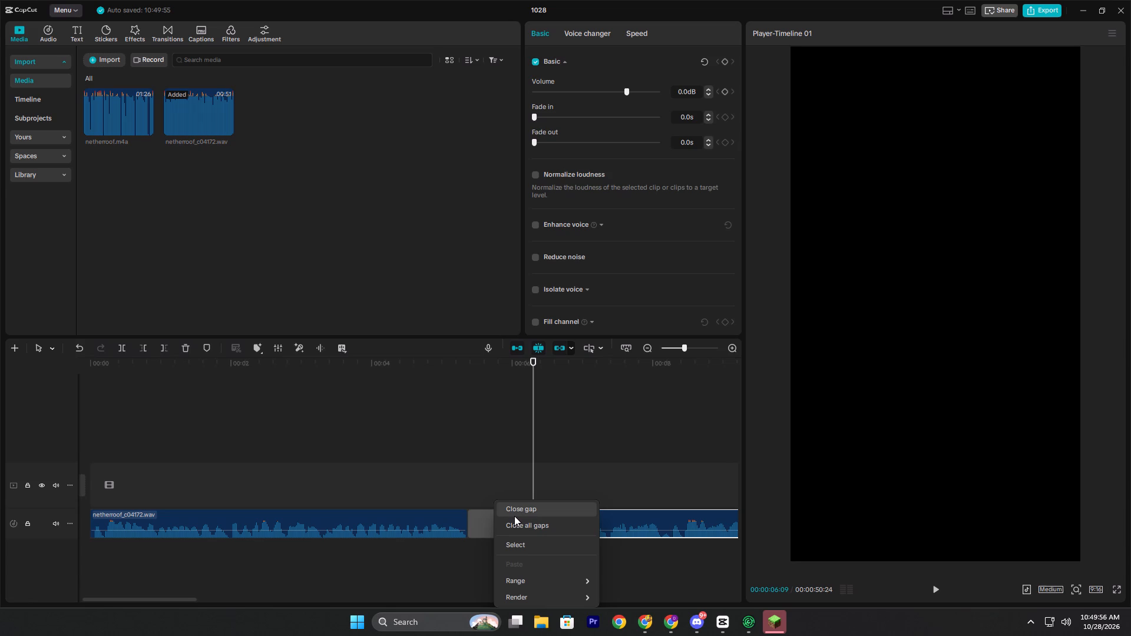
click(515, 516)
Play the audio onward from the 00:00:05:11 join to about 00:00:13 and listen for the next passage to cut.
click(471, 468)
click(470, 468)
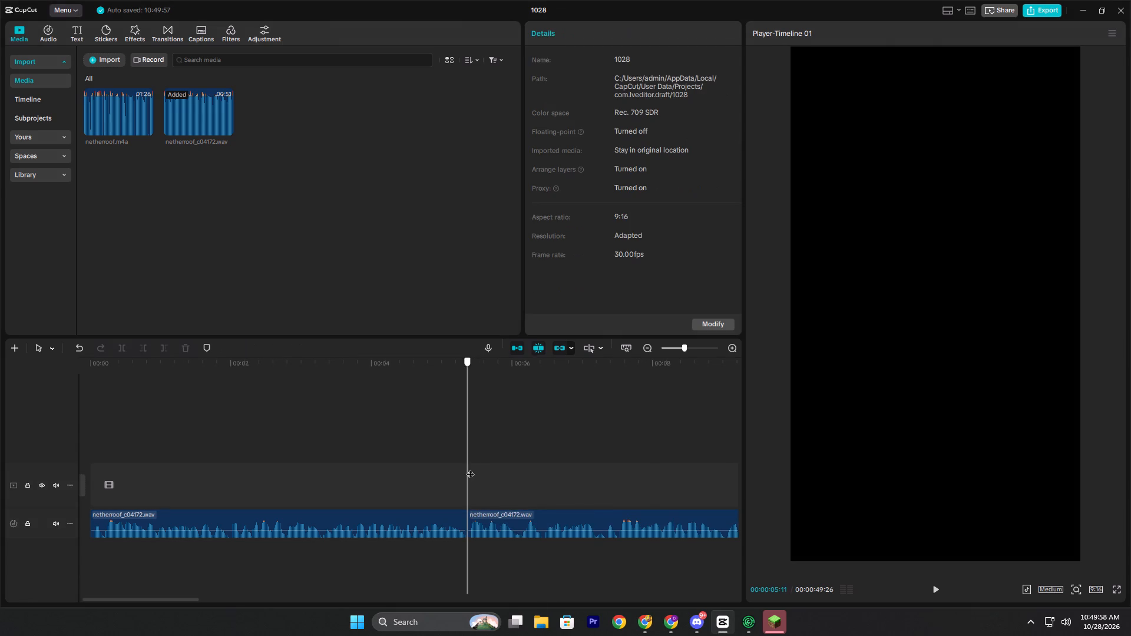
key(space)
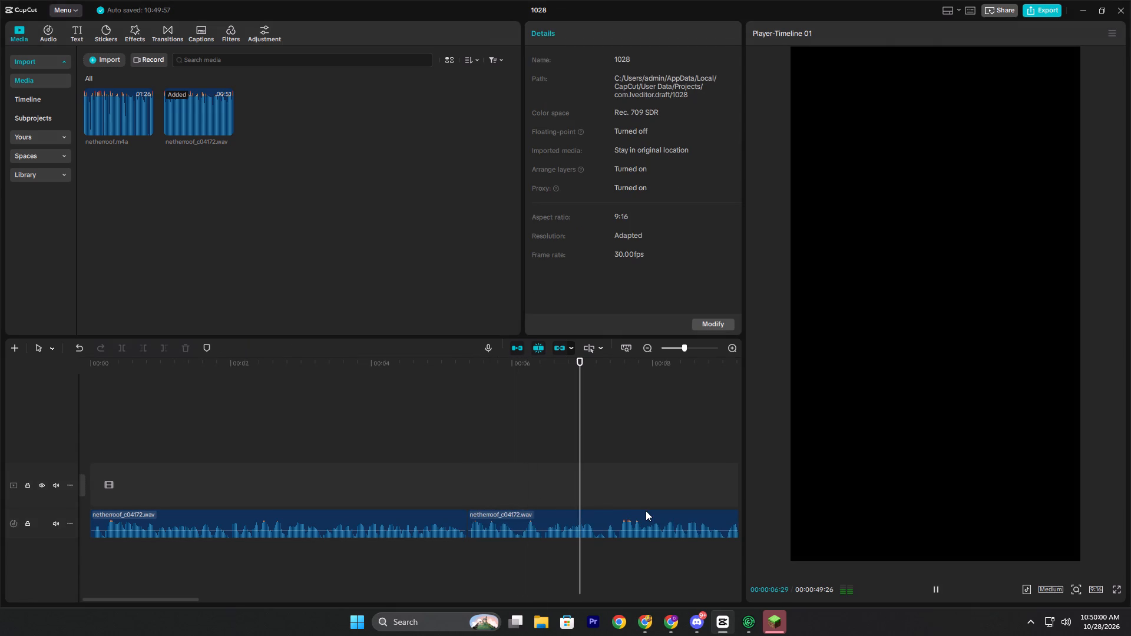
ctrl+scroll(689, 503, down, 3)
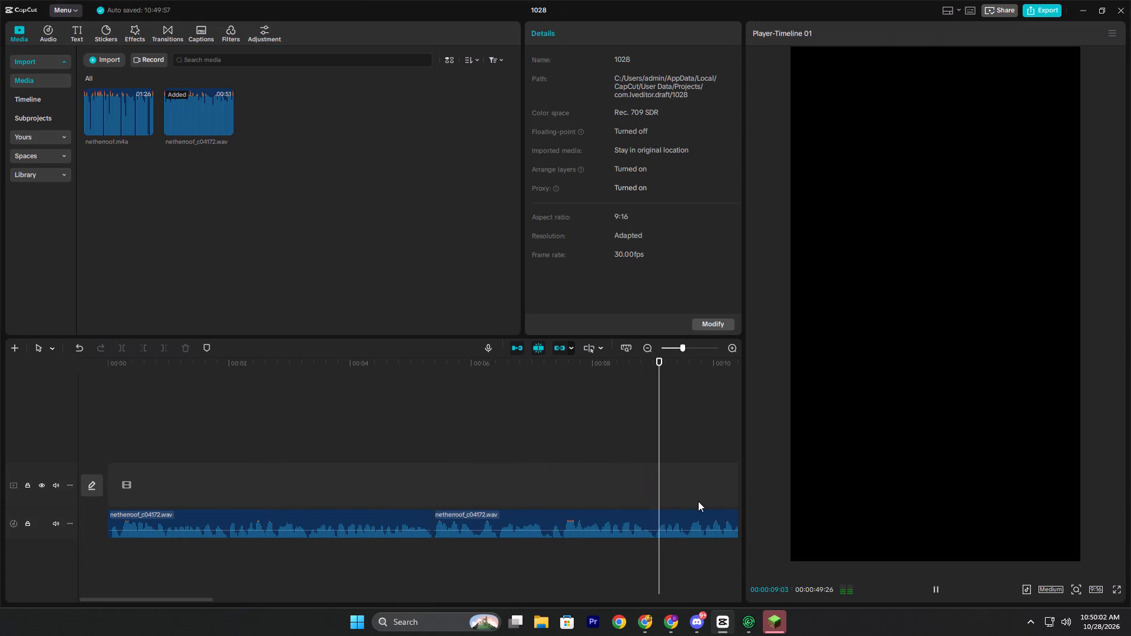
ctrl+scroll(698, 501, down, 11)
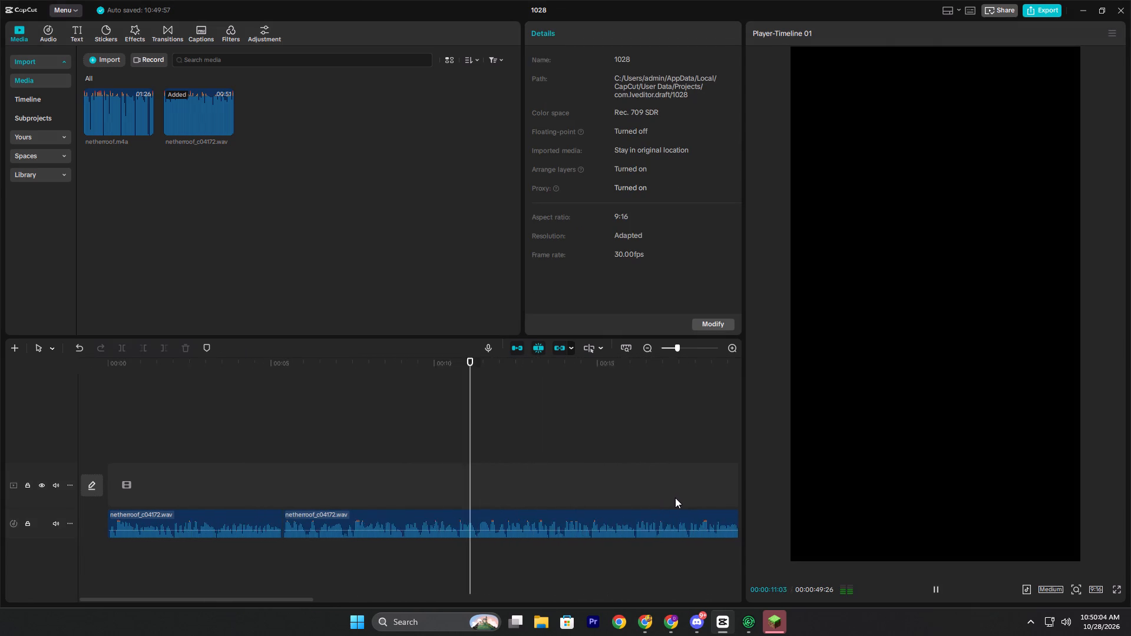
ctrl+scroll(675, 498, down, 2)
ctrl+scroll(640, 494, up, 4)
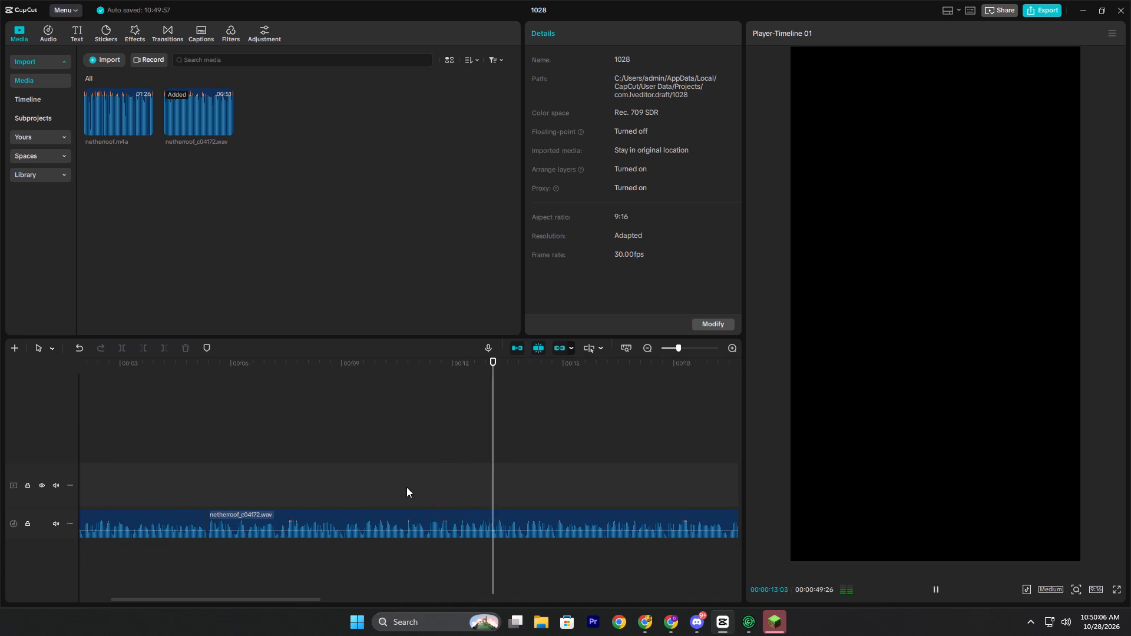
key(space)
Split the second audio segment at 00:00:10:22.
click(404, 486)
key(space)
key(space)
click(404, 483)
click(404, 483)
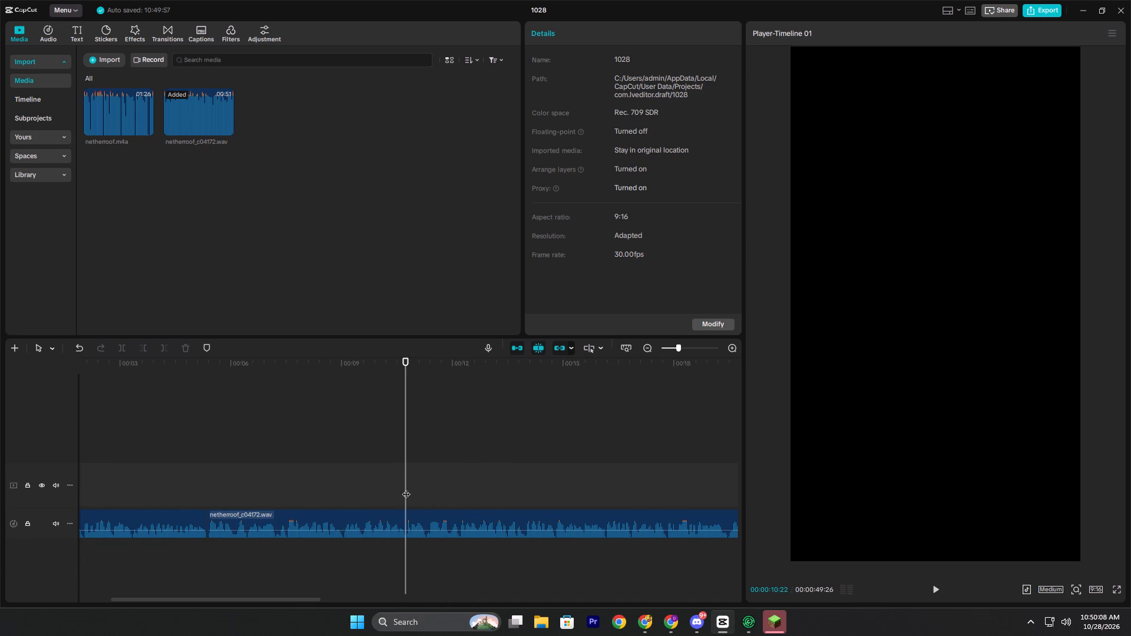
click(409, 518)
key(ctrl+b)
Listen past the 00:00:10:22 cut, trim the third segment's start to 00:00:12:06 and close the resulting gap.
key(space)
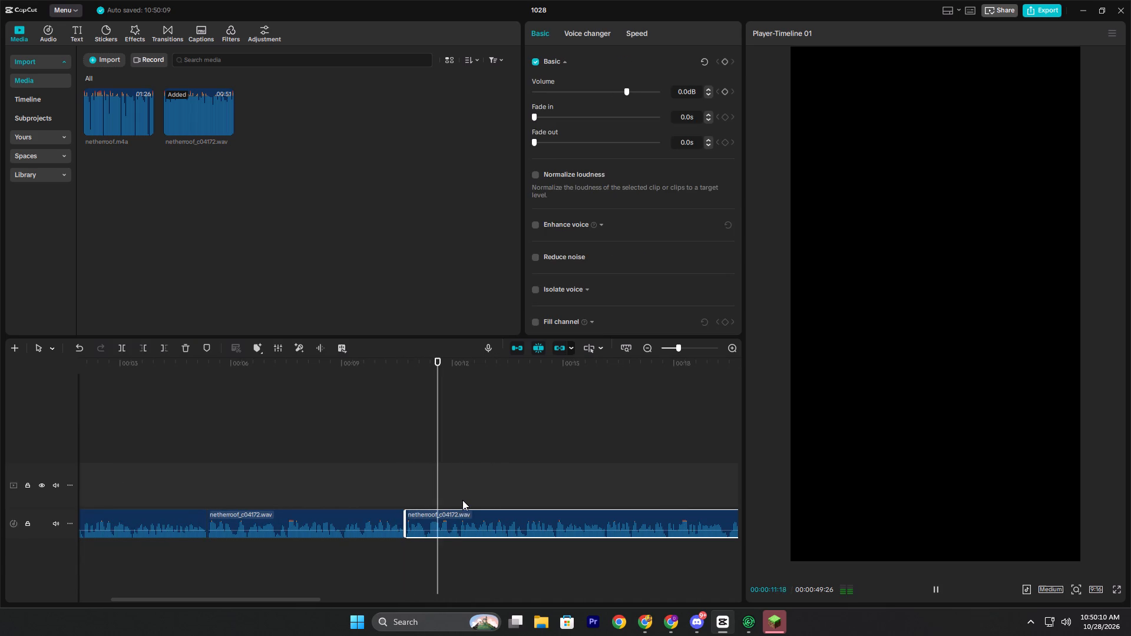
key(space)
click(460, 473)
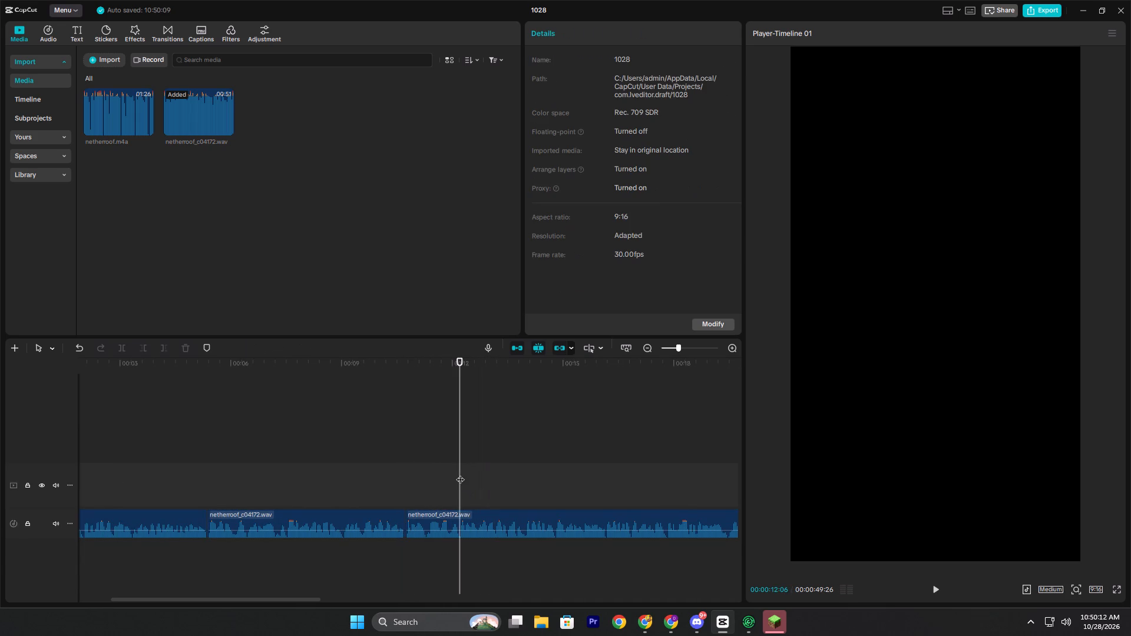
click(468, 526)
key(q)
right_click(432, 516)
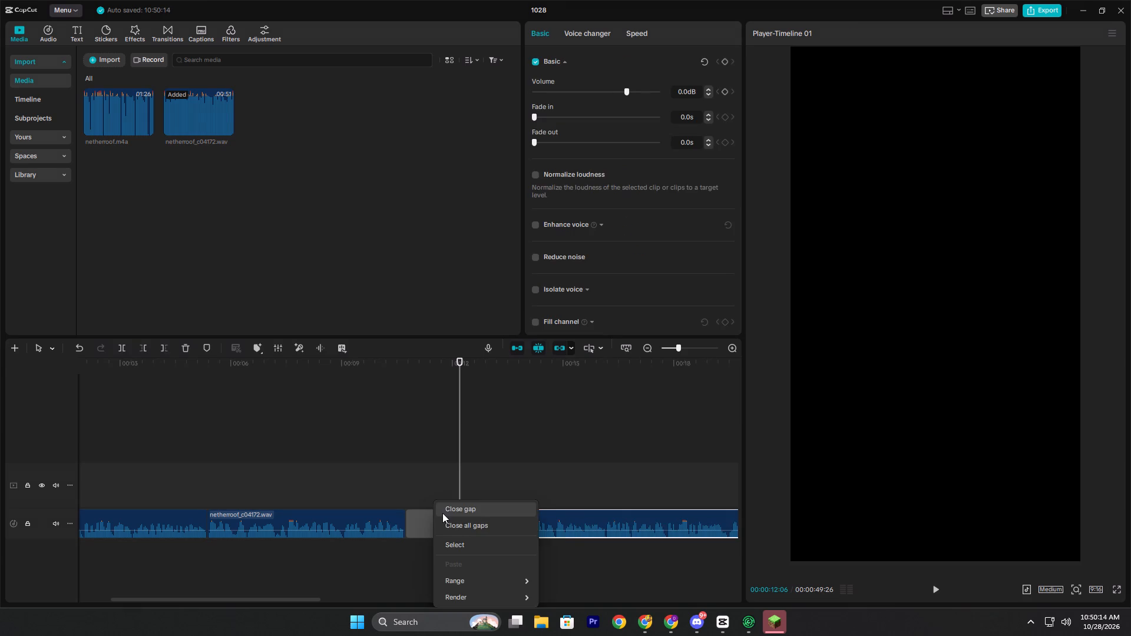
click(445, 513)
Play the audio onward from the 00:00:10:22 join, then replay its opening, listening for the next passage to cut.
click(402, 481)
key(space)
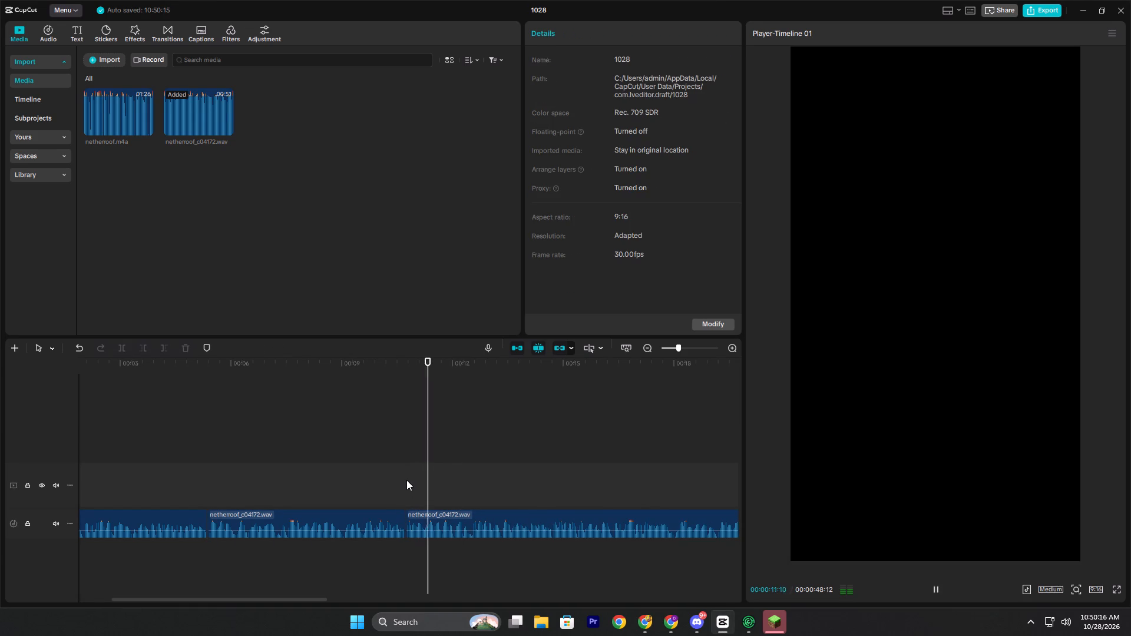
ctrl+scroll(560, 505, down, 9)
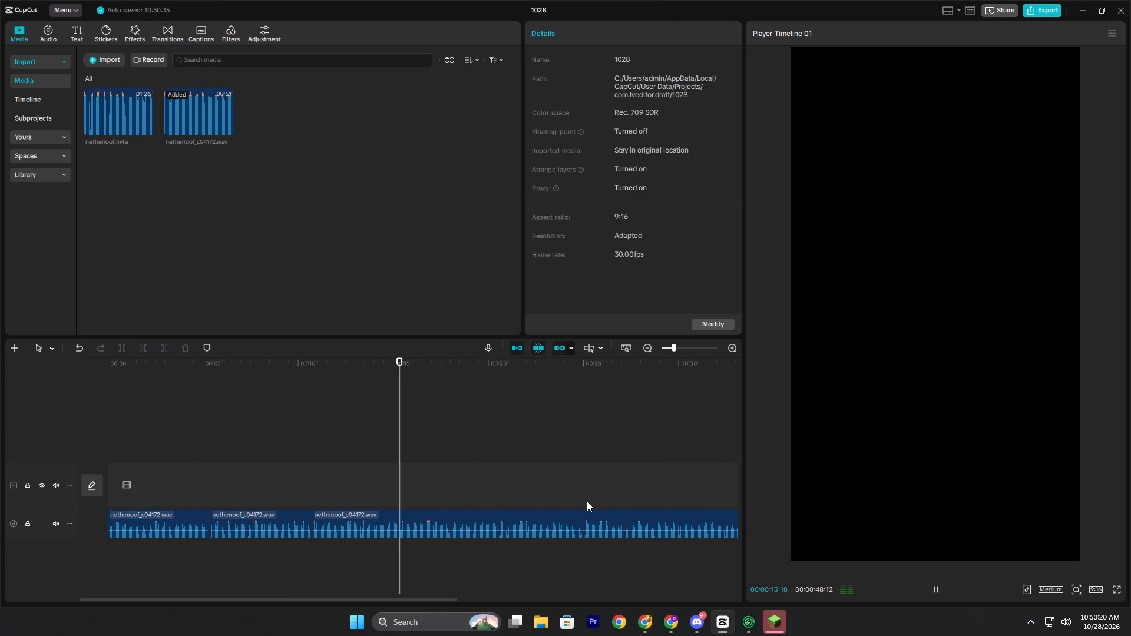
key(space)
click(348, 478)
click(344, 478)
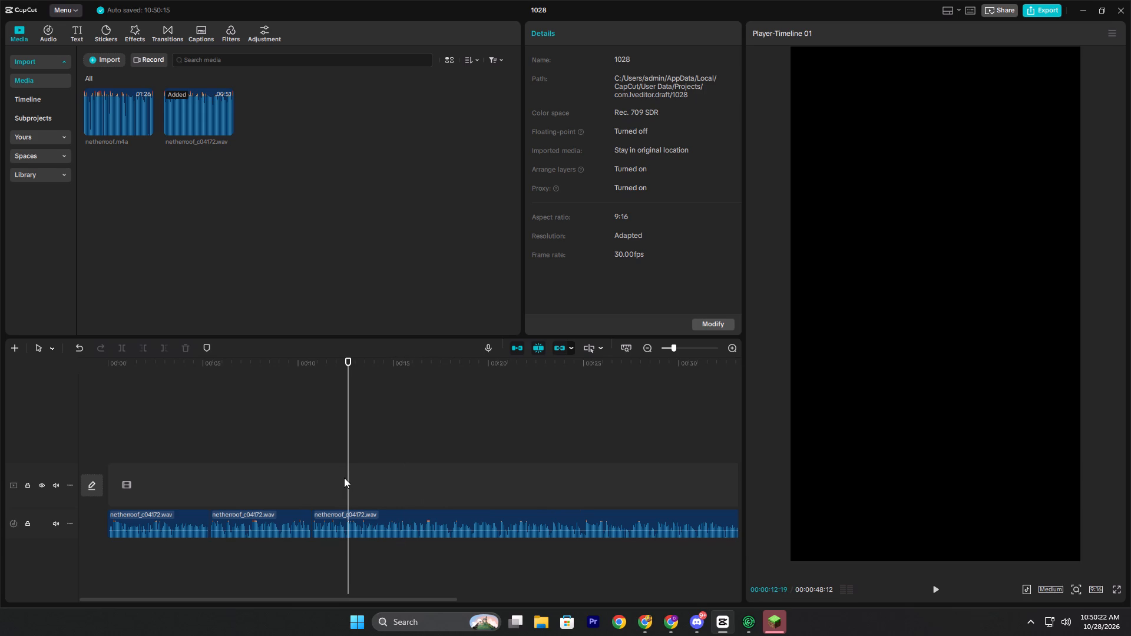
click(313, 464)
key(space)
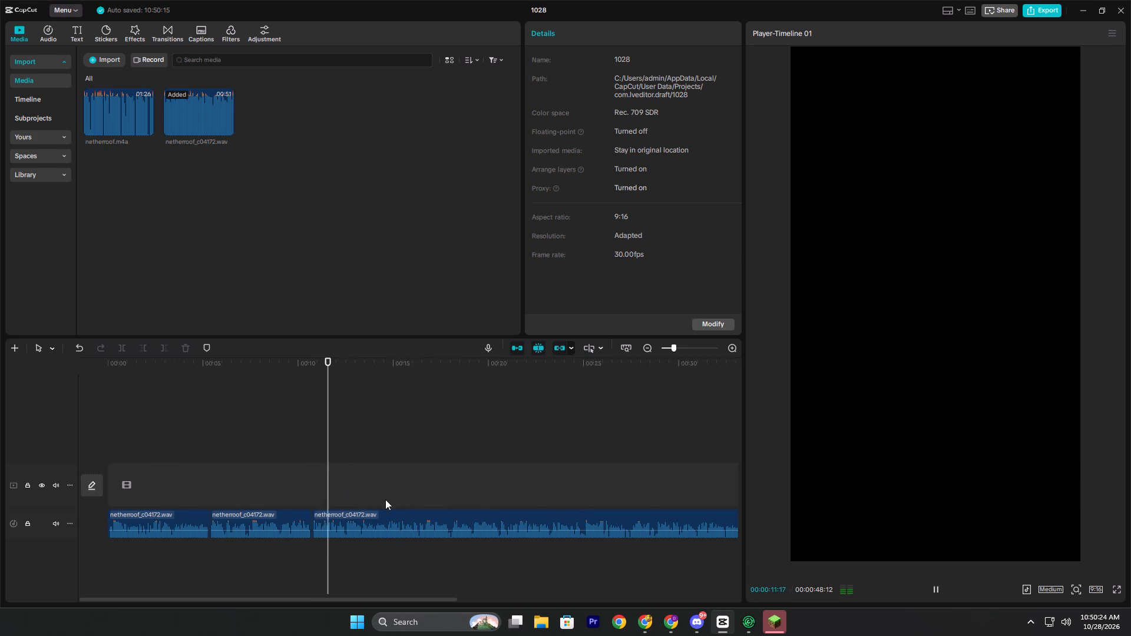
ctrl+scroll(385, 500, up, 8)
key(space)
Split the third audio segment at about 00:00:12:14.
click(389, 515)
click(350, 476)
drag(350, 476, 356, 475)
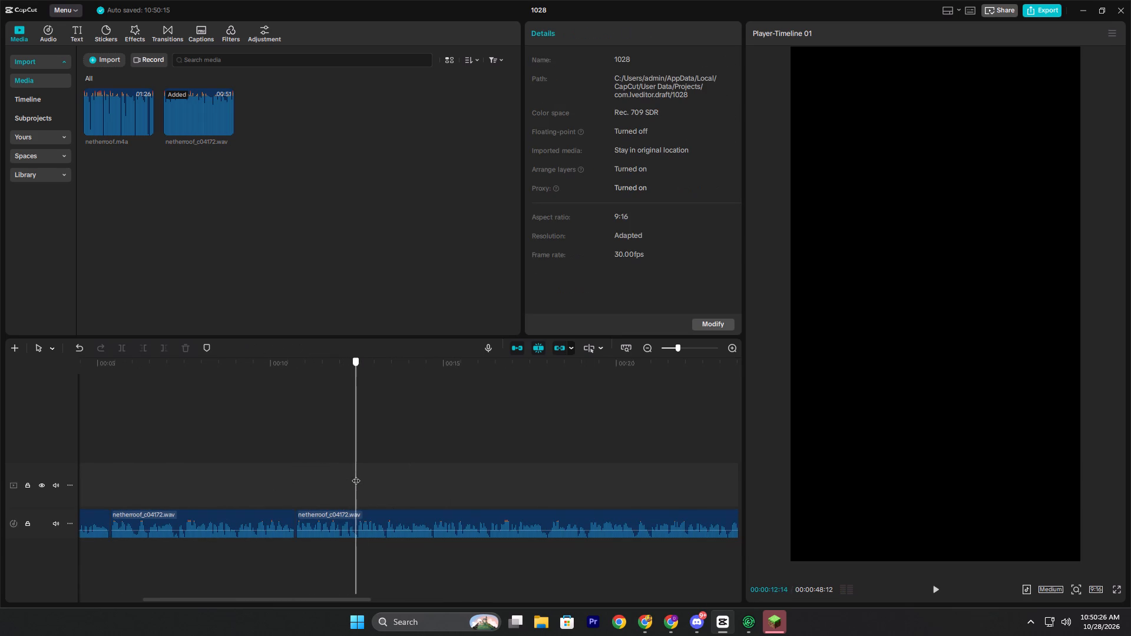
drag(356, 475, 356, 474)
click(357, 521)
key(ctrl+b)
Listen past the 00:00:12:14 cut, trim the fourth segment's start to 00:00:14:20 and close the resulting gap.
key(space)
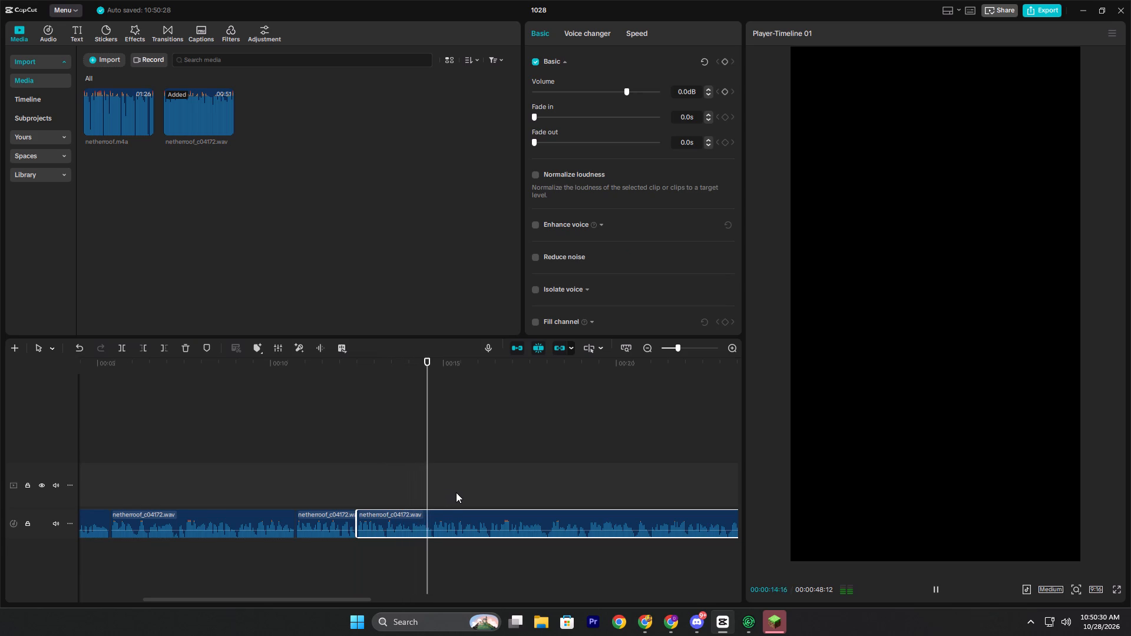
key(space)
click(435, 486)
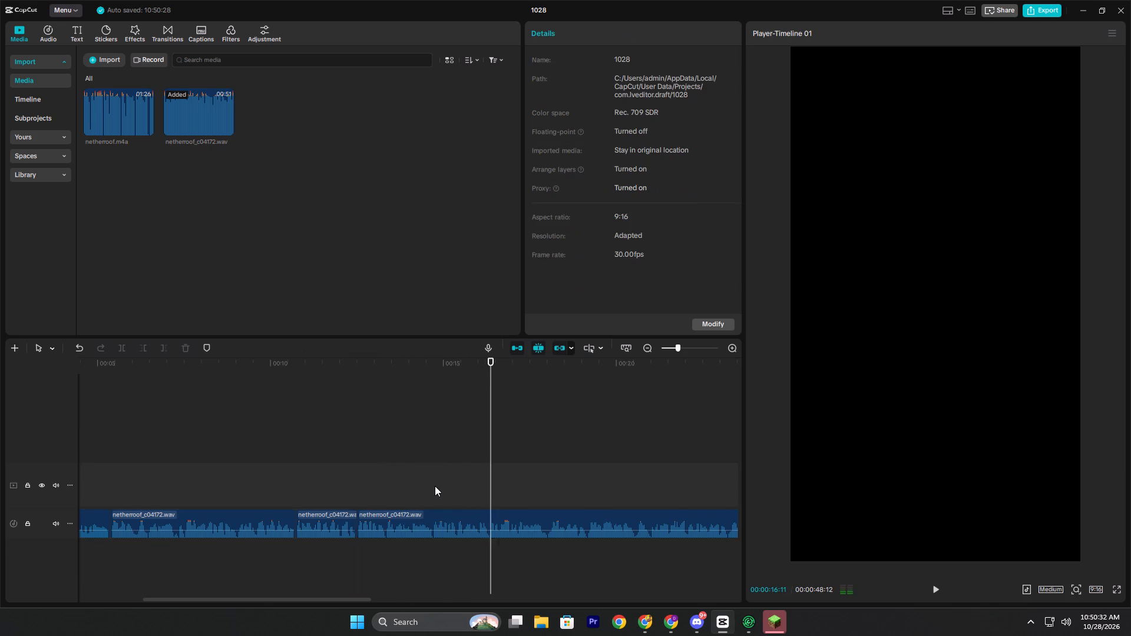
click(435, 486)
click(434, 523)
key(q)
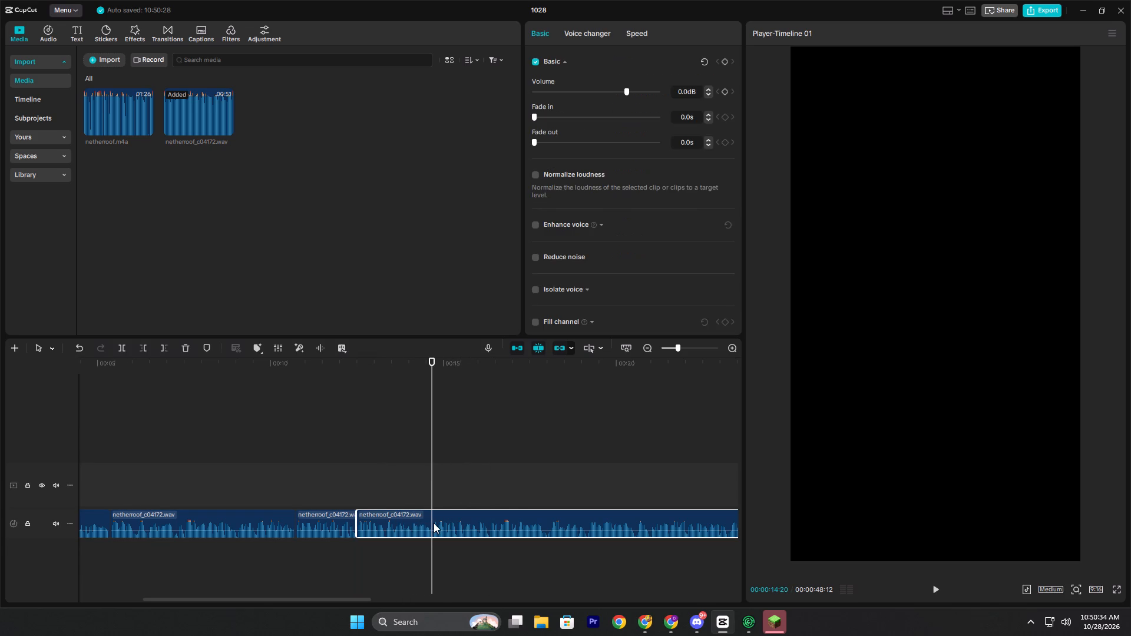
right_click(411, 519)
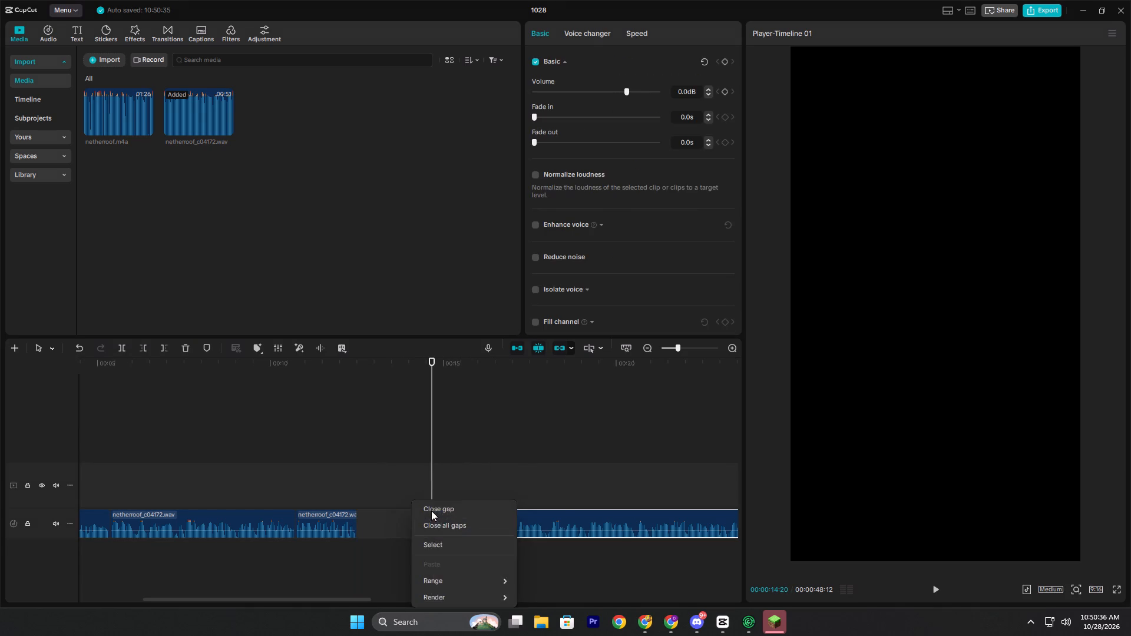
click(431, 511)
Play the audio onward from the 00:00:12:14 join, listening for the next passage to cut.
click(353, 491)
key(space)
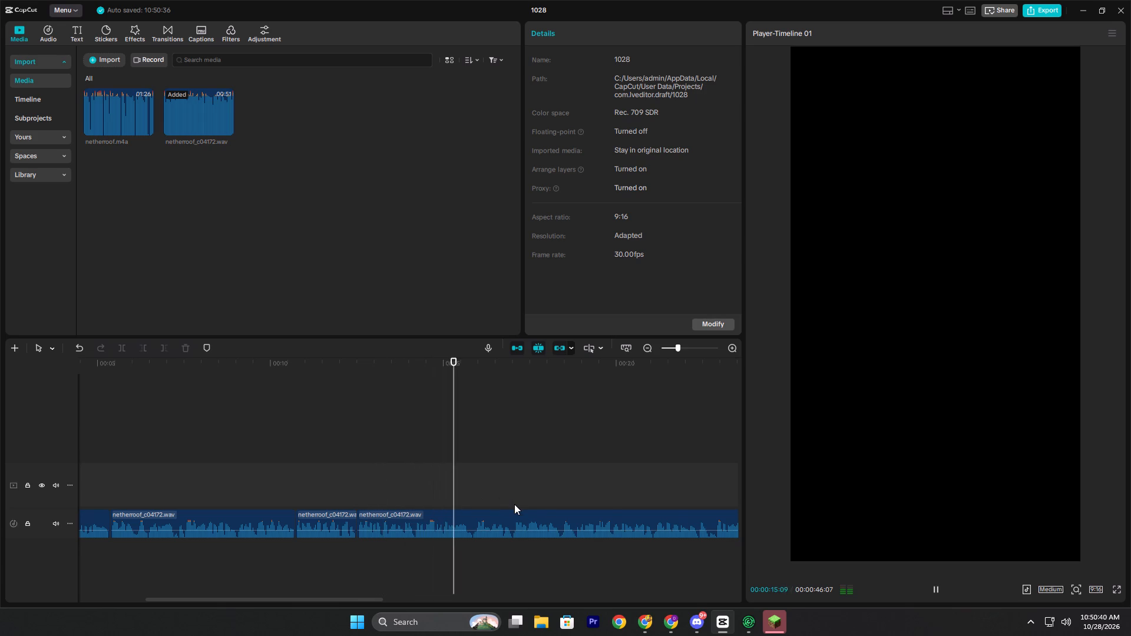
key(space)
click(408, 472)
key(space)
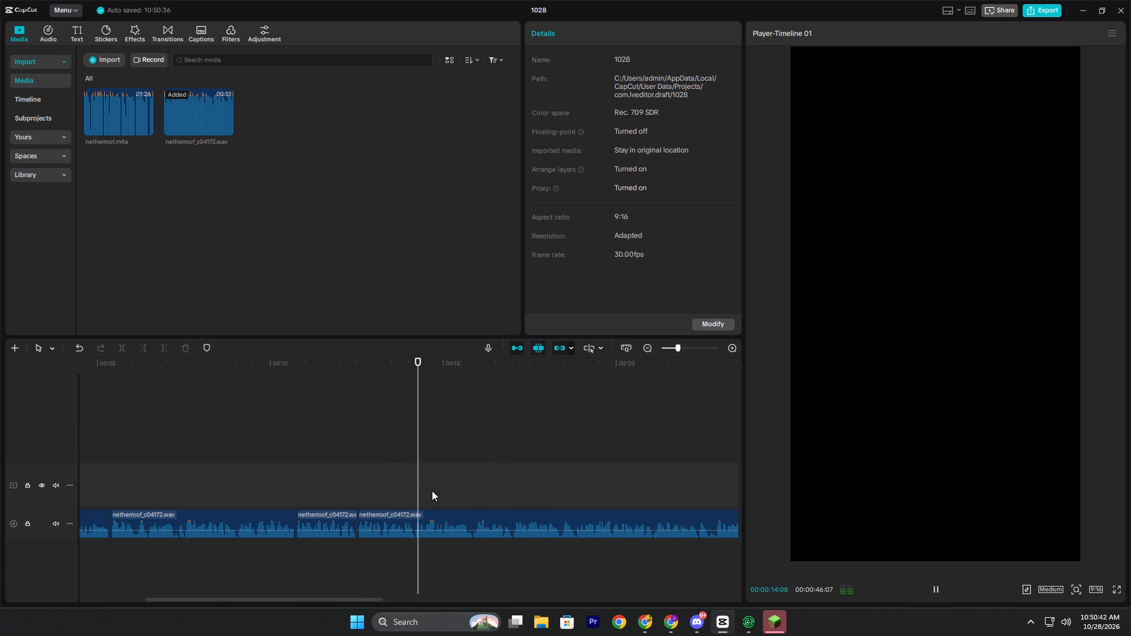
key(space)
key(space)
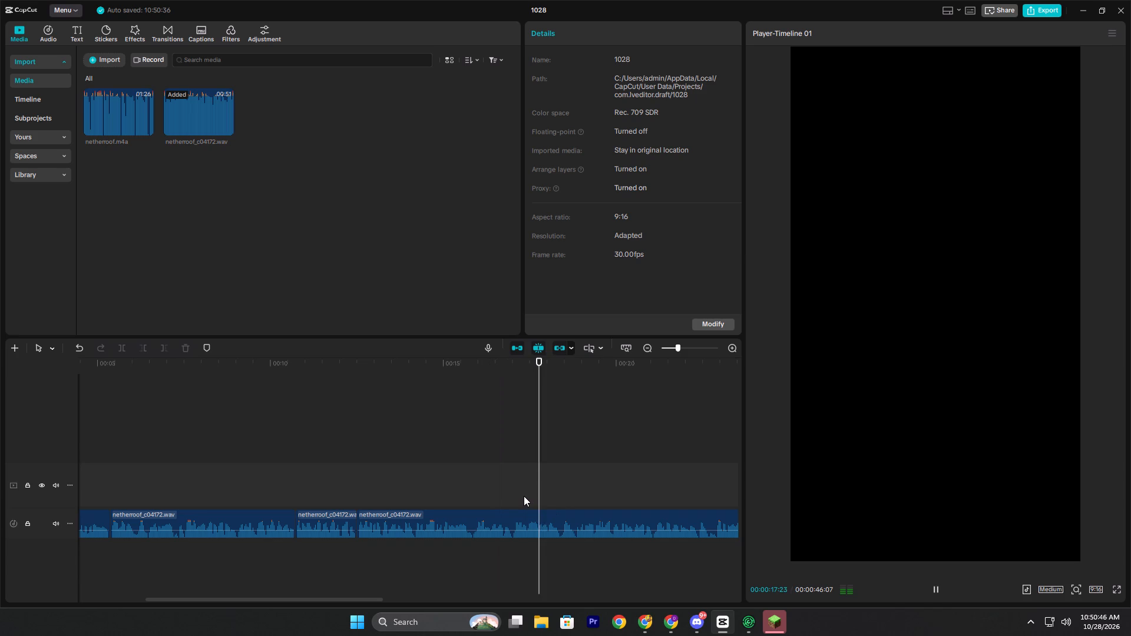
key(space)
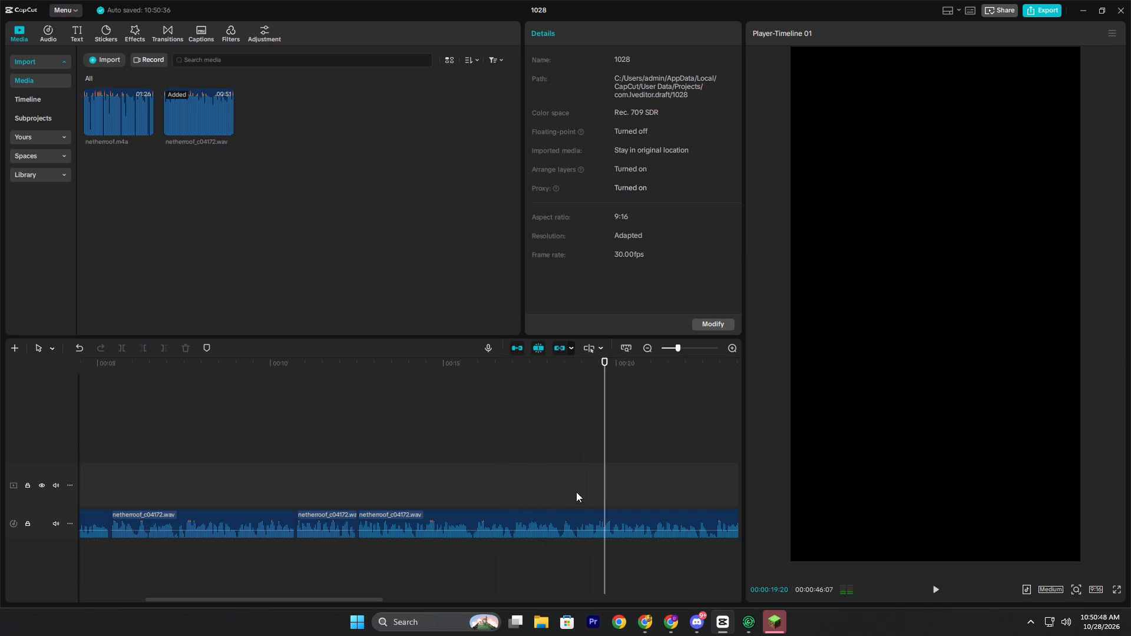
click(577, 492)
click(577, 492)
Replay the fourth audio segment's opening and split it at about 00:00:14:04.
click(352, 480)
key(space)
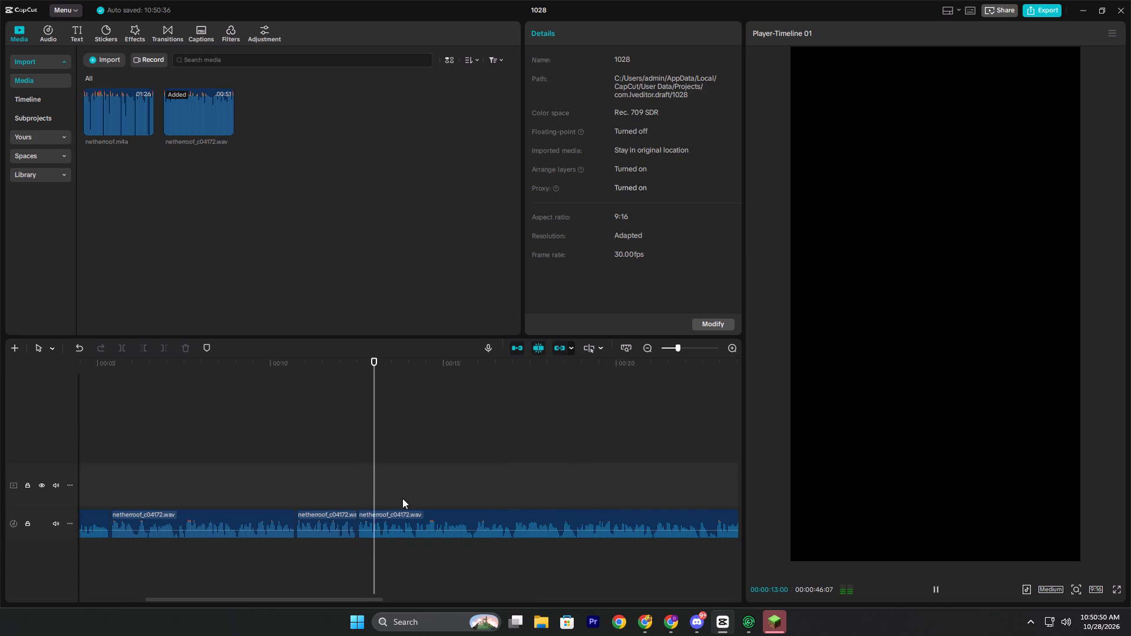
key(space)
double_click(416, 485)
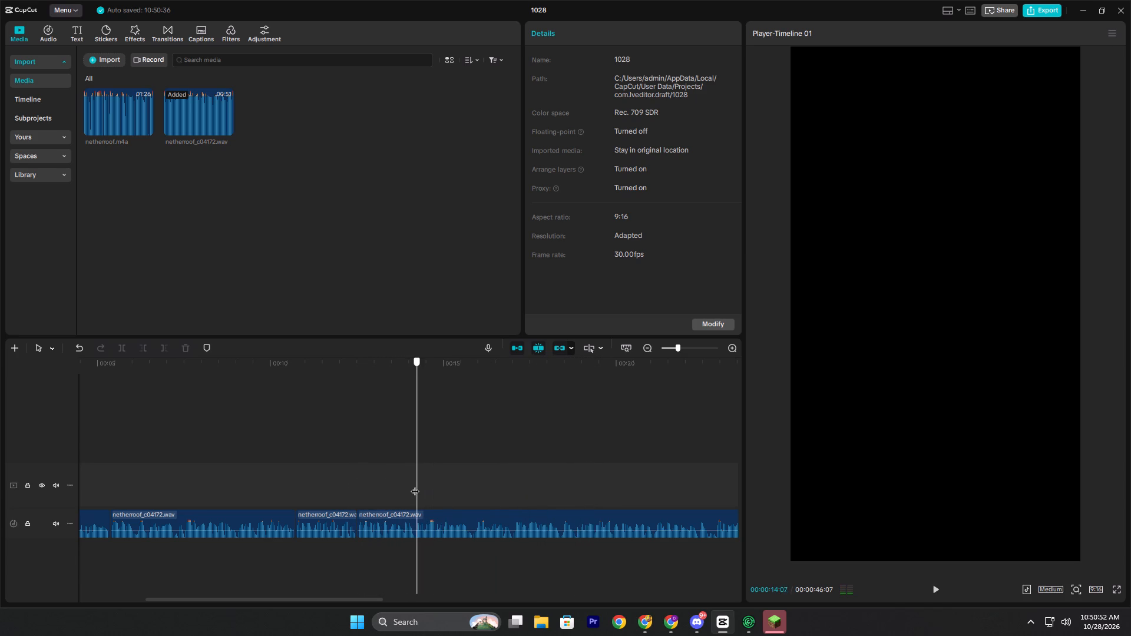
click(432, 517)
key(ctrl+b)
Listen past the new cut, trim the fifth segment's start to 00:00:18:24 and close the resulting gap.
key(space)
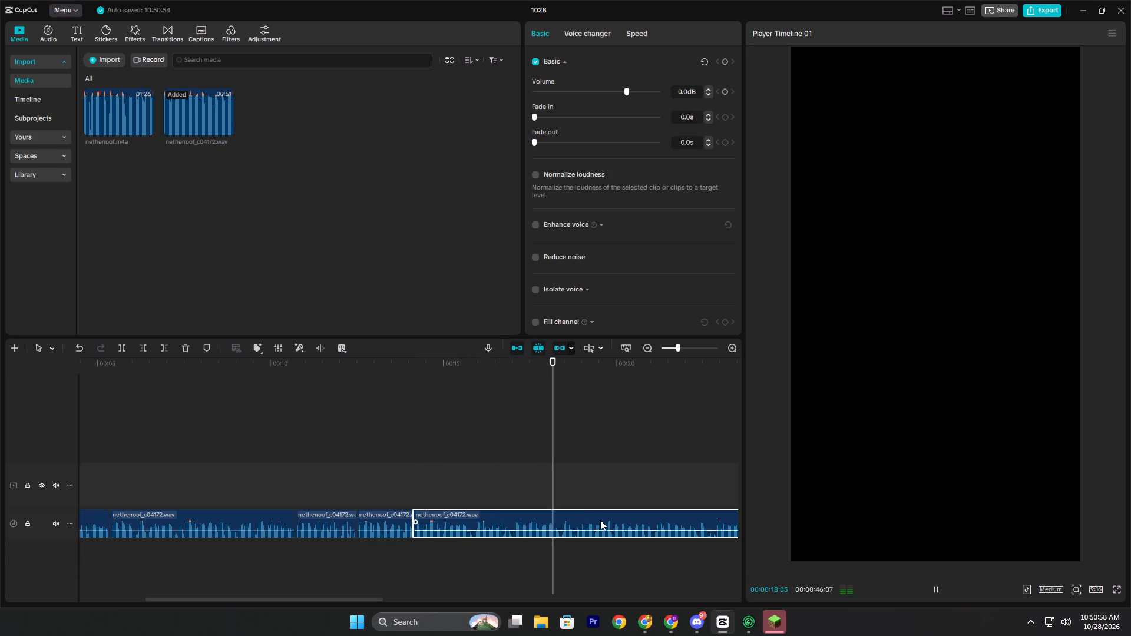
key(space)
double_click(573, 492)
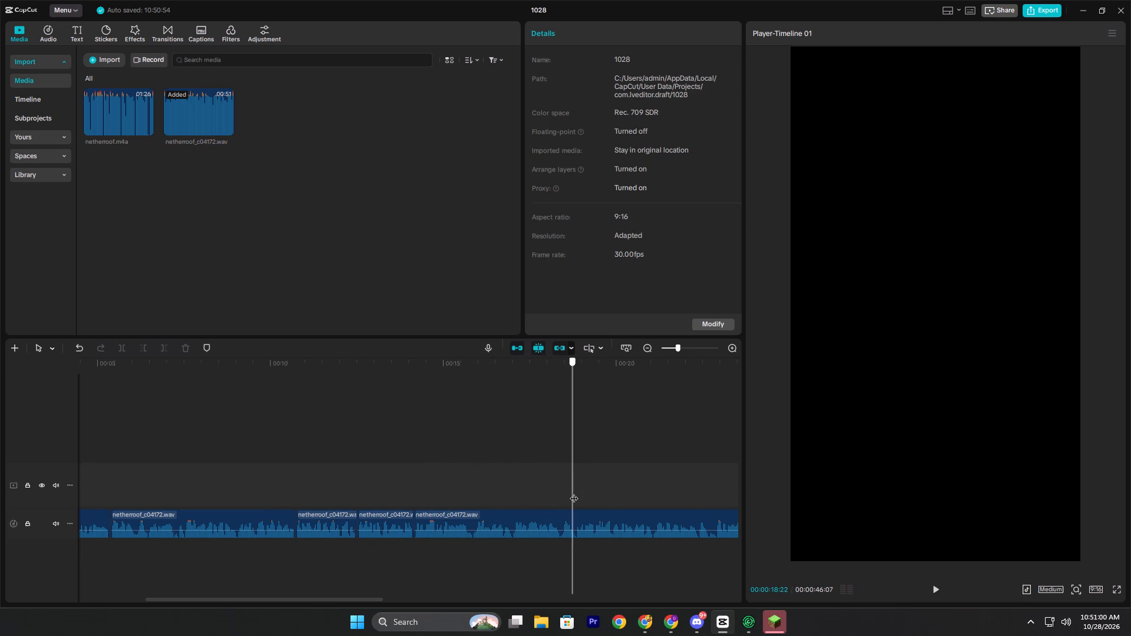
click(578, 523)
key(q)
right_click(515, 518)
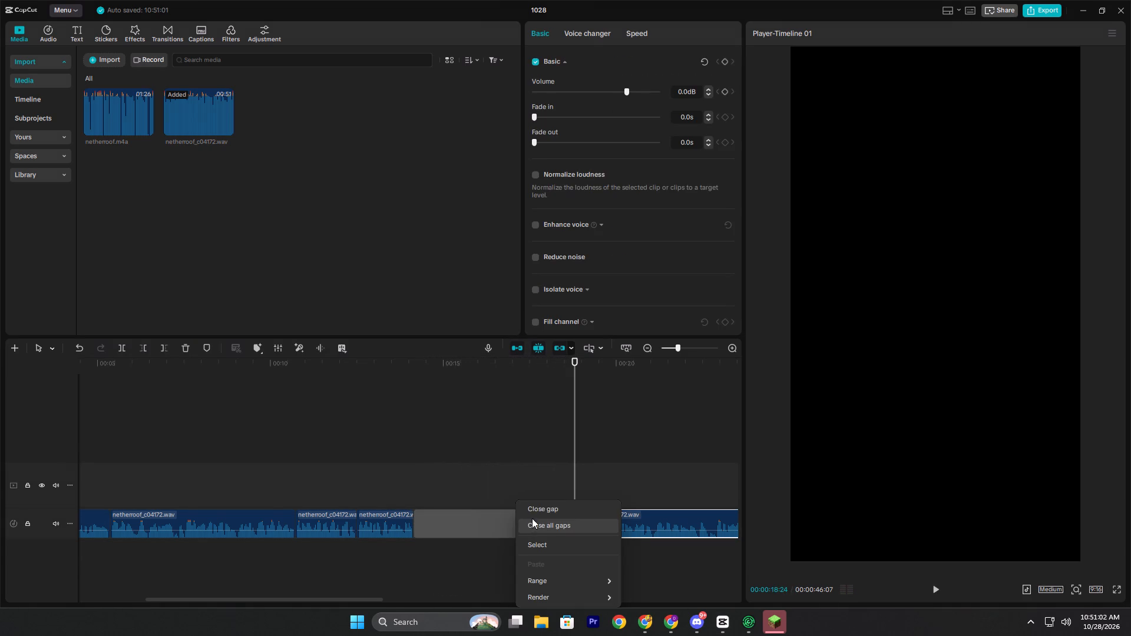
click(535, 509)
Listen on from the fifth segment's start and trim off all the audio after 00:00:20:20.
click(416, 484)
key(space)
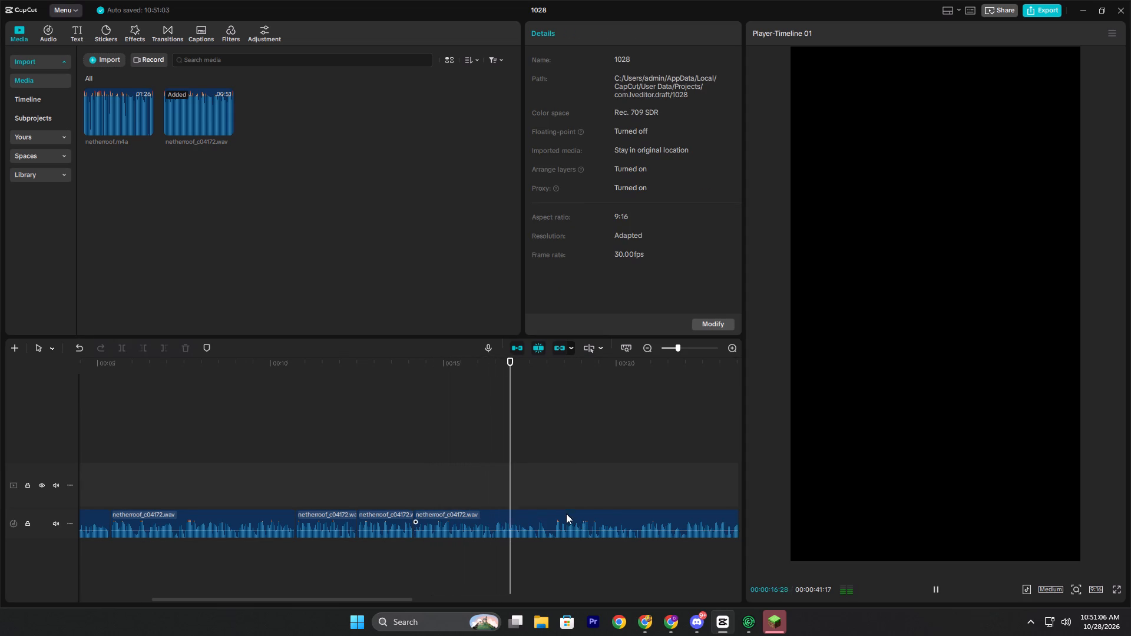
key(space)
key(space)
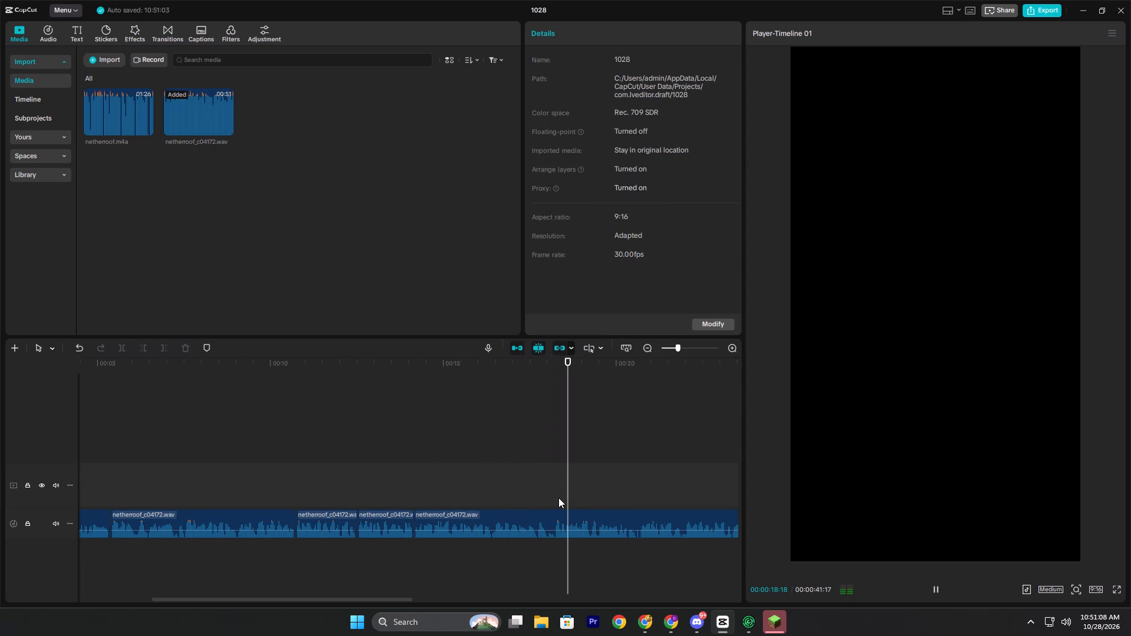
key(space)
key(space)
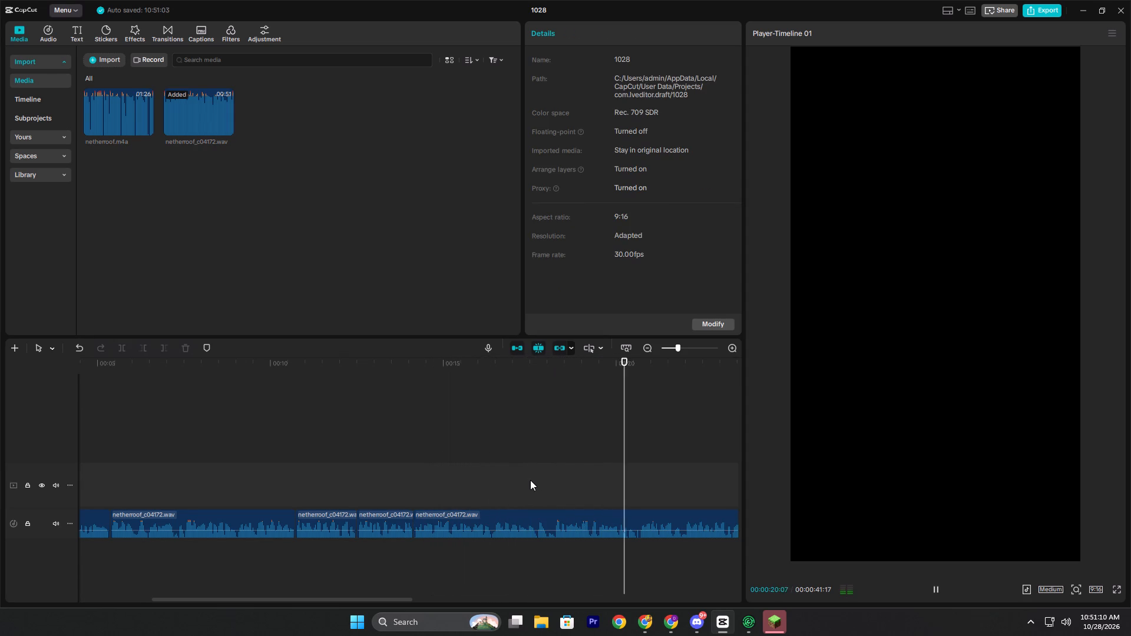
key(space)
click(631, 483)
drag(631, 483, 639, 488)
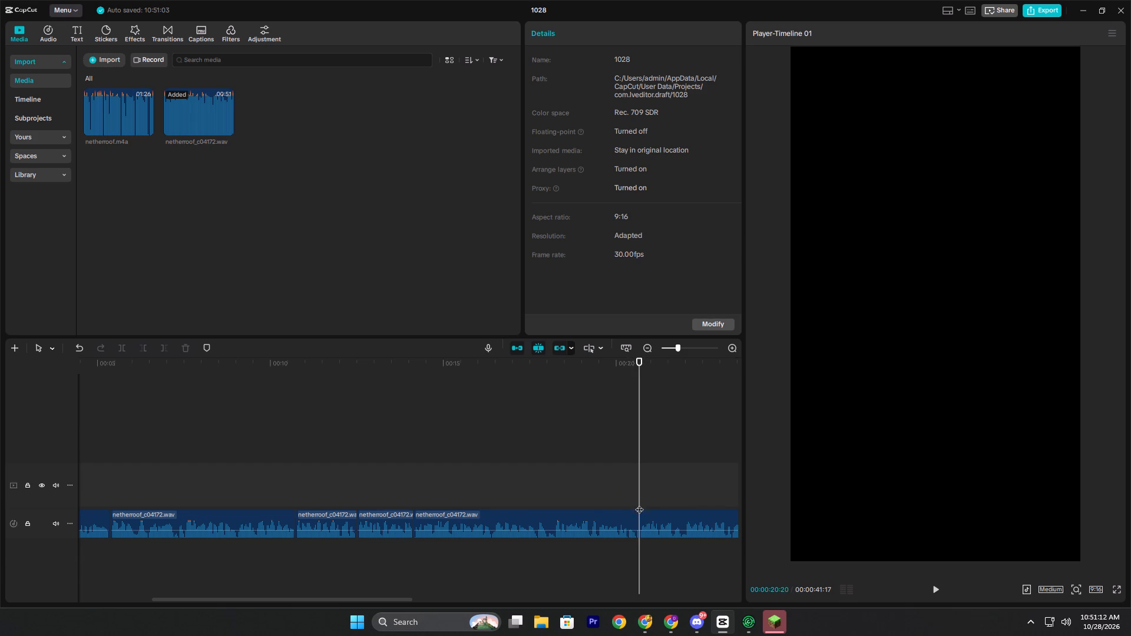
click(640, 521)
key(w)
Replay the fifth audio segment and split it at 00:00:17:20.
click(414, 473)
key(space)
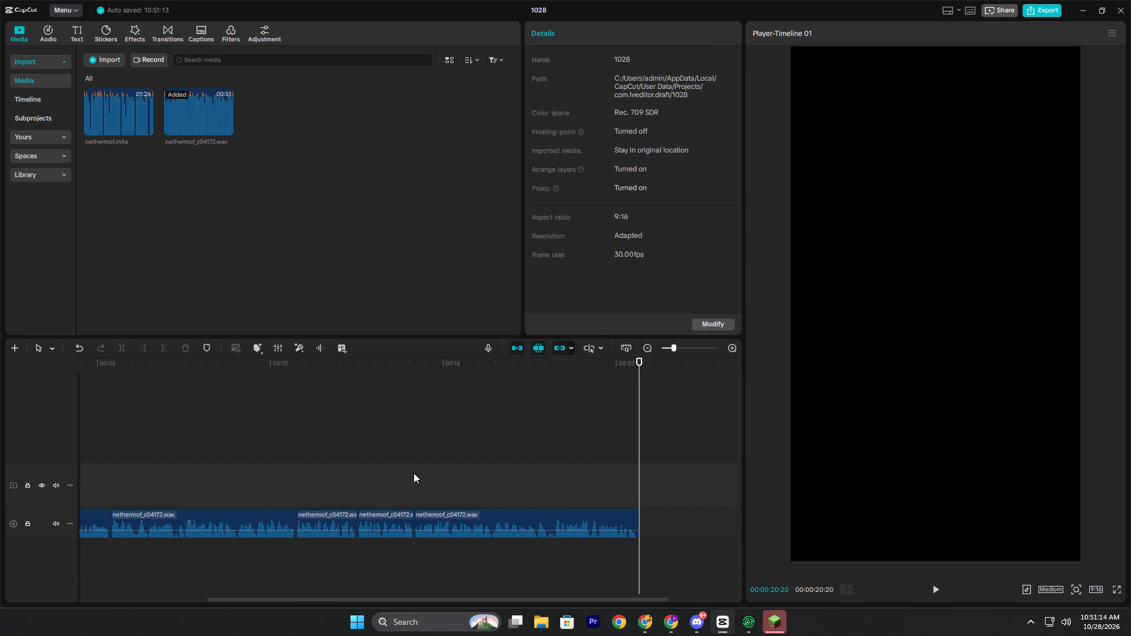
ctrl+scroll(523, 495, up, 2)
ctrl+scroll(567, 508, down, 3)
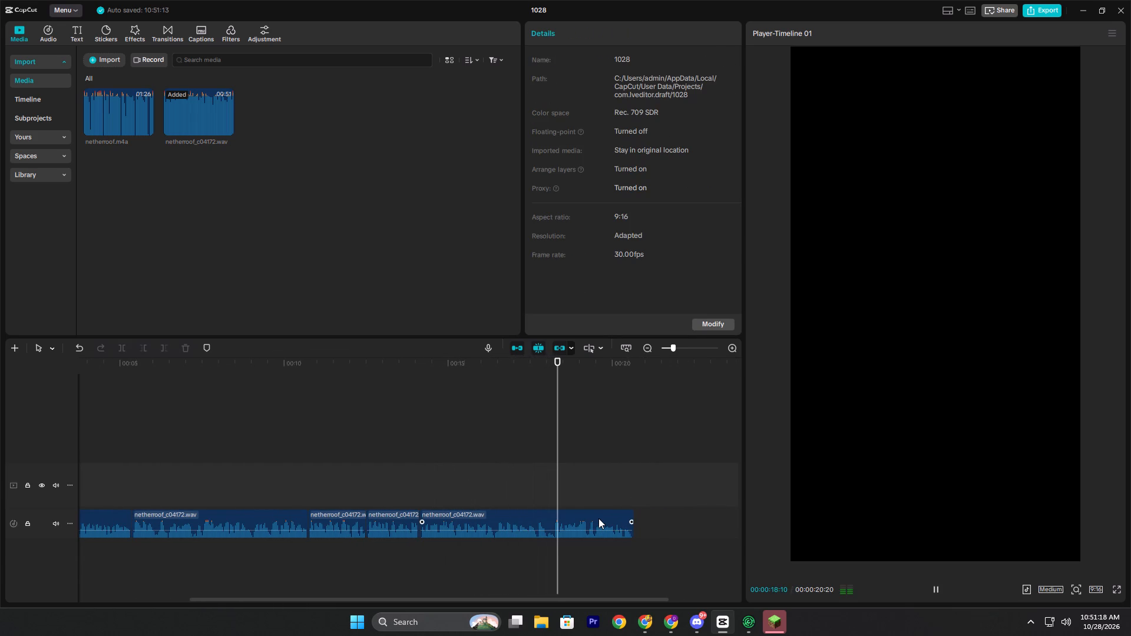
key(space)
click(525, 473)
drag(525, 473, 535, 478)
click(540, 523)
key(ctrl+b)
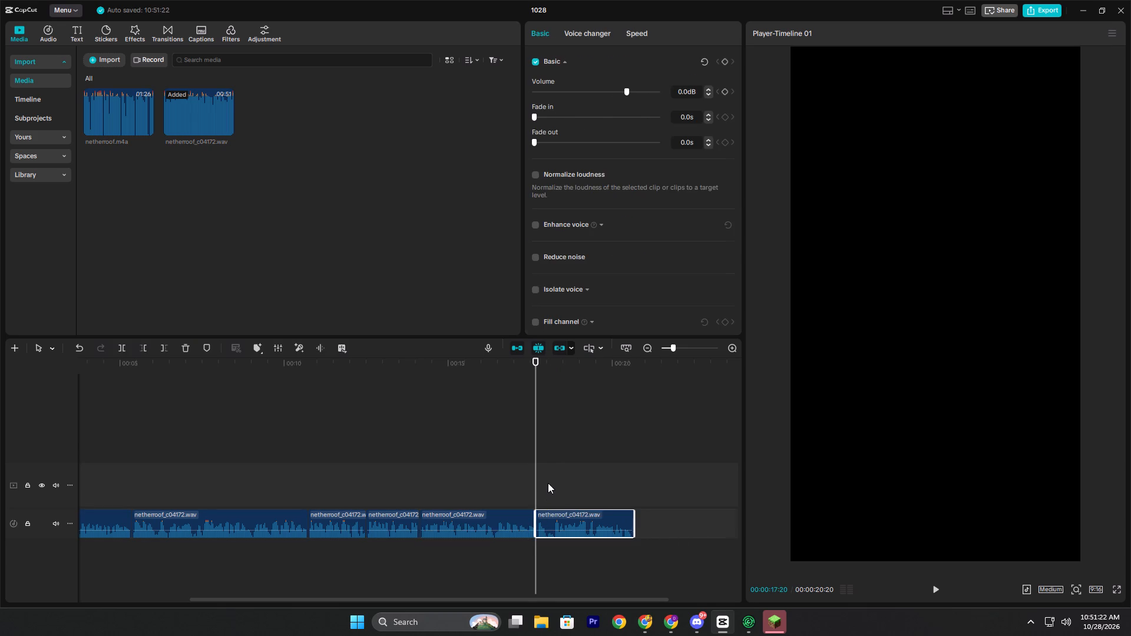
Trim the sixth segment's start to 00:00:18:01 and move the segment back against the end of the fifth.
click(548, 483)
key(space)
key(space)
click(548, 483)
click(551, 534)
key(q)
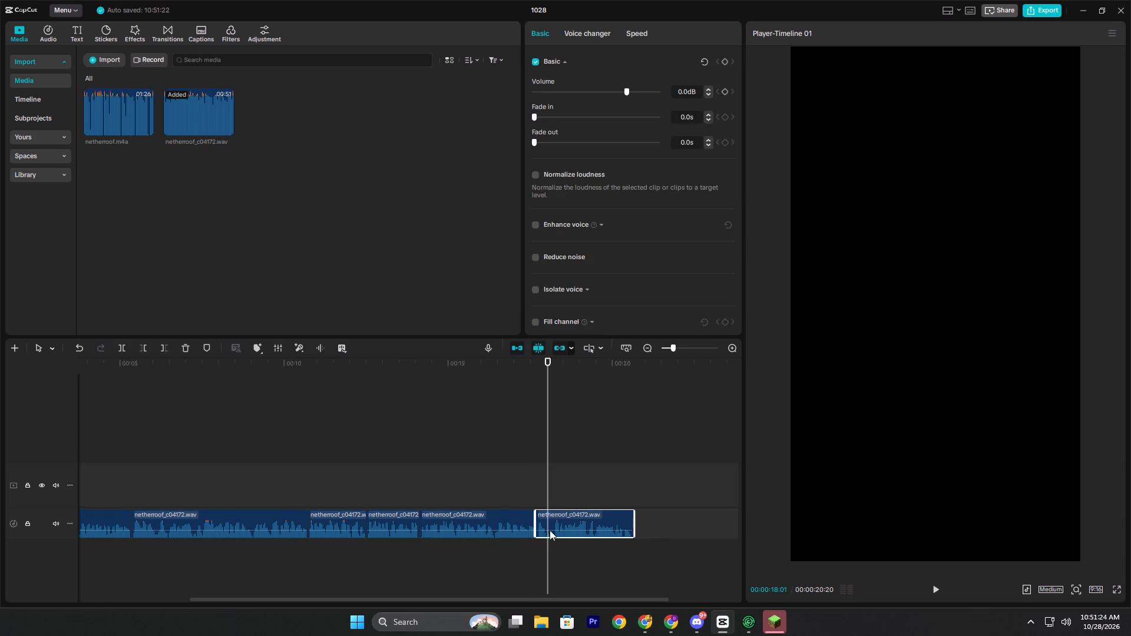
drag(570, 519, 559, 522)
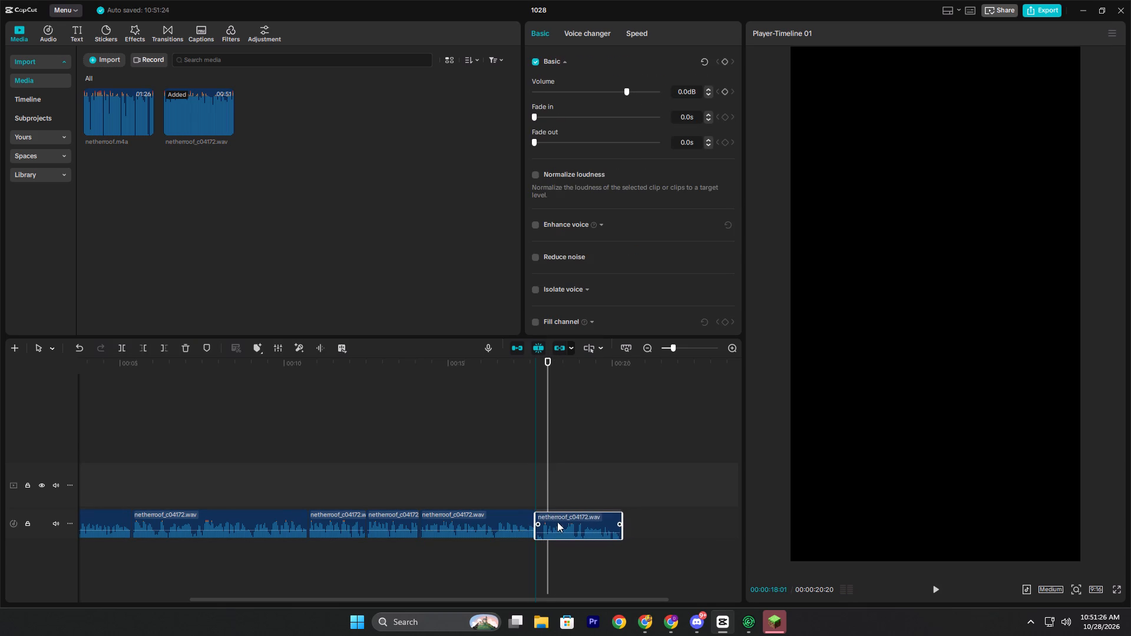
Check the join at 00:00:17:20, then play the edited audio from its beginning.
click(533, 472)
key(space)
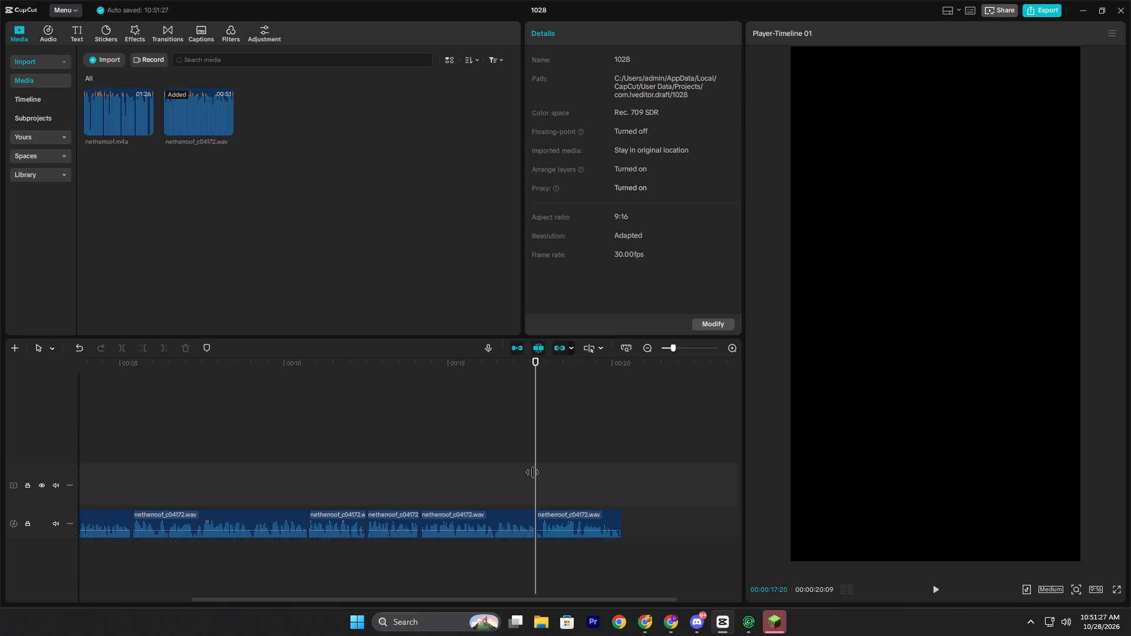
click(563, 470)
drag(563, 470, 0, 438)
key(space)
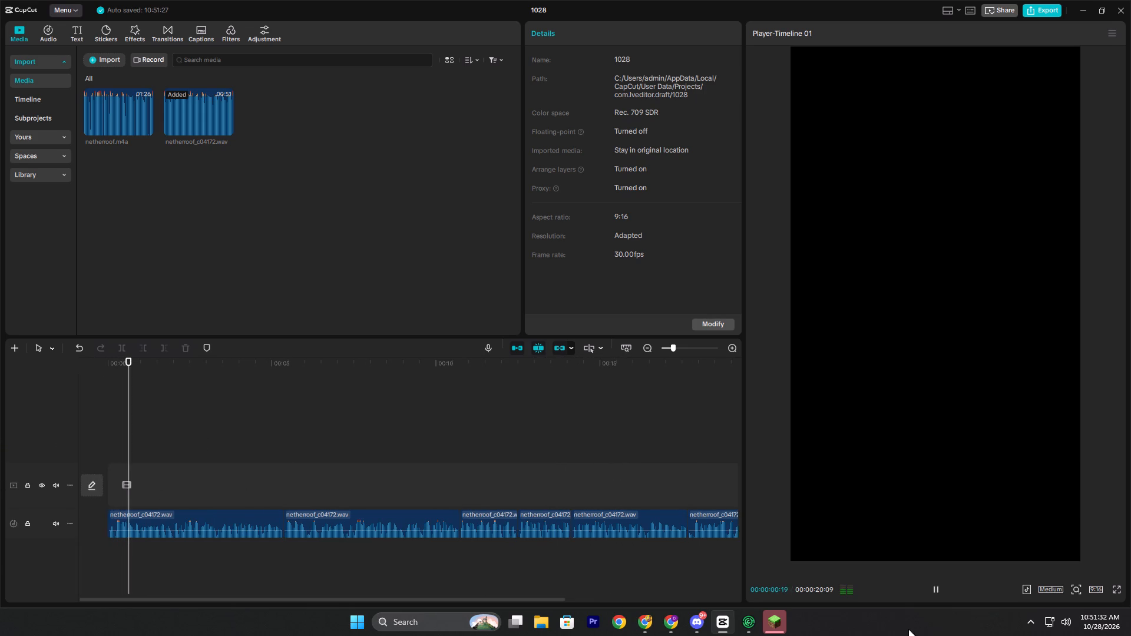
key(space)
Switch to Minecraft and load a singleplayer world.
click(779, 618)
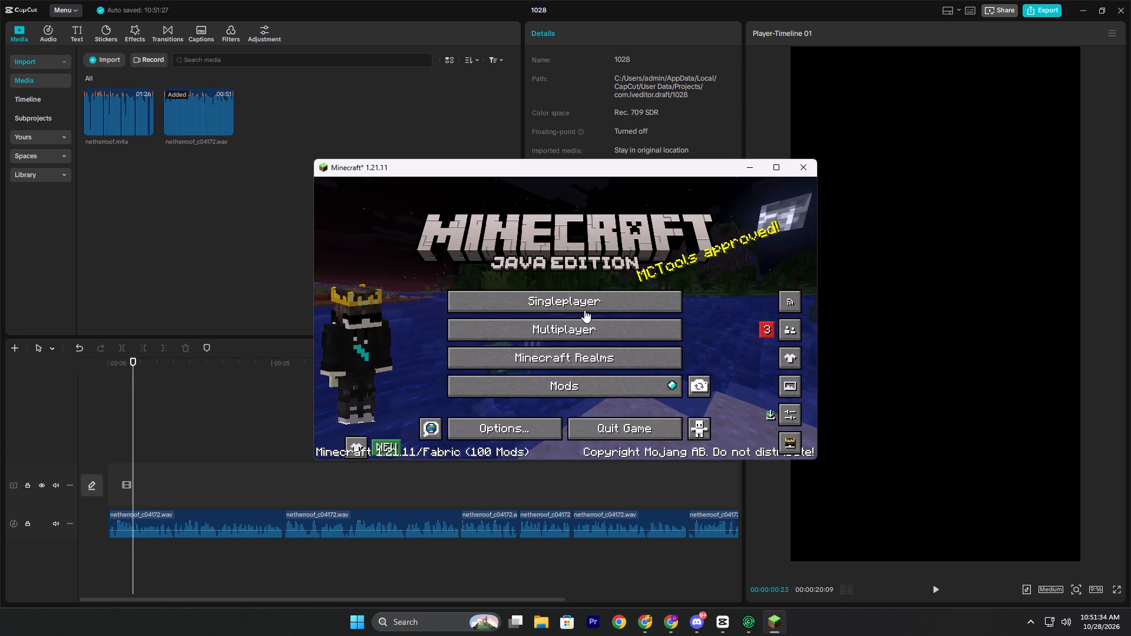
click(583, 306)
click(434, 260)
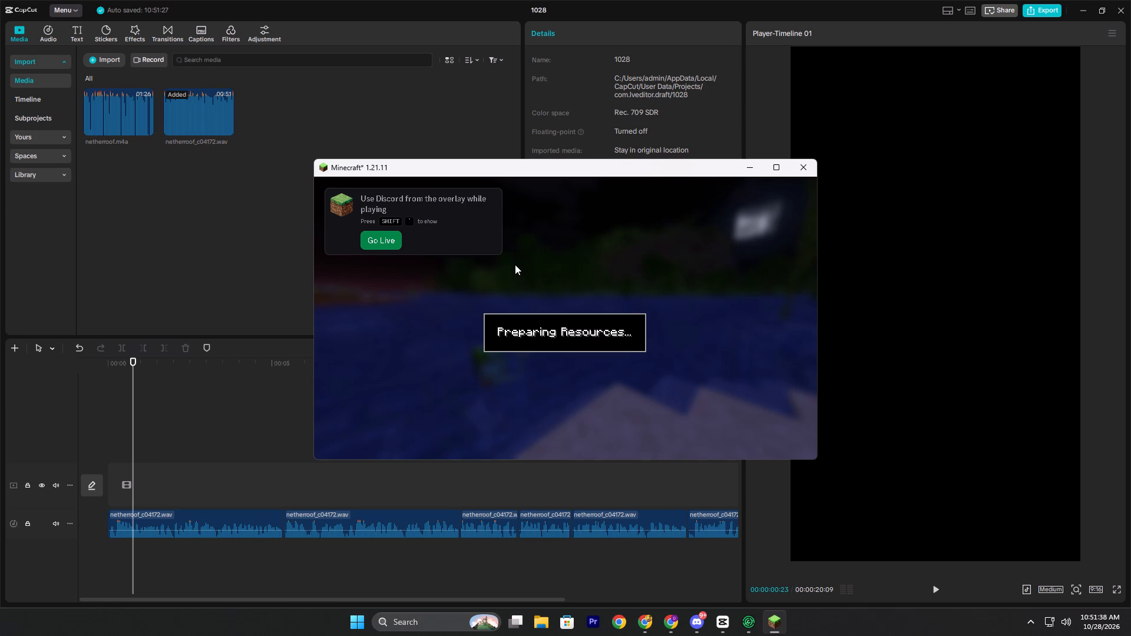
Switch to the Chrome window showing YouTube.
click(670, 635)
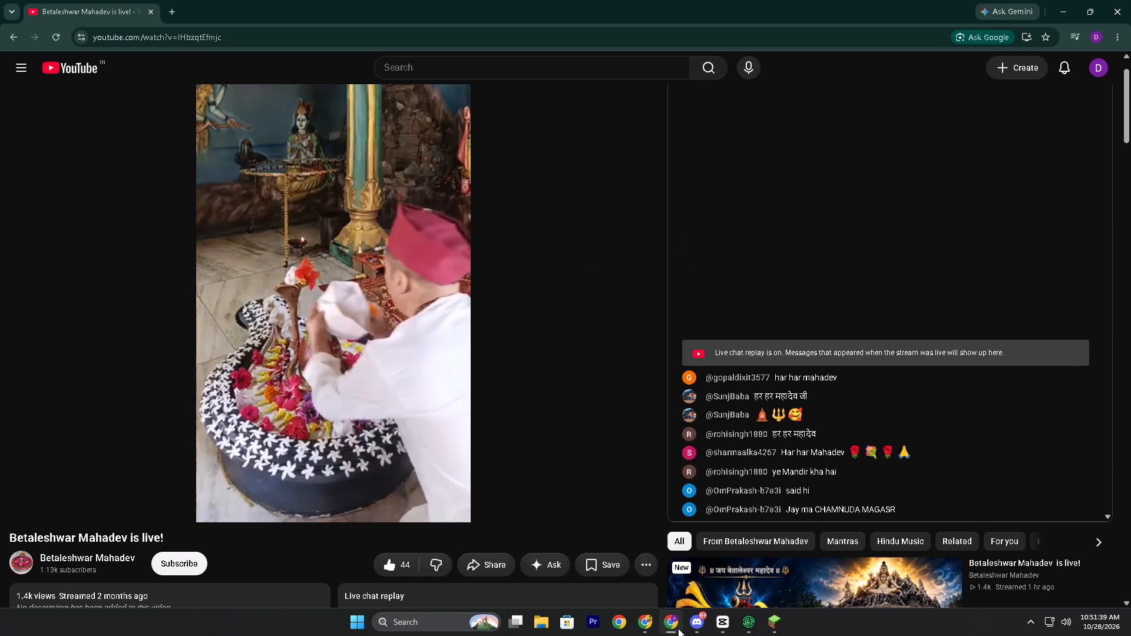
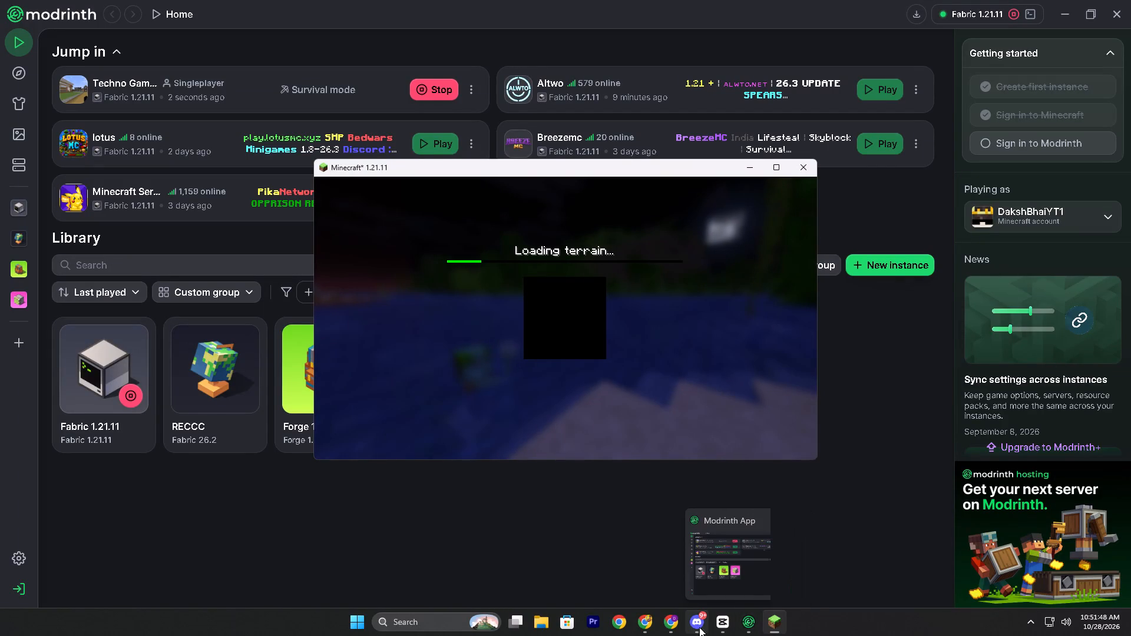
Show the hidden background apps in the Windows system tray.
click(1026, 635)
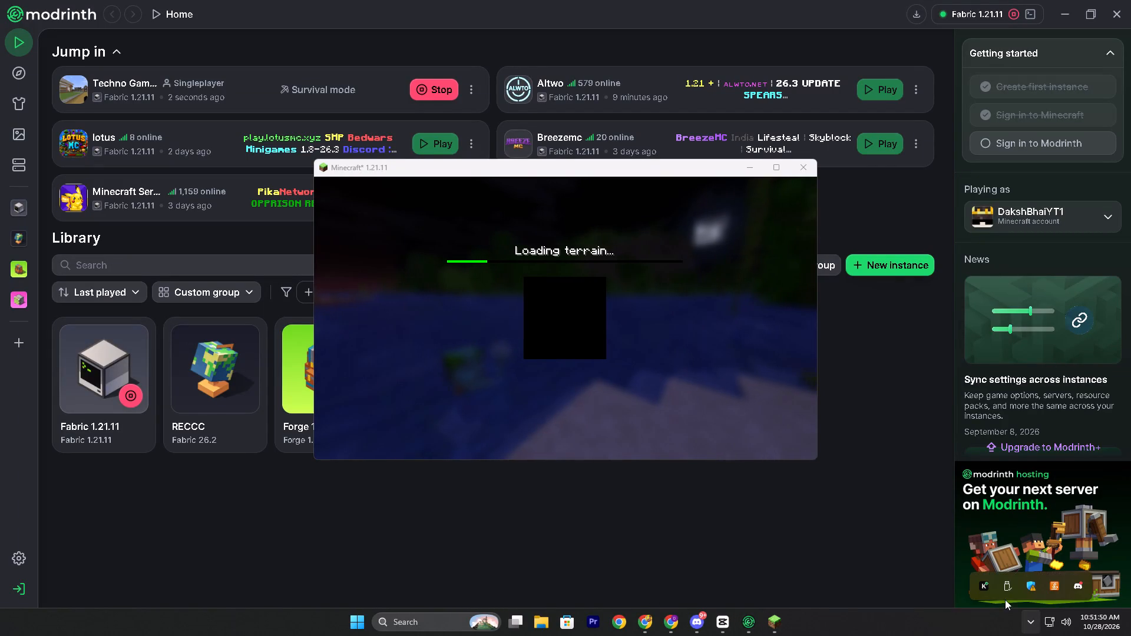
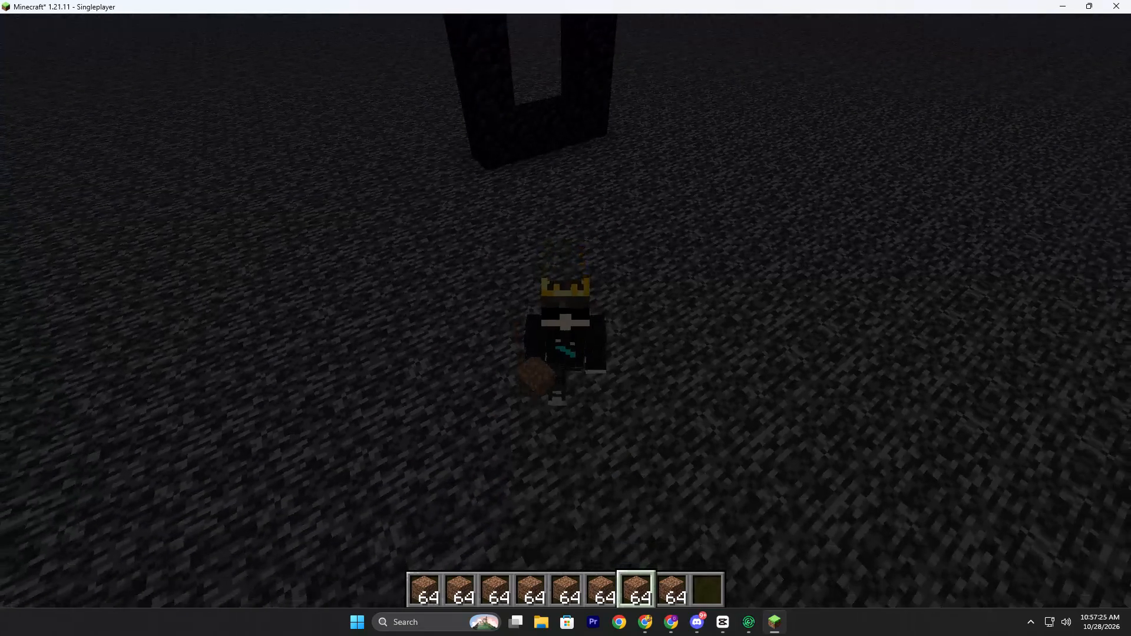
Equip Skin #4 from the Minecraft wardrobe, accept the unowned items, and resume play with the empty hotbar slot selected.
key(Escape)
click(192, 402)
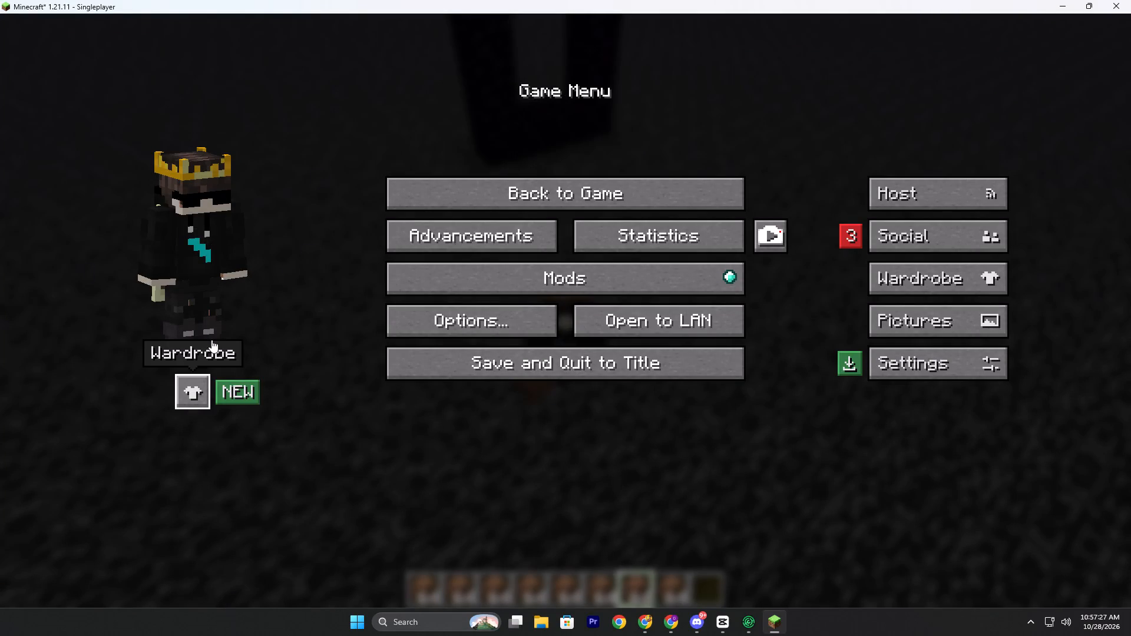
click(117, 213)
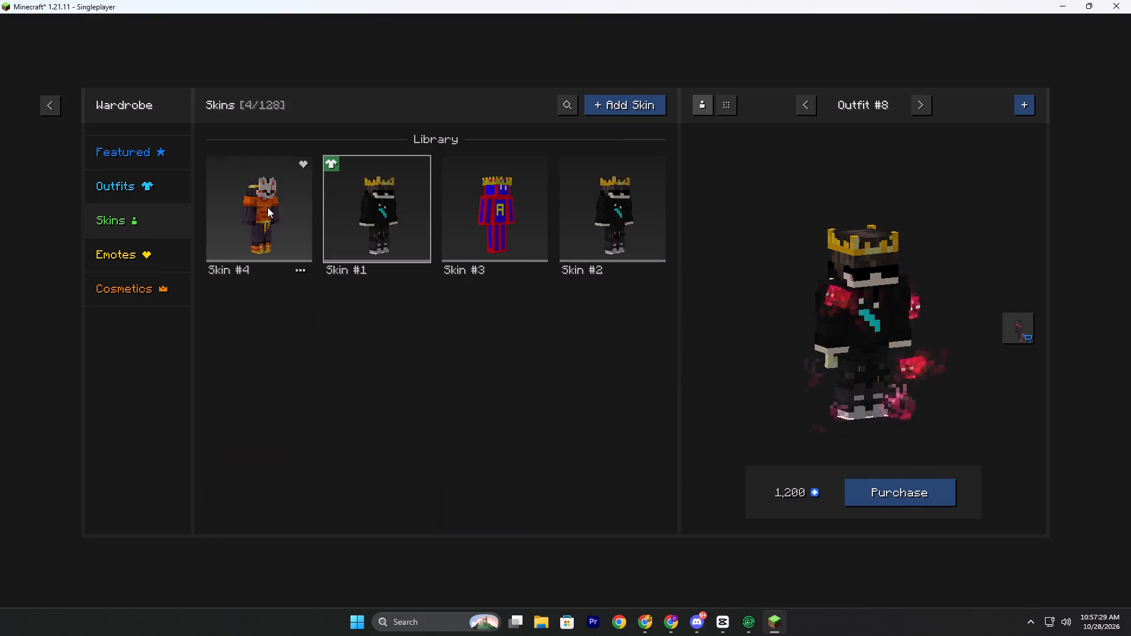
click(267, 207)
key(Escape)
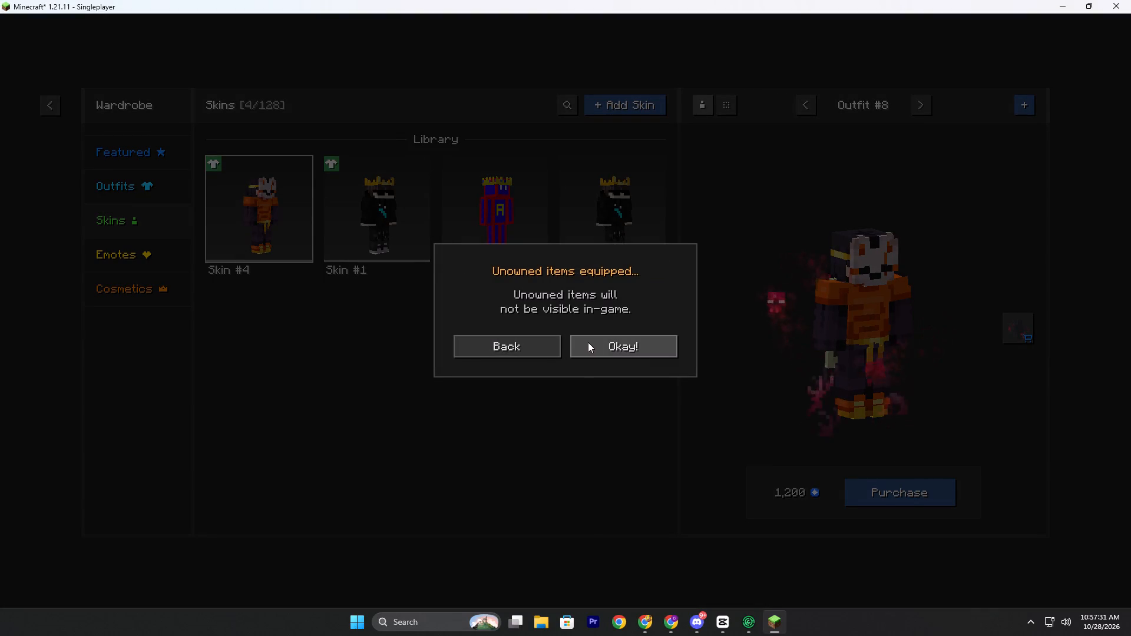
click(593, 347)
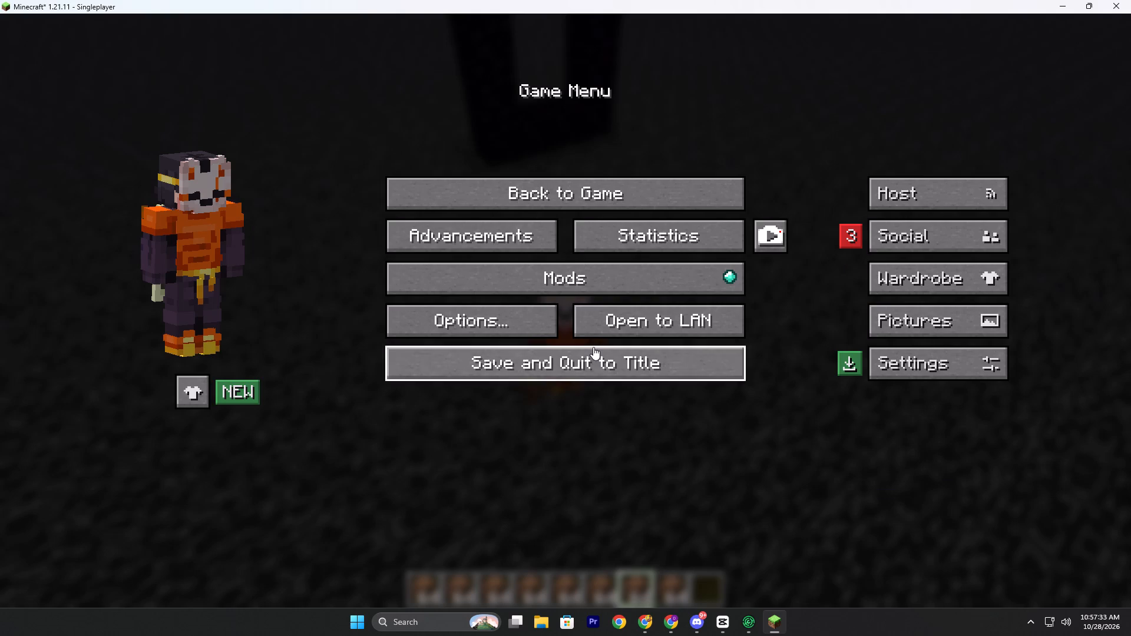
click(578, 178)
scroll(565, 310, down, 2)
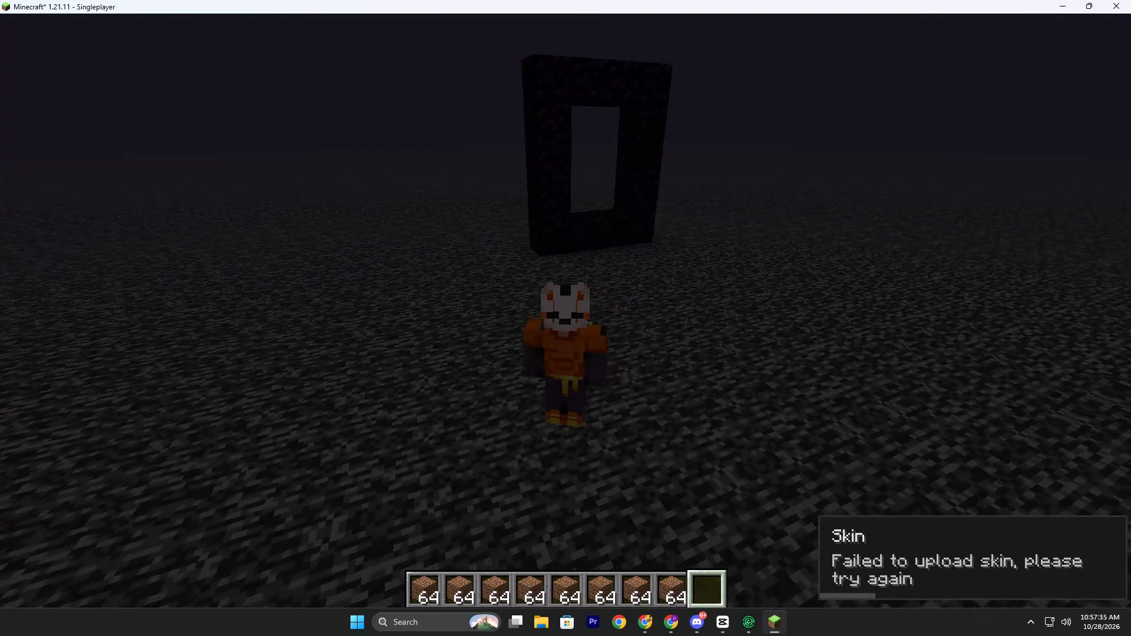
Move the character around on the bedrock near the obsidian frame and check the new skin from the front.
key(w)
key(w)
key(w)
key(w)
key(w)
key(w)
key(w)
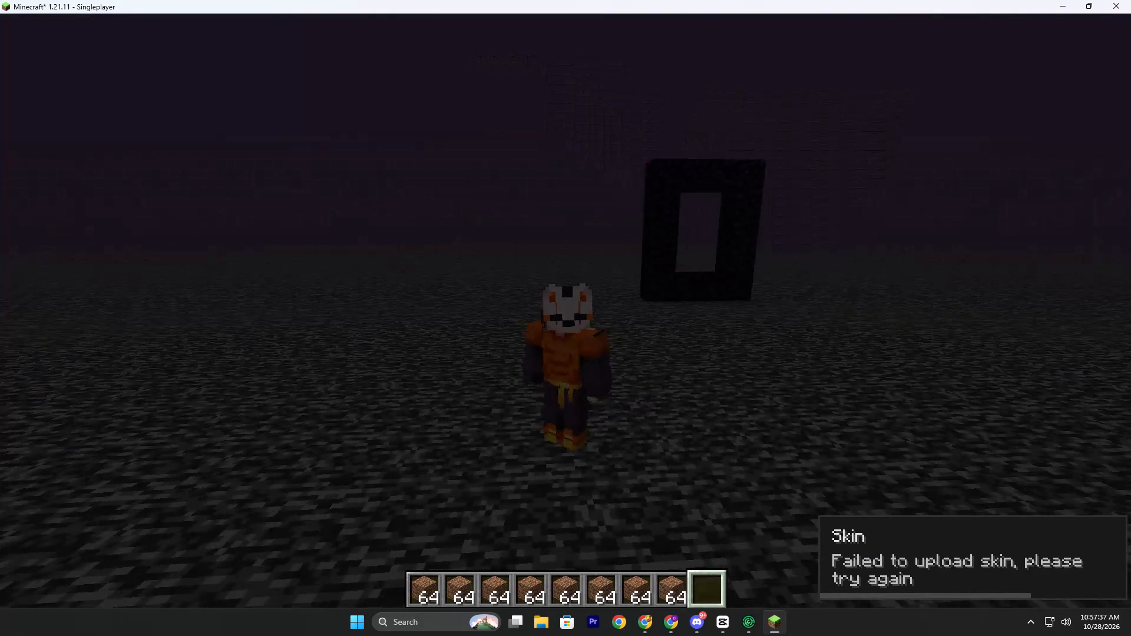
text(ws)
key(ctrl+space)
key(ctrl+space)
key(ctrl+space)
key(ctrl+space)
key(ctrl+space)
key(ctrl+space)
key(ctrl+space)
key(ctrl+space)
key(ctrl+space)
key(ctrl+space)
key(ctrl+space)
key(ctrl+space)
key(ctrl+space)
key(ctrl+space)
key(ctrl+space)
key(ctrl+space)
key(ctrl+space)
key(ctrl+space)
key(ctrl+space)
key(ctrl+space)
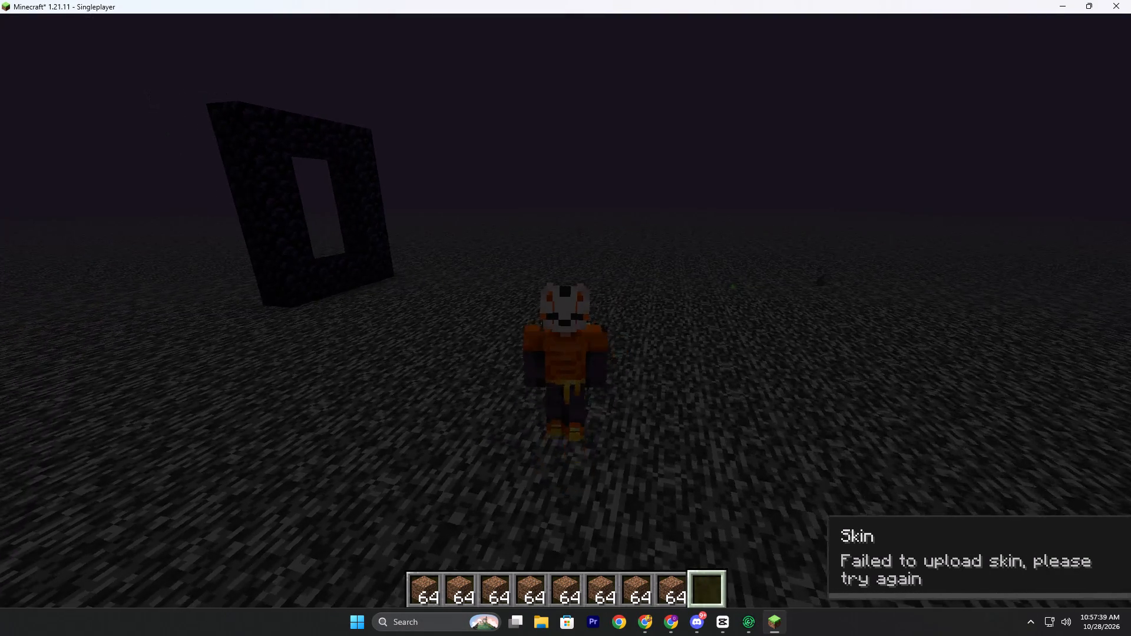
key(w)
key(r)
drag(612, 291, 536, 322)
drag(566, 310, 619, 300)
key(w)
ctrl+drag(511, 327, 593, 304)
key(ctrl+r)
ctrl+drag(537, 312, 580, 306)
key(s)
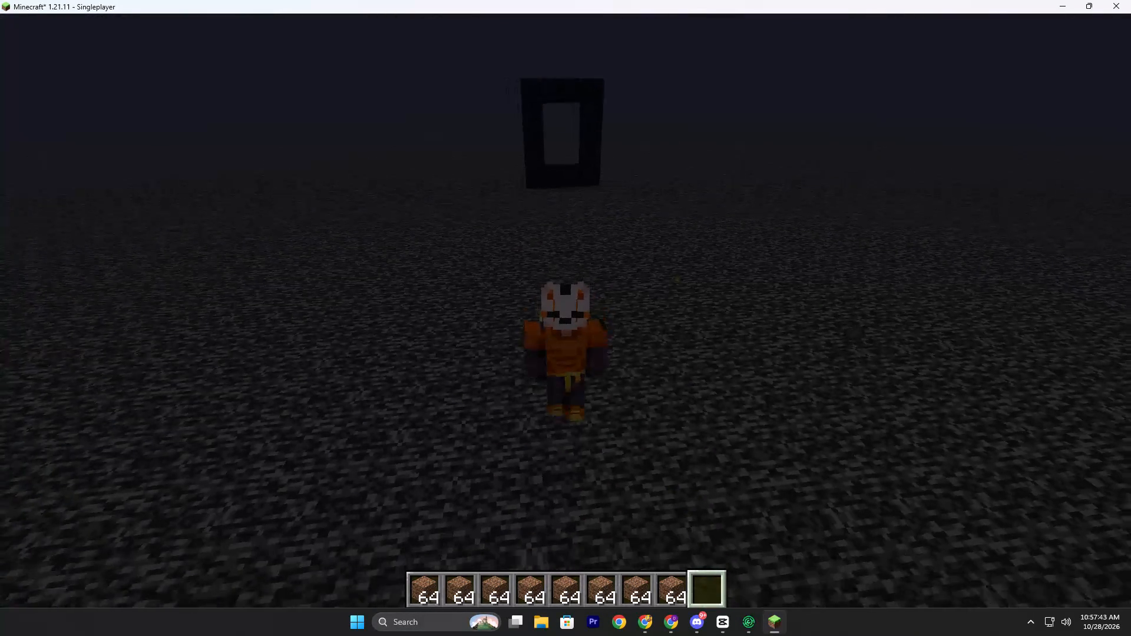
key(space)
Reopen the wardrobe, examine the equipped outfit from behind, and browse its skins, outfits and featured items.
key(Escape)
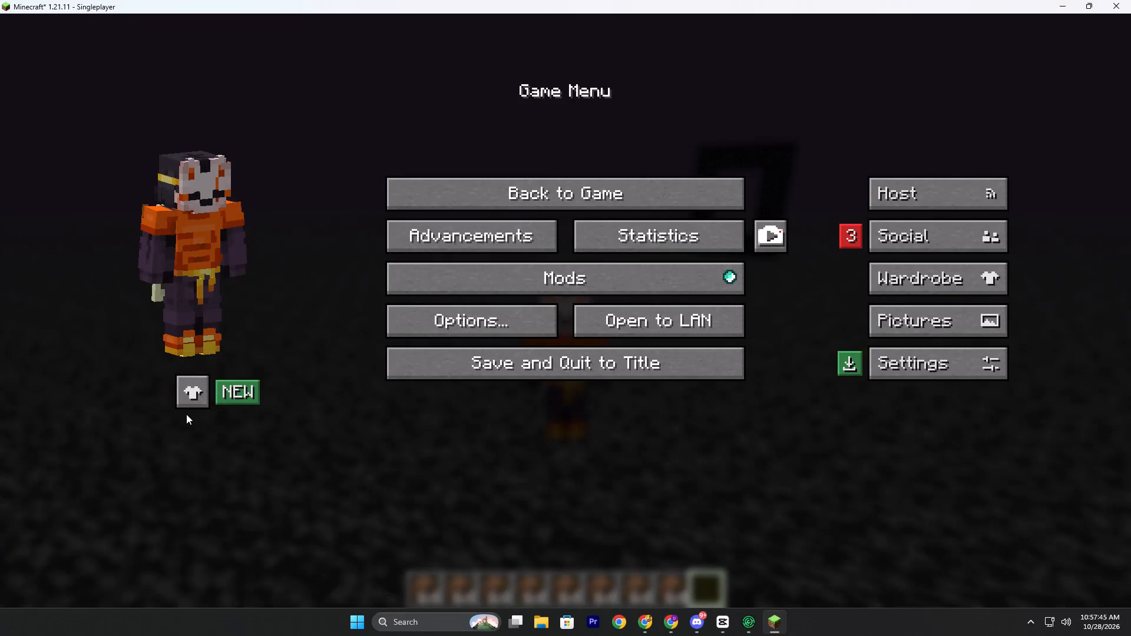
click(190, 400)
click(148, 257)
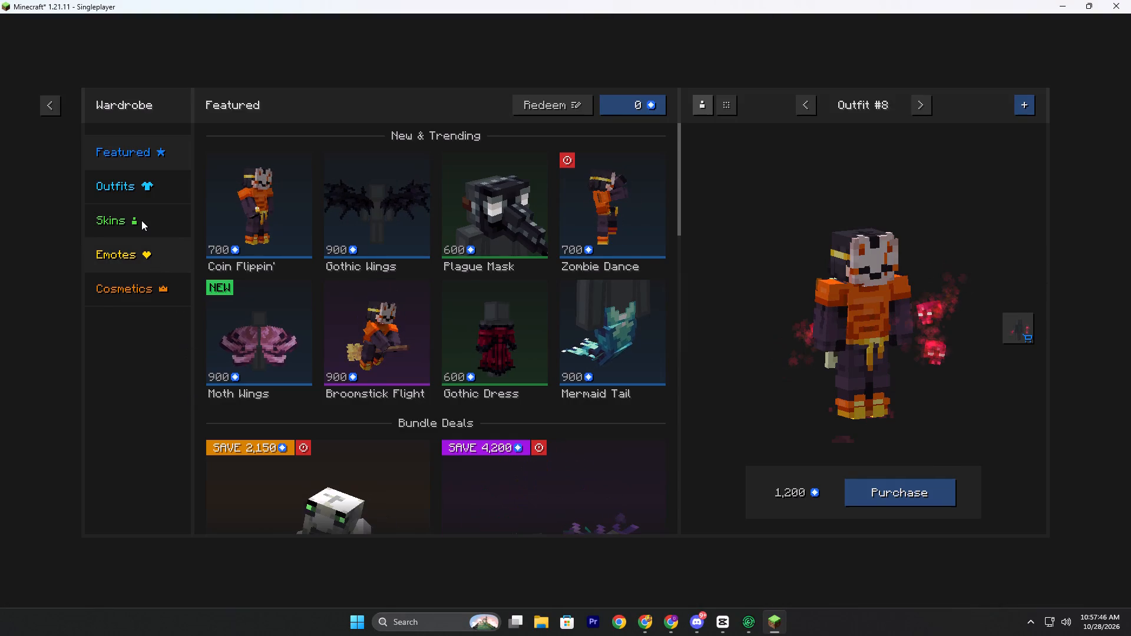
click(141, 220)
drag(945, 352, 996, 349)
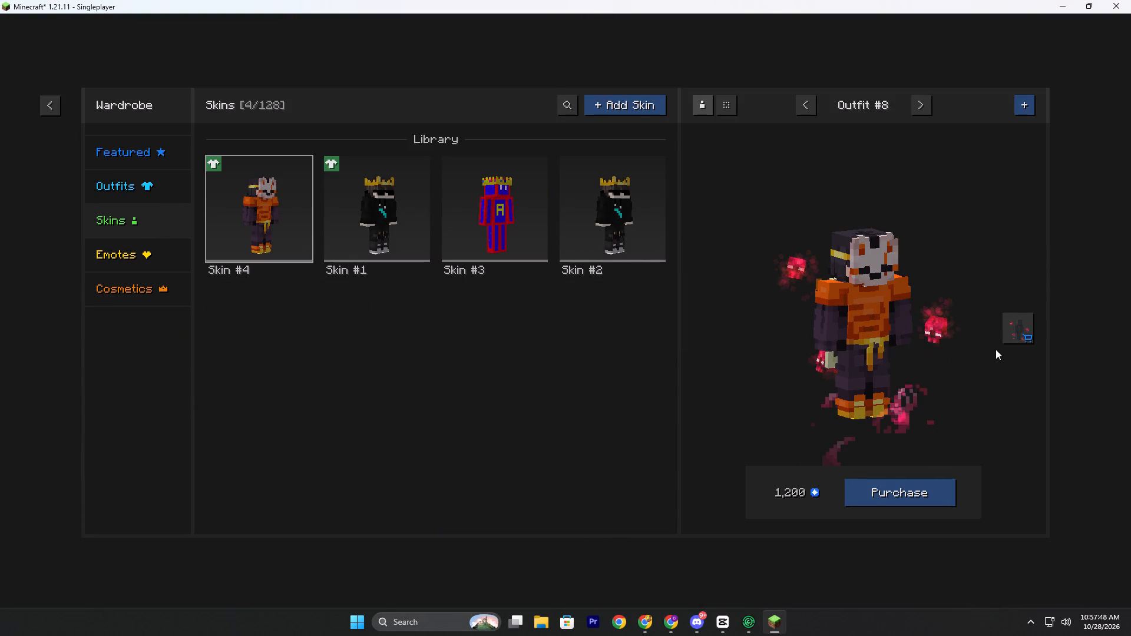
drag(996, 349, 835, 332)
drag(839, 324, 656, 319)
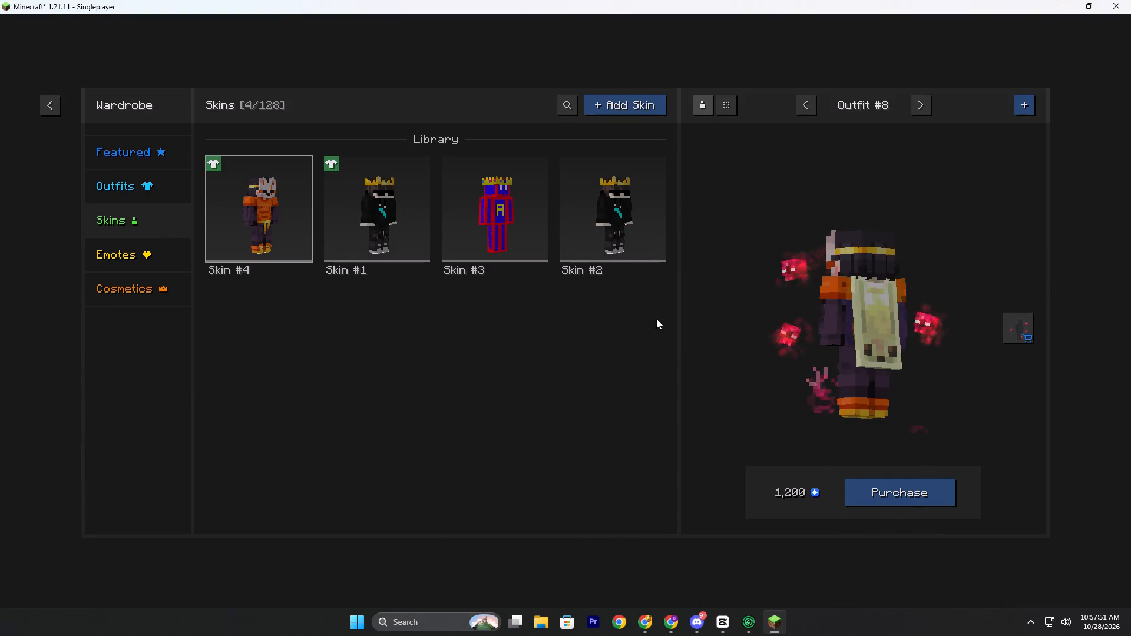
drag(656, 319, 513, 309)
click(133, 184)
click(131, 221)
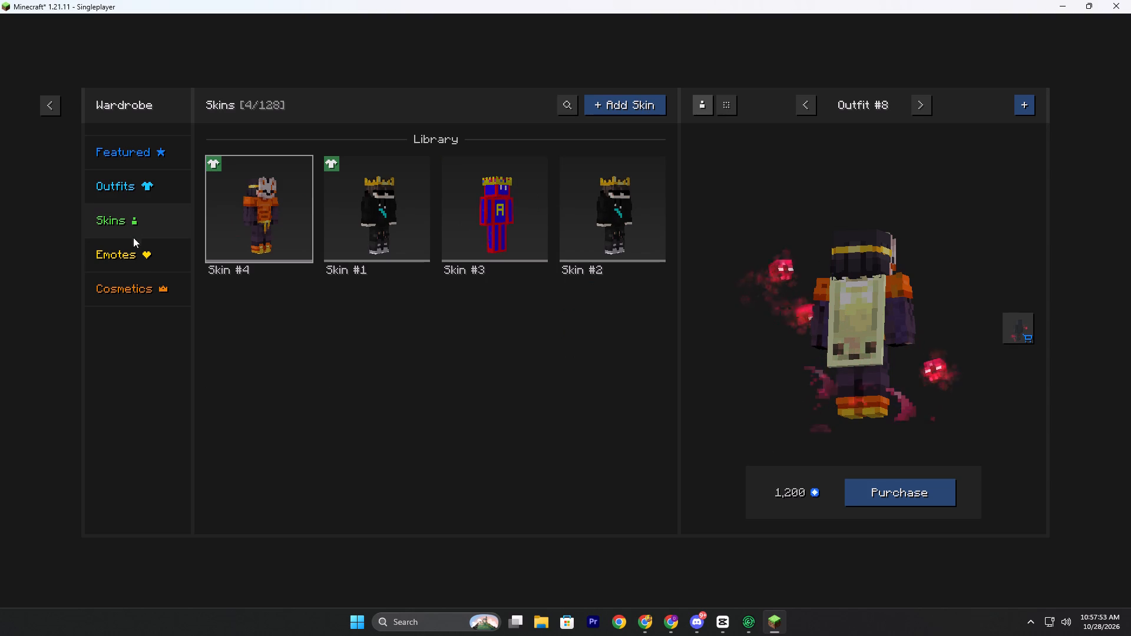
click(136, 247)
click(137, 179)
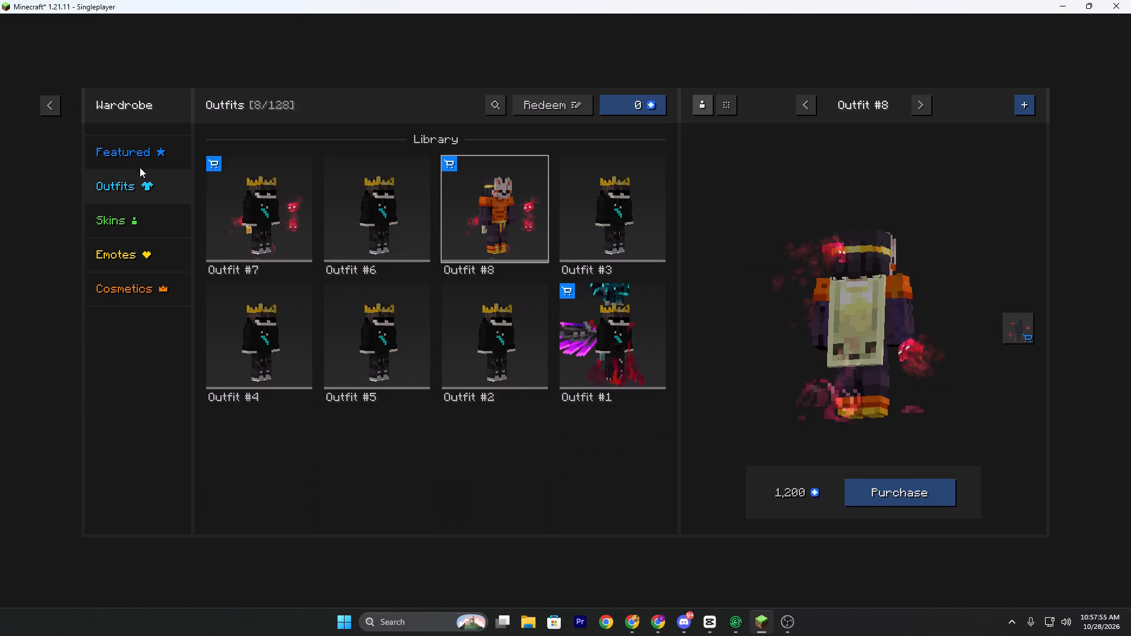
click(140, 163)
scroll(313, 250, down, 5)
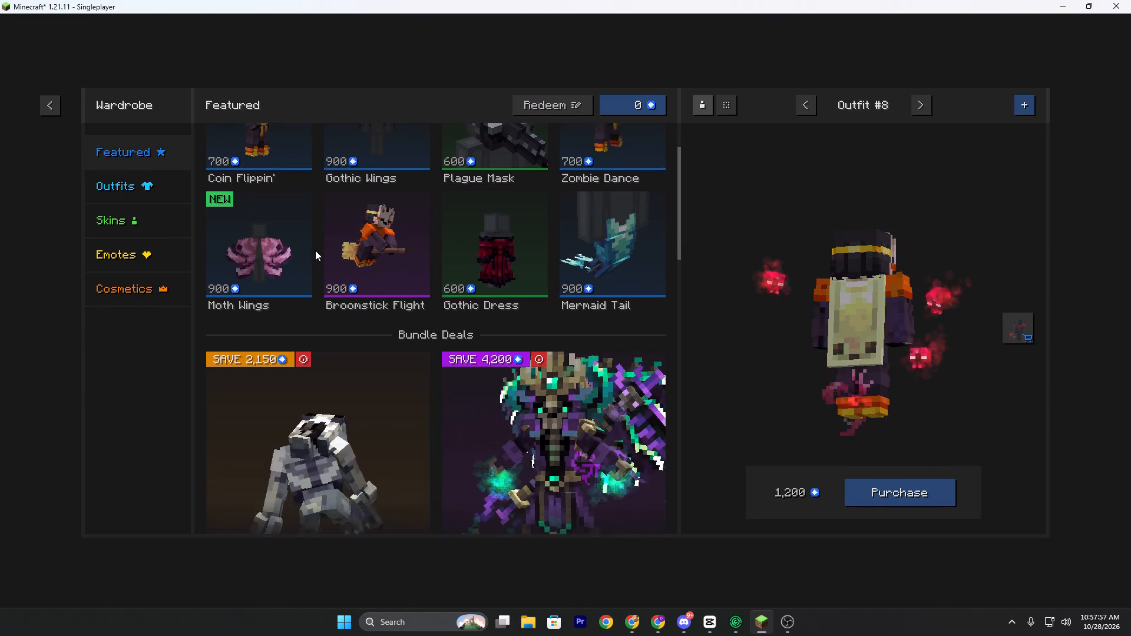
scroll(315, 250, down, 9)
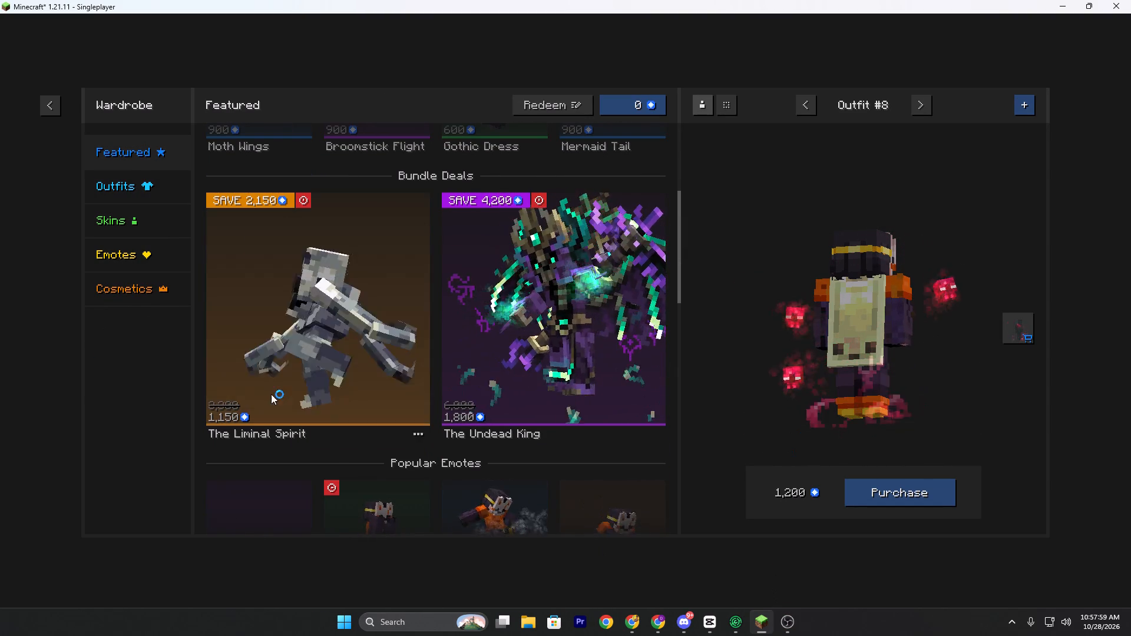
Set the outfit's cape cosmetic to Cape Disabled, comparing it with the Sulfur Cube and Pan capes, and leave the wardrobe.
click(128, 274)
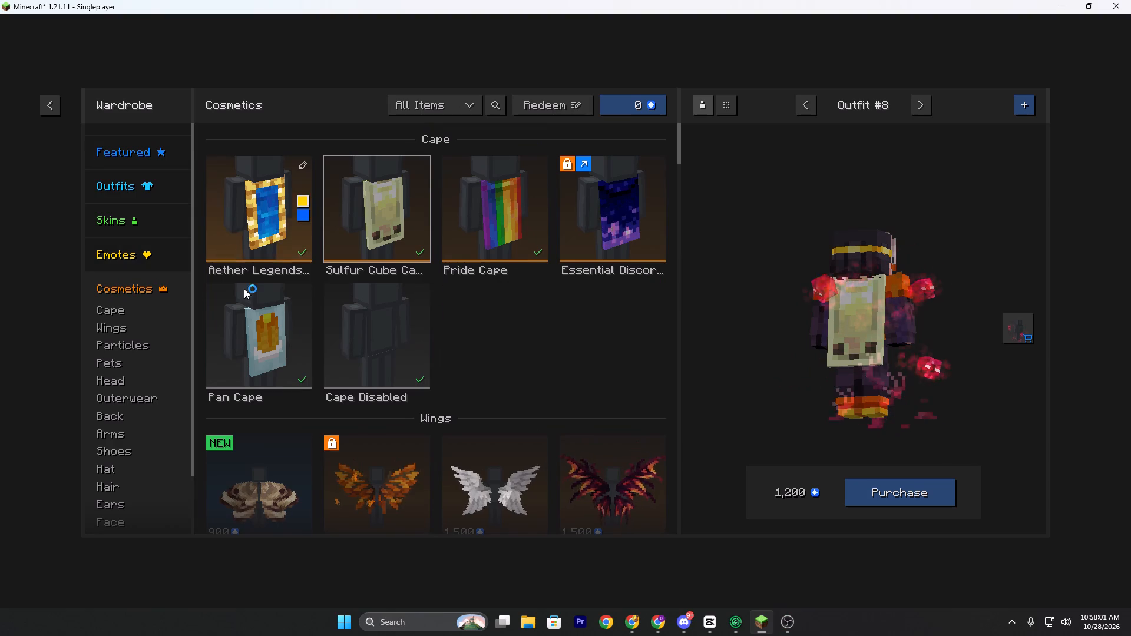
click(343, 350)
drag(788, 355, 1127, 378)
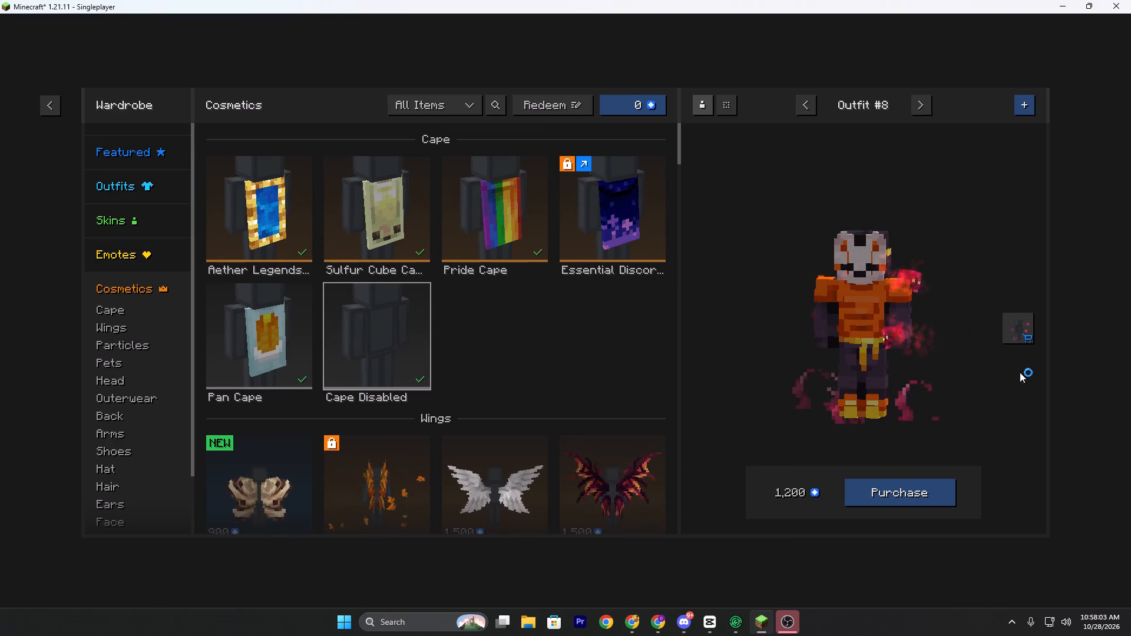
click(366, 219)
click(219, 328)
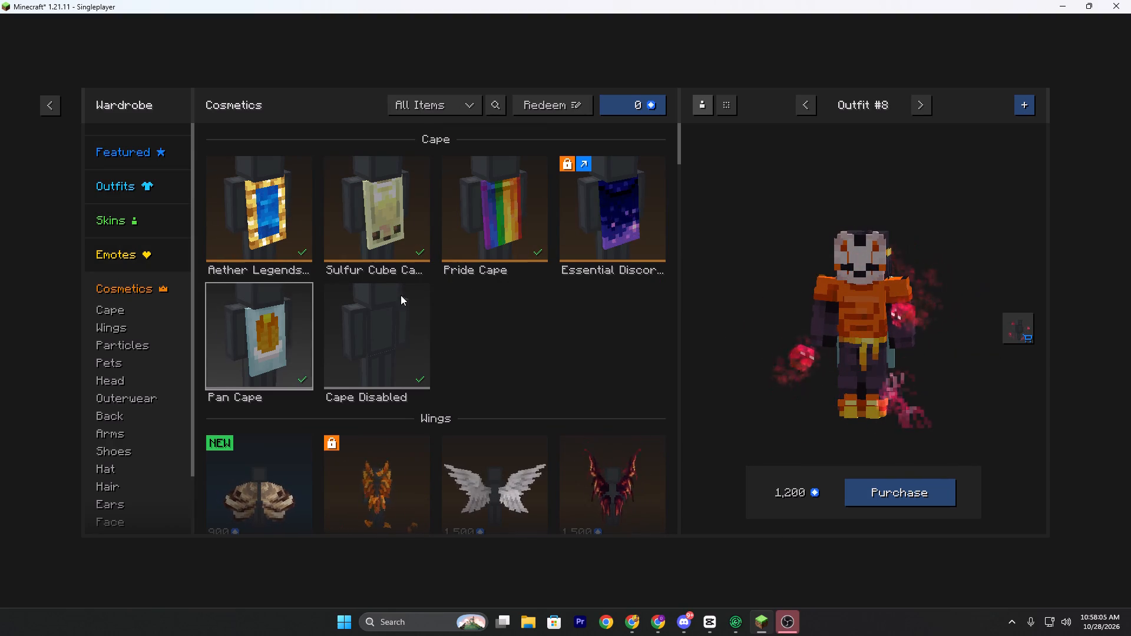
drag(882, 323, 953, 356)
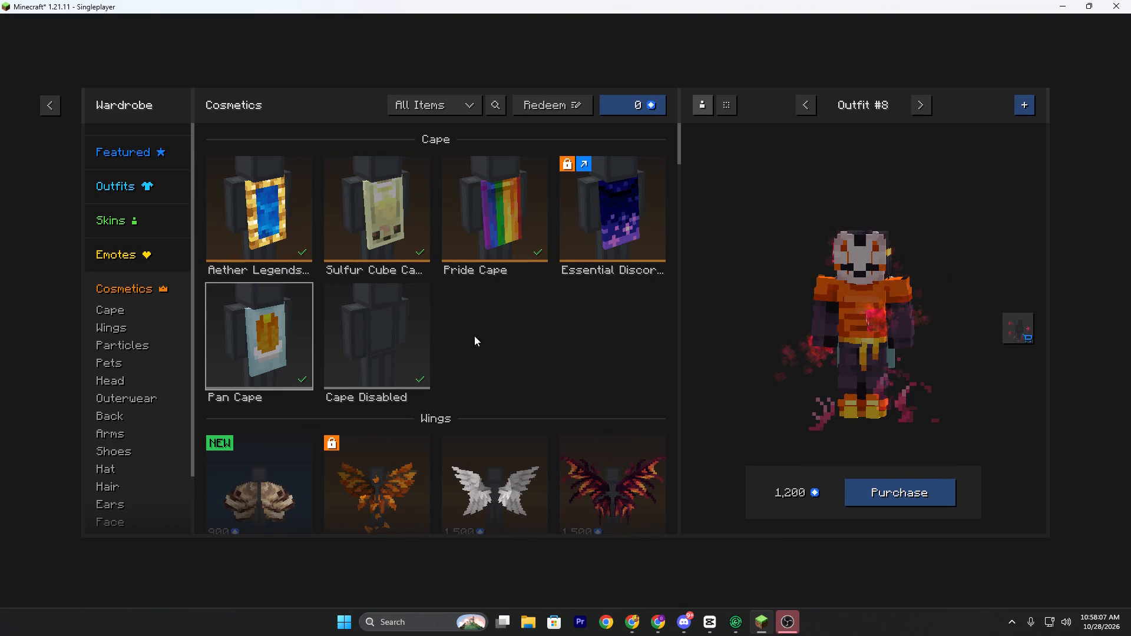
click(385, 347)
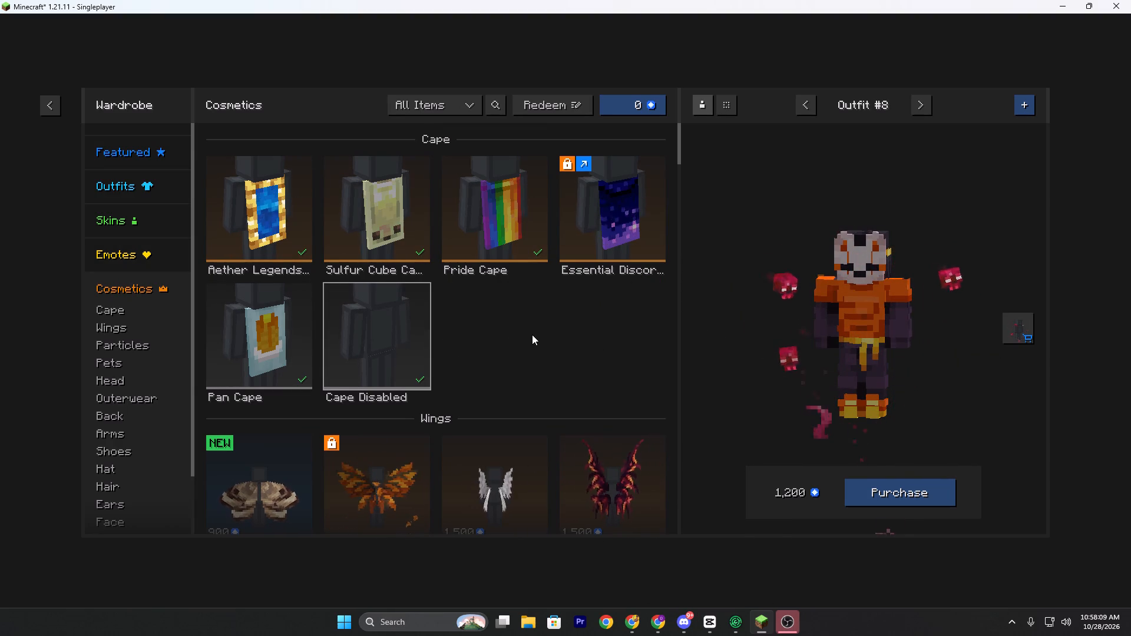
key(Escape)
click(623, 352)
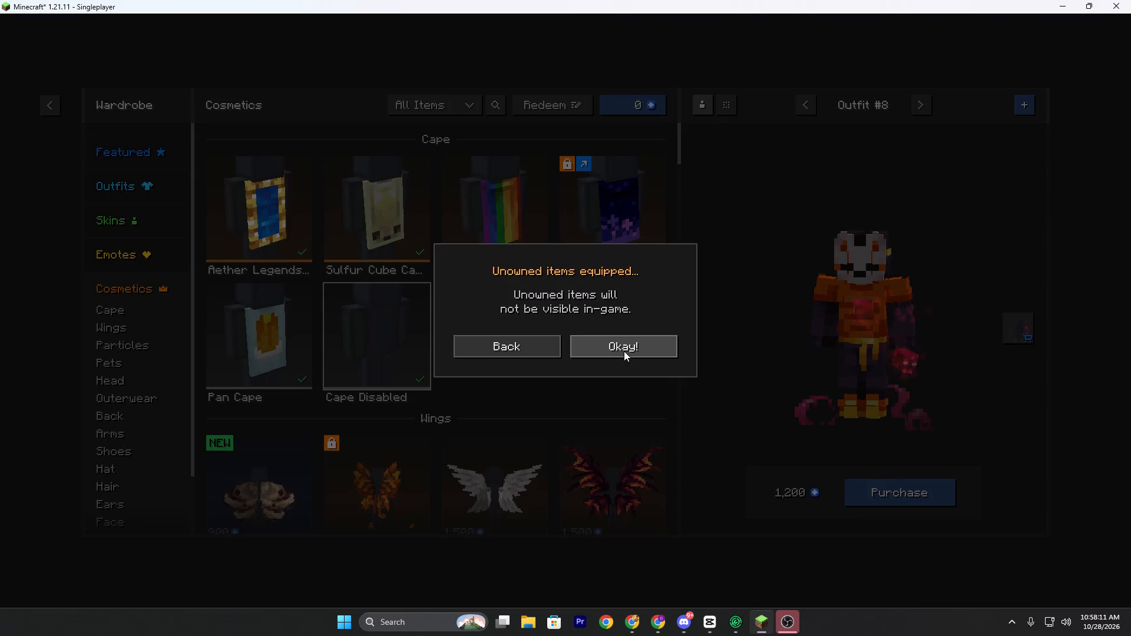
click(563, 170)
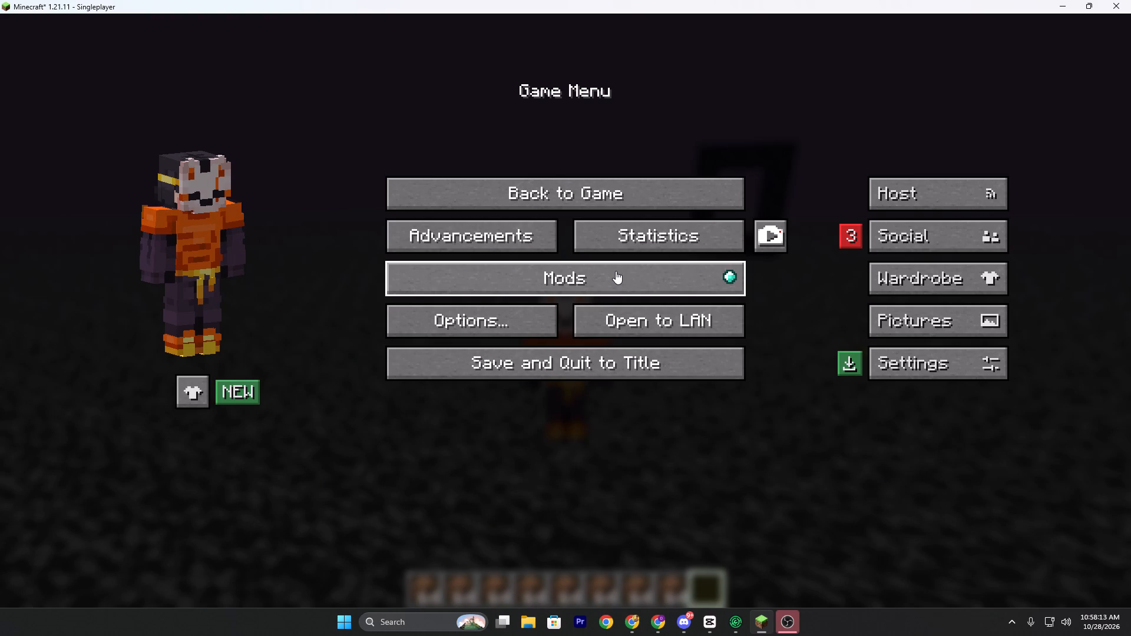
In OBS, make the Game Capture source visible and hide the Display Capture source.
click(800, 628)
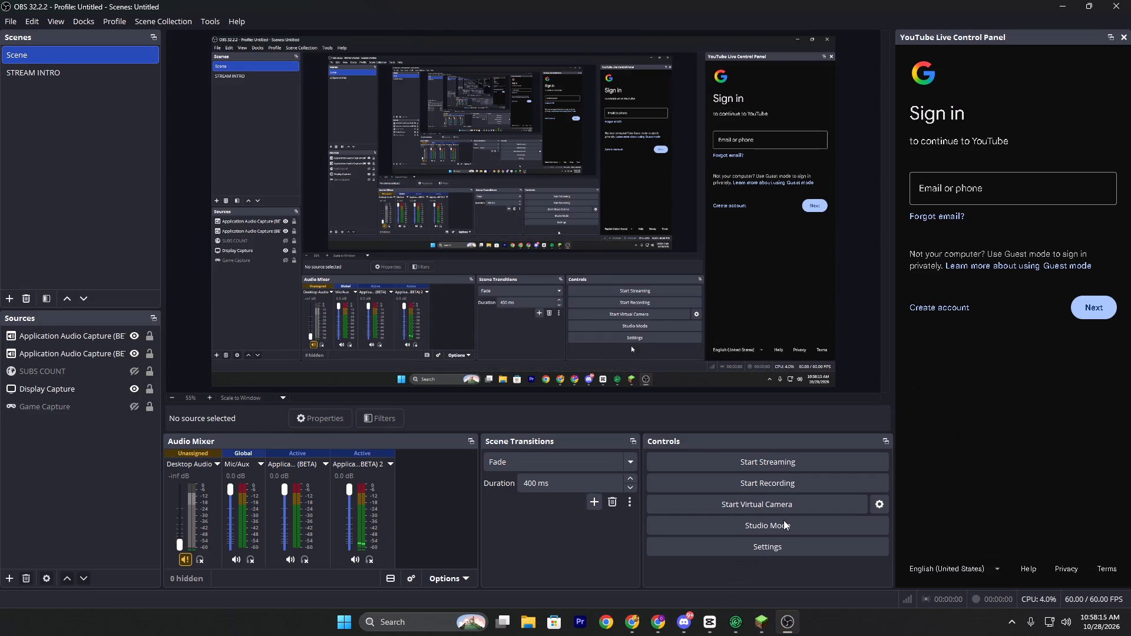
click(86, 408)
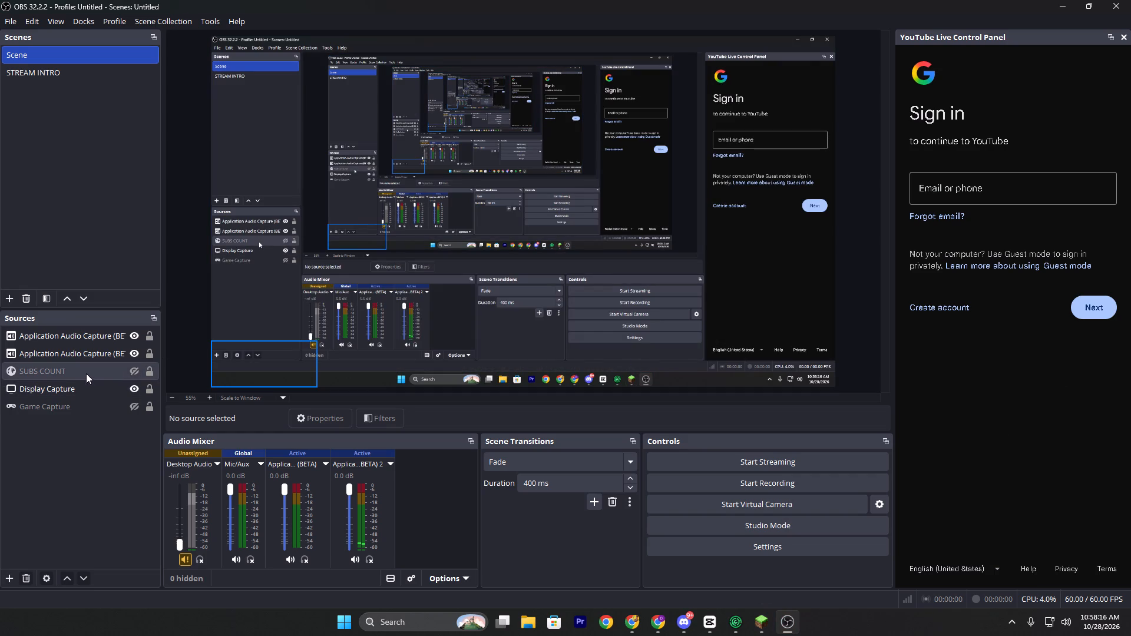
click(135, 411)
click(135, 406)
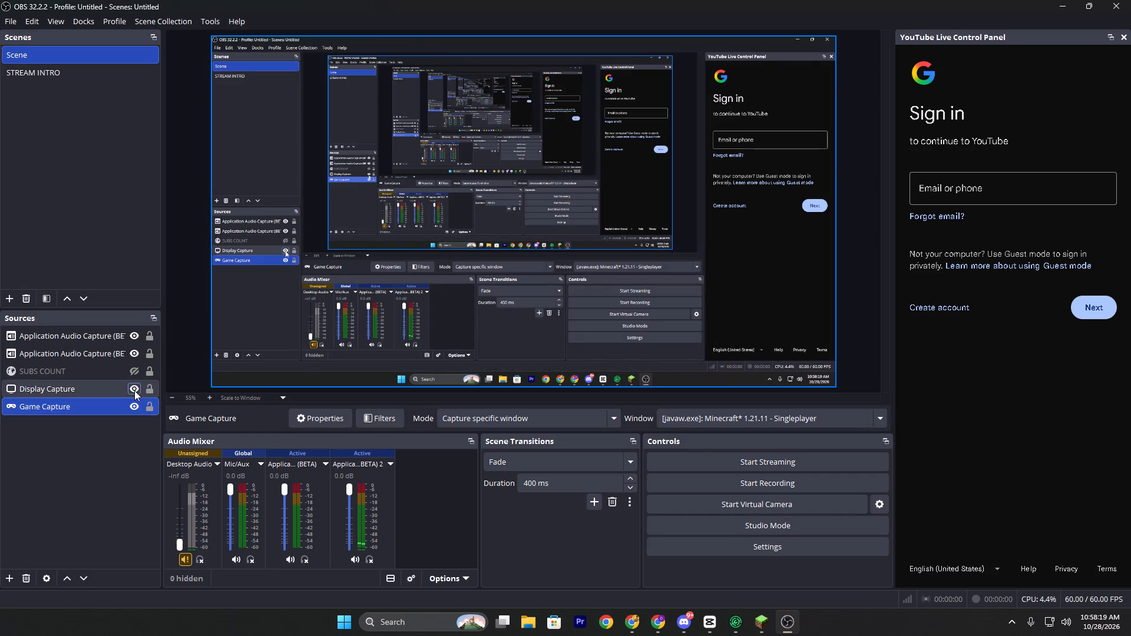
click(133, 387)
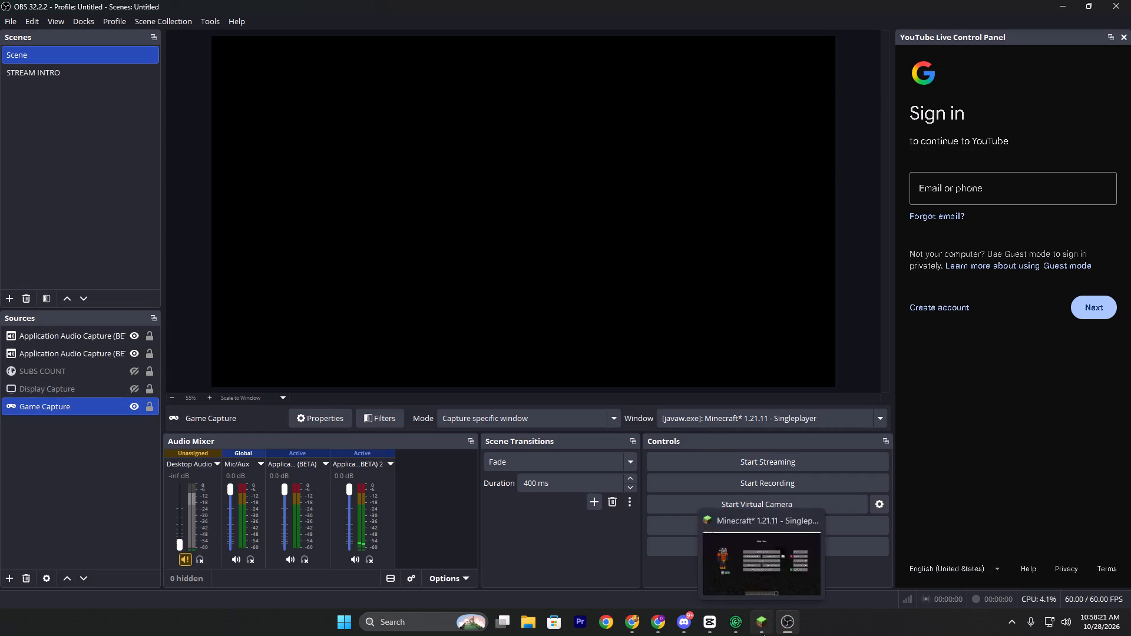
Switch back to Minecraft, resume the game, and run the character across the open bedrock.
click(763, 634)
drag(584, 194, 567, 310)
key(w)
key(w)
key(w)
key(w)
key(w)
key(w)
key(w)
key(w)
key(w)
key(w)
key(w)
key(w)
key(w)
key(w)
key(w)
key(w)
key(w)
drag(560, 310, 565, 310)
triple_click(565, 310)
drag(565, 310, 555, 312)
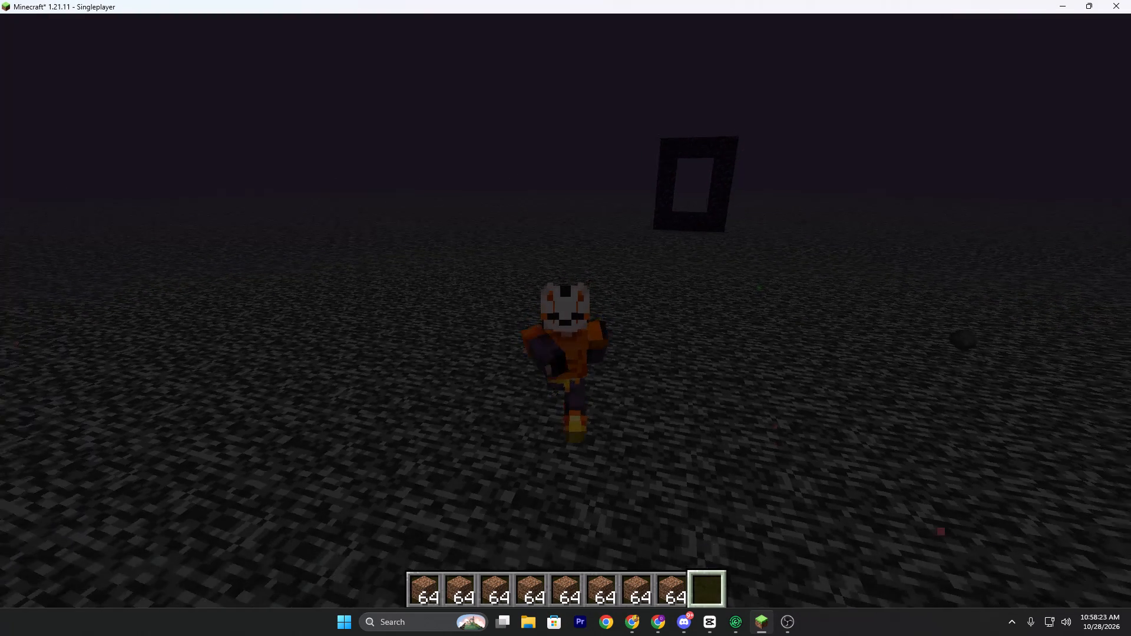
key(w)
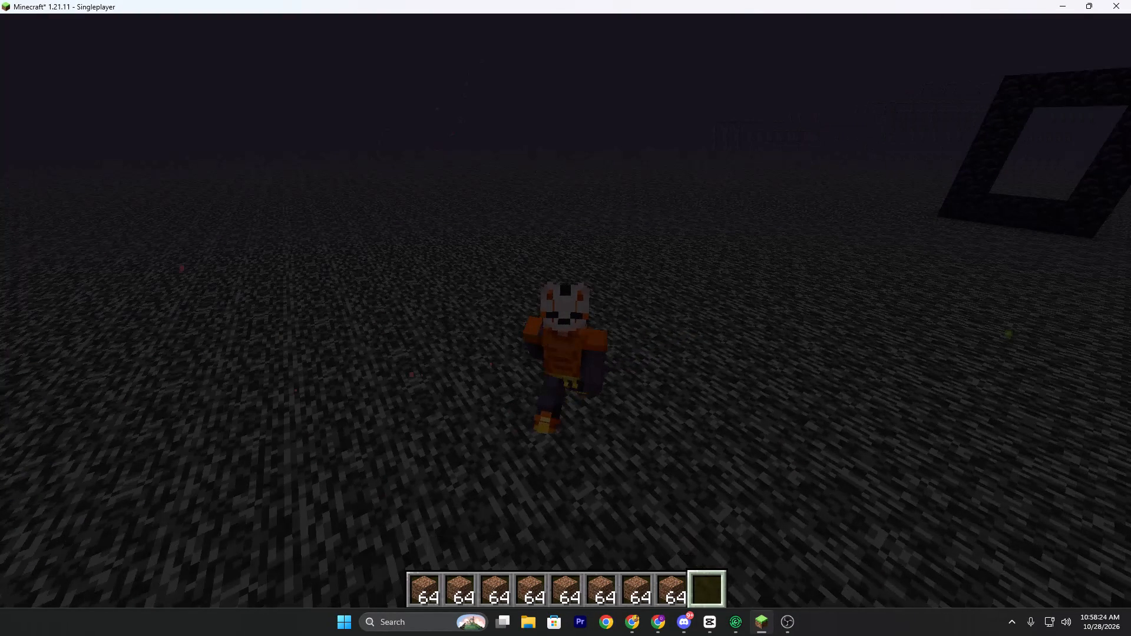
key(w)
key(w)
key(w)
key(w)
key(w)
key(w)
key(w)
key(w)
key(w)
key(w)
key(w)
key(w)
key(w)
key(w)
key(w)
key(w)
key(w)
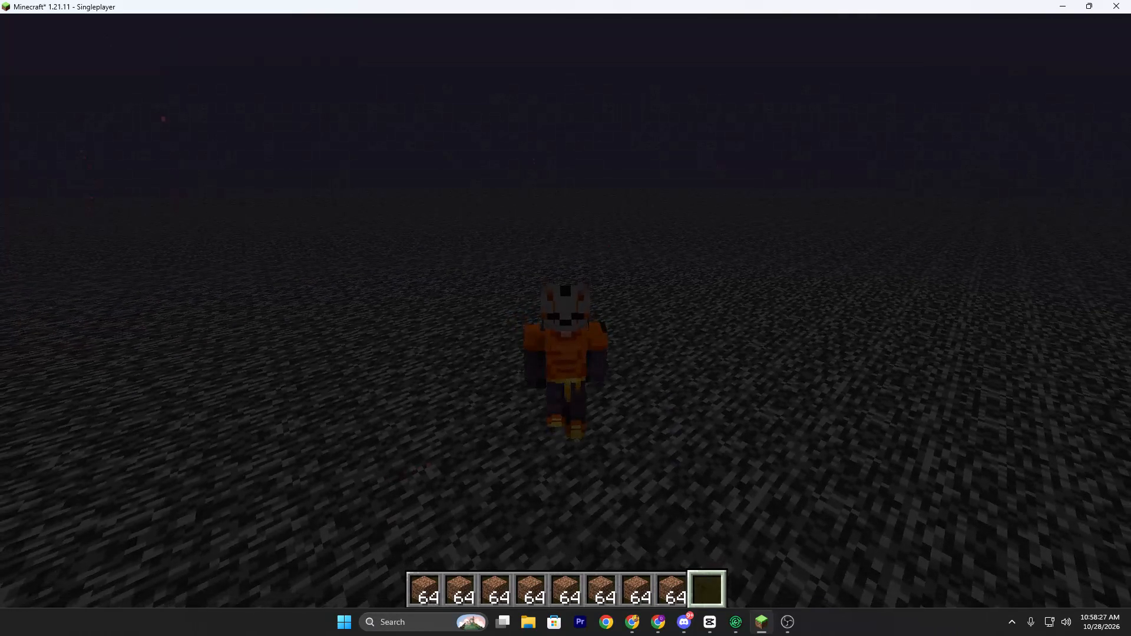
Give the player the minecraft:night_vision effect with the /effect give command and resume the game.
text(/gi)
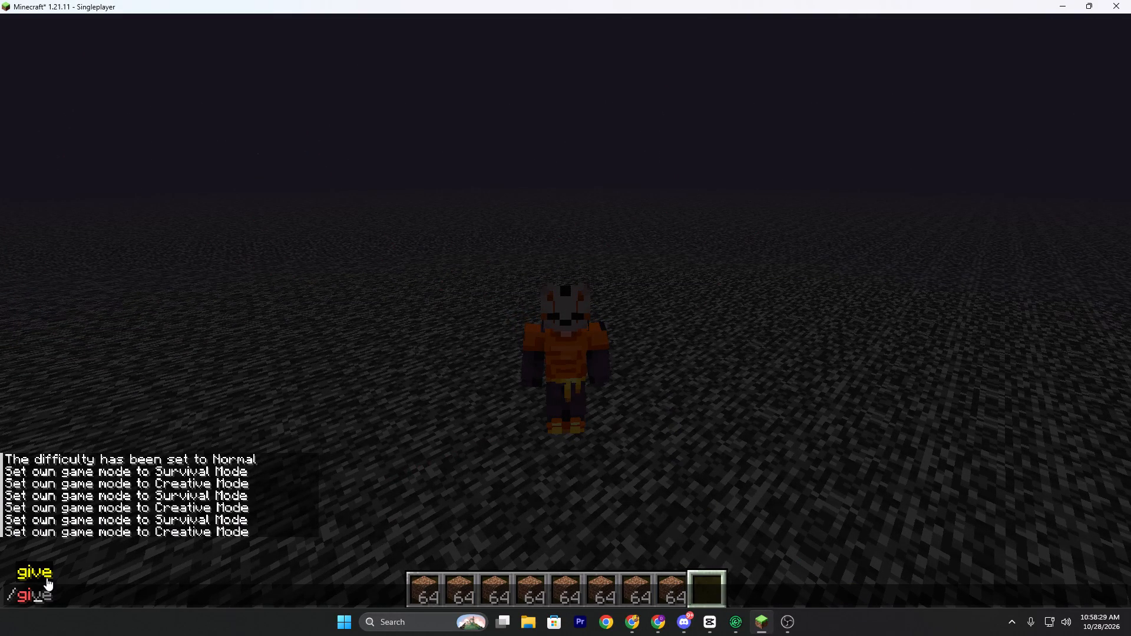
key(BackSpace)
key(BackSpace)
key(e)
key(f)
key(f)
click(40, 572)
key(space)
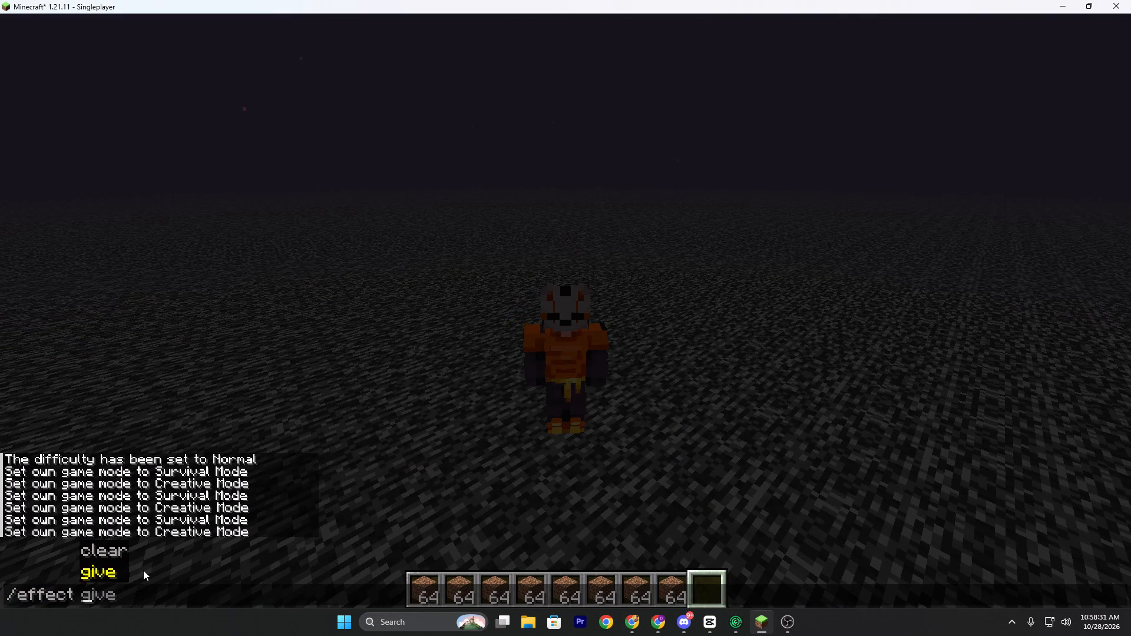
click(90, 577)
key(space)
click(150, 568)
key(space)
text(nig)
click(299, 577)
key(space)
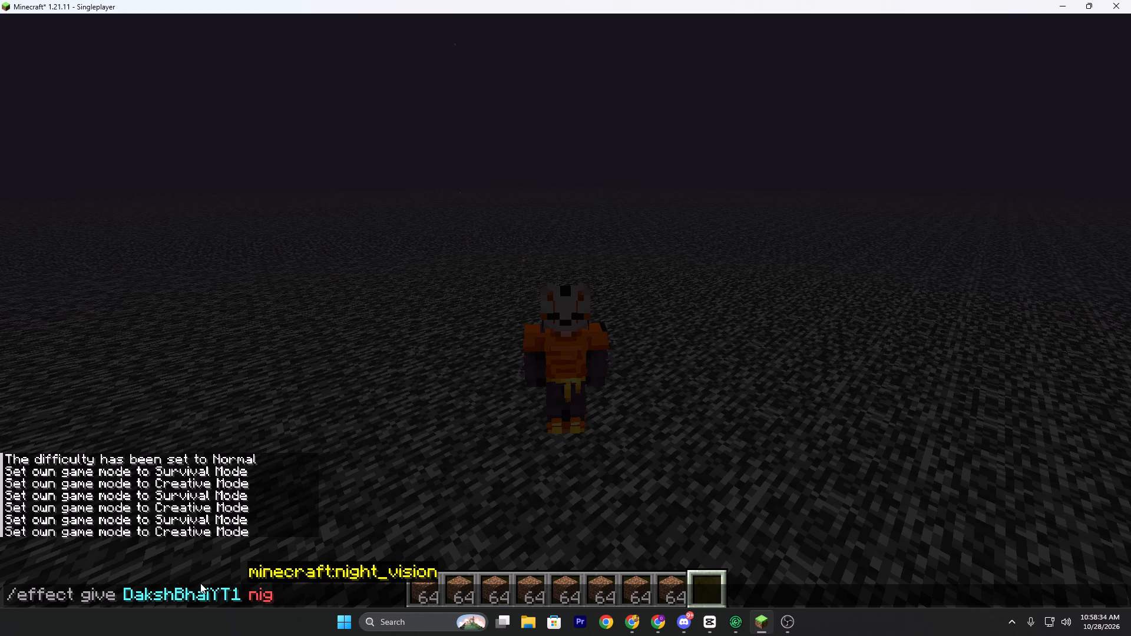
click(472, 573)
key(Return)
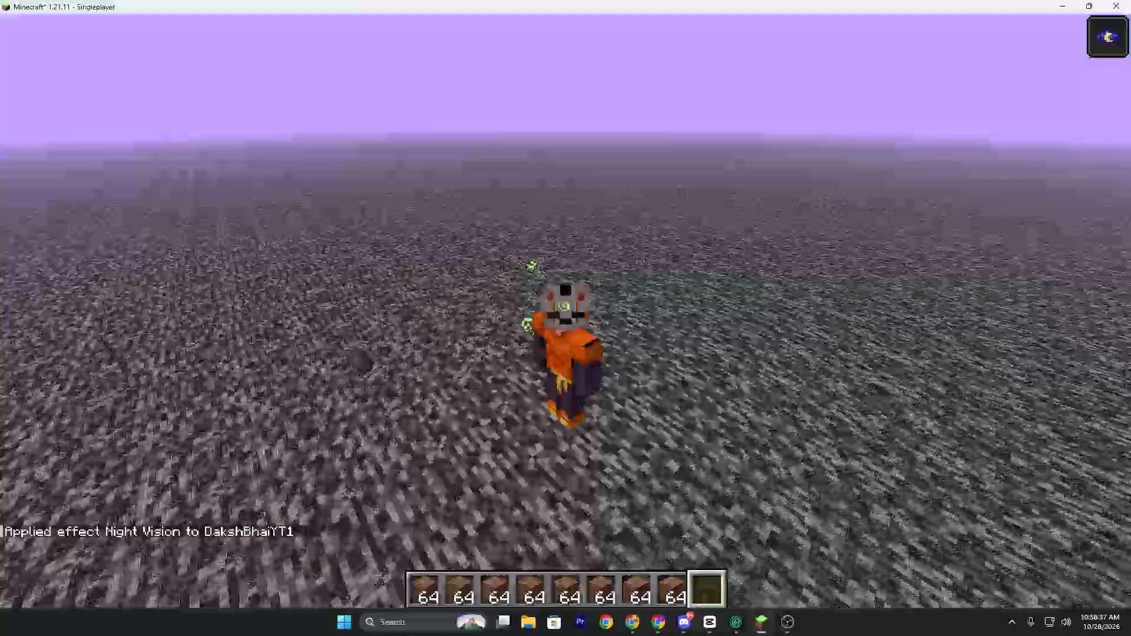
key(Escape)
drag(530, 194, 567, 310)
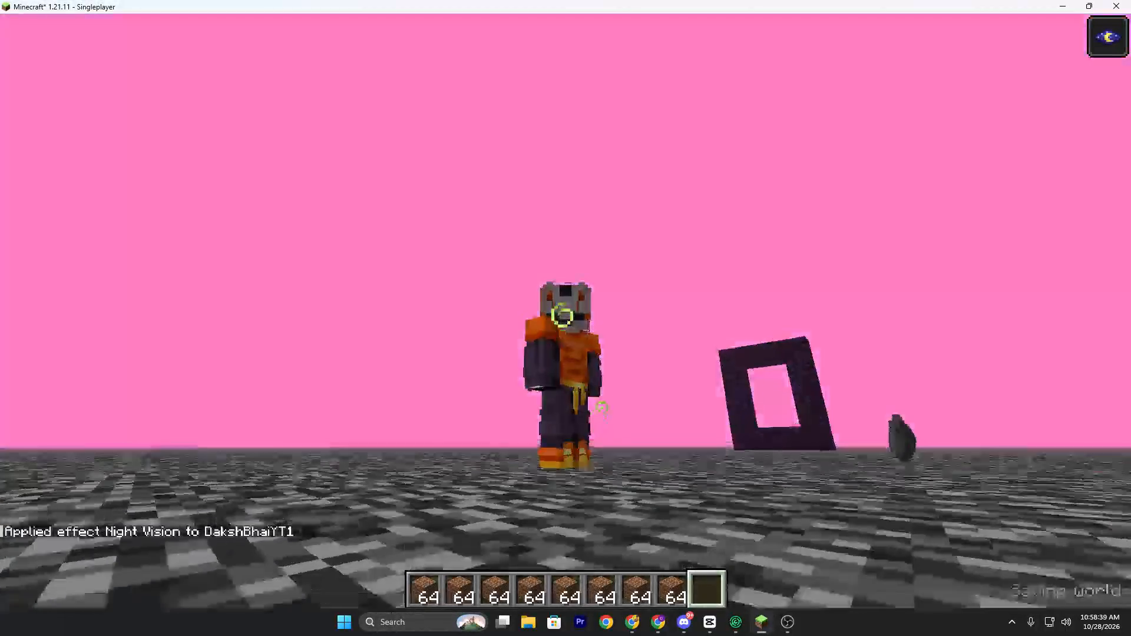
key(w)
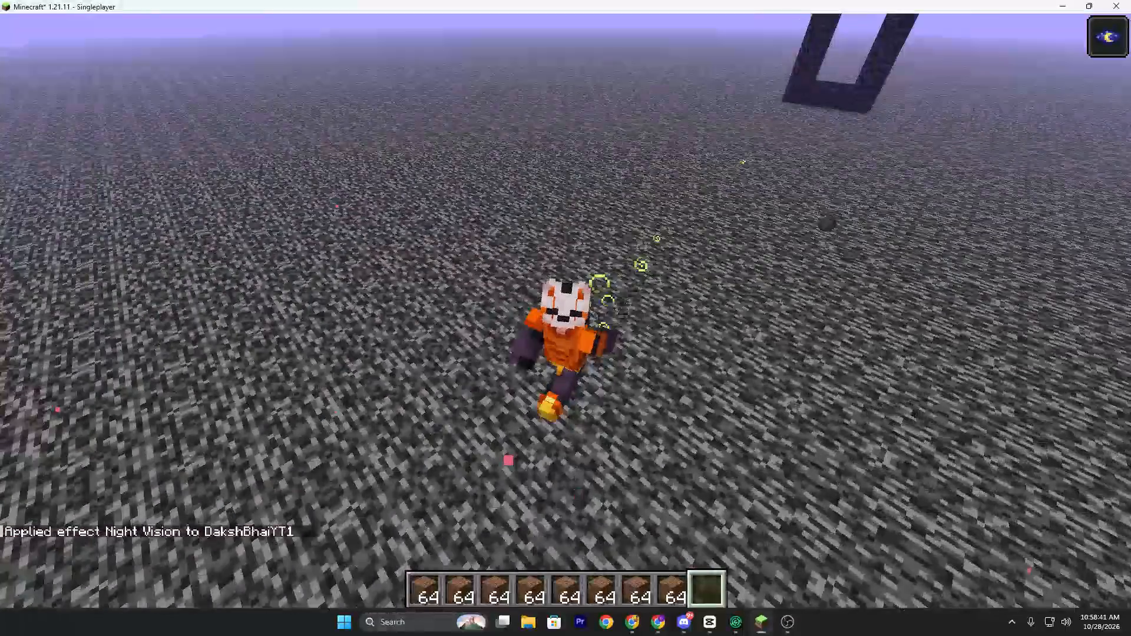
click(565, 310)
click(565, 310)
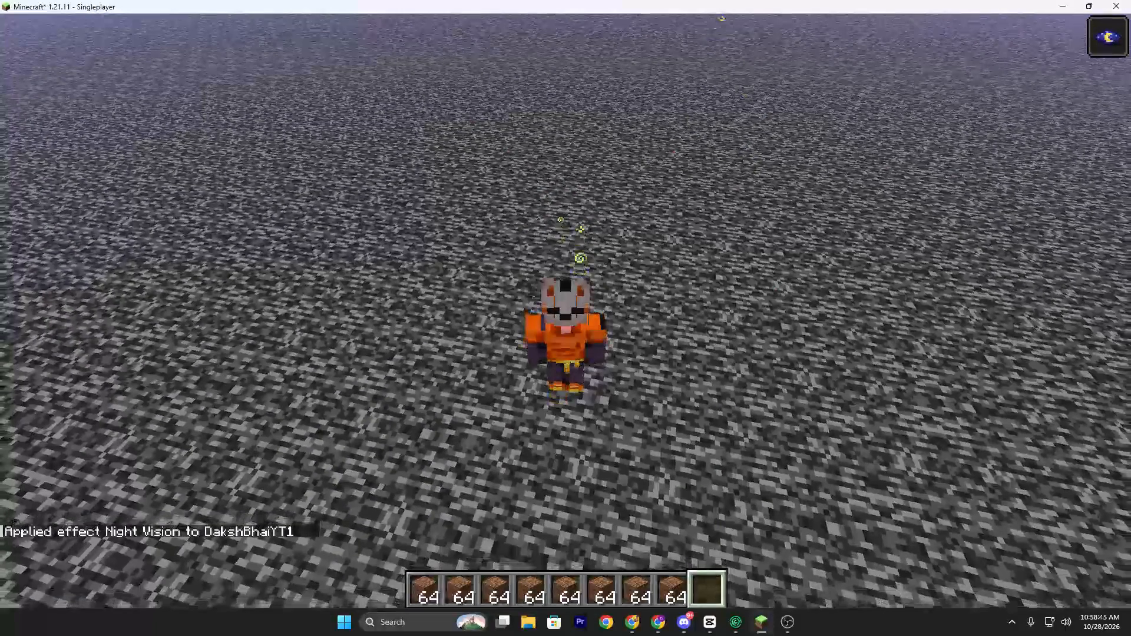
Turn off all particles in the Sodium Extra video settings, apply the change, and resume the game.
key(Escape)
click(532, 324)
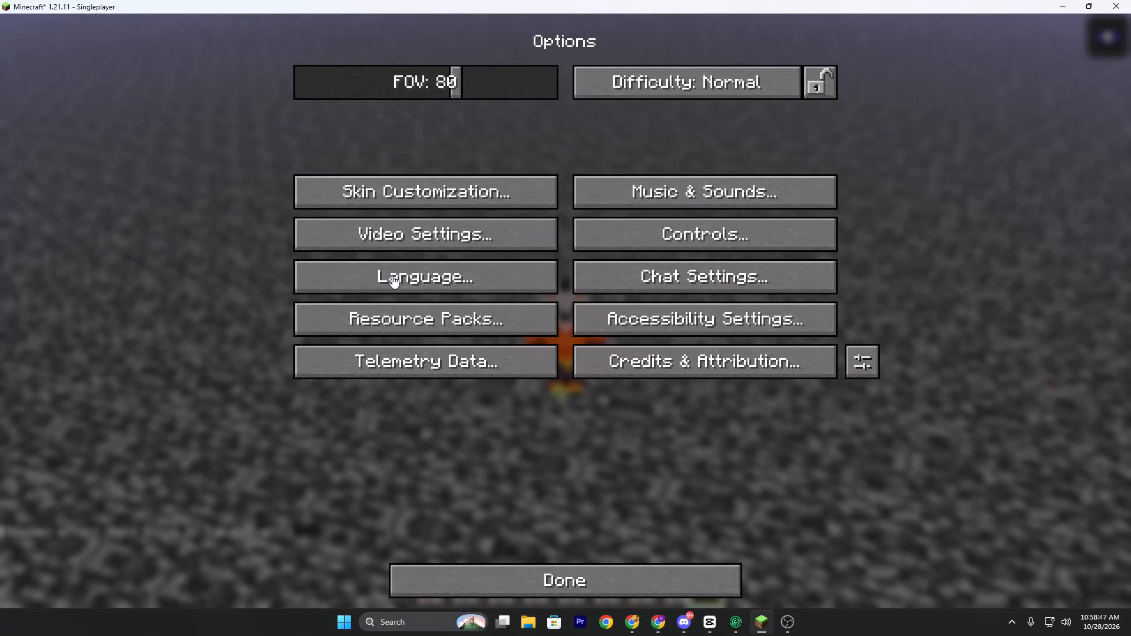
click(406, 238)
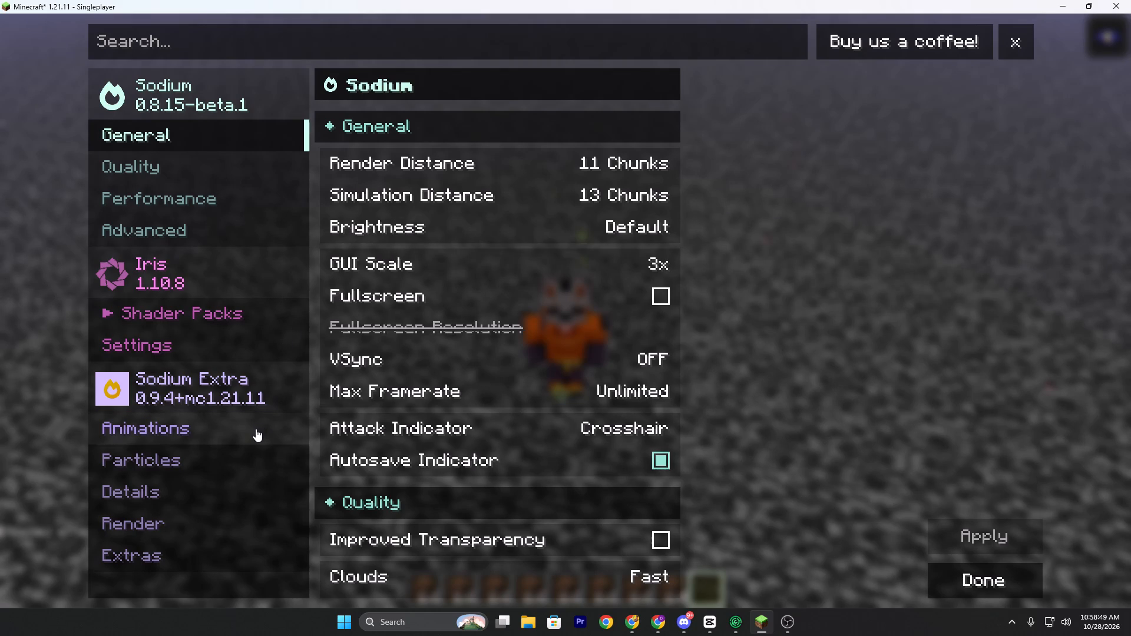
click(211, 448)
click(624, 135)
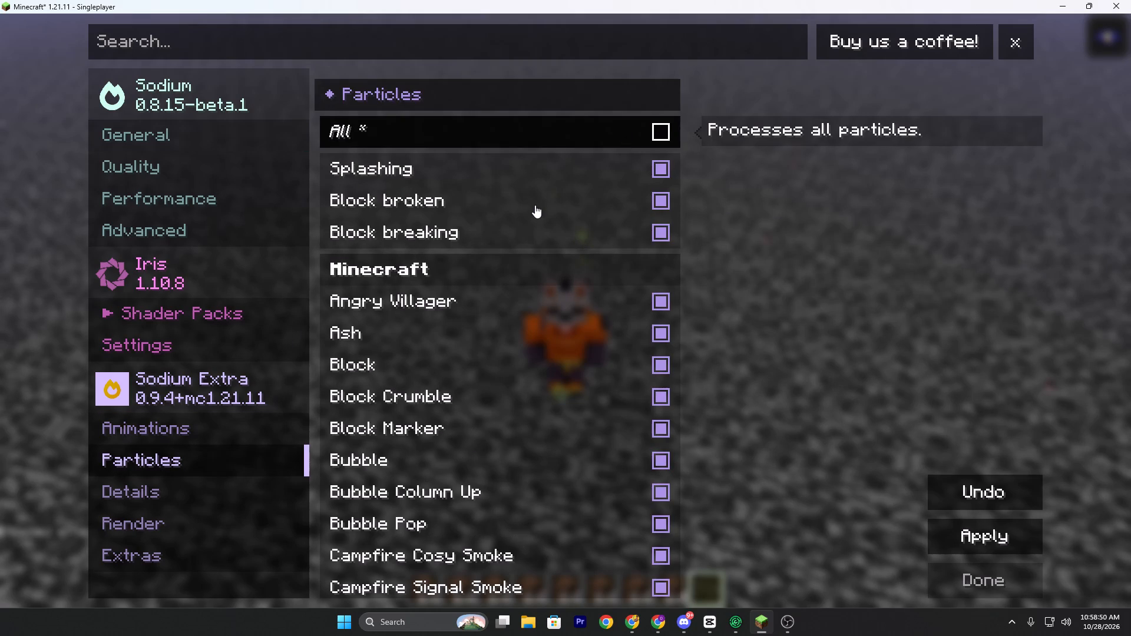
click(180, 435)
click(943, 530)
click(965, 570)
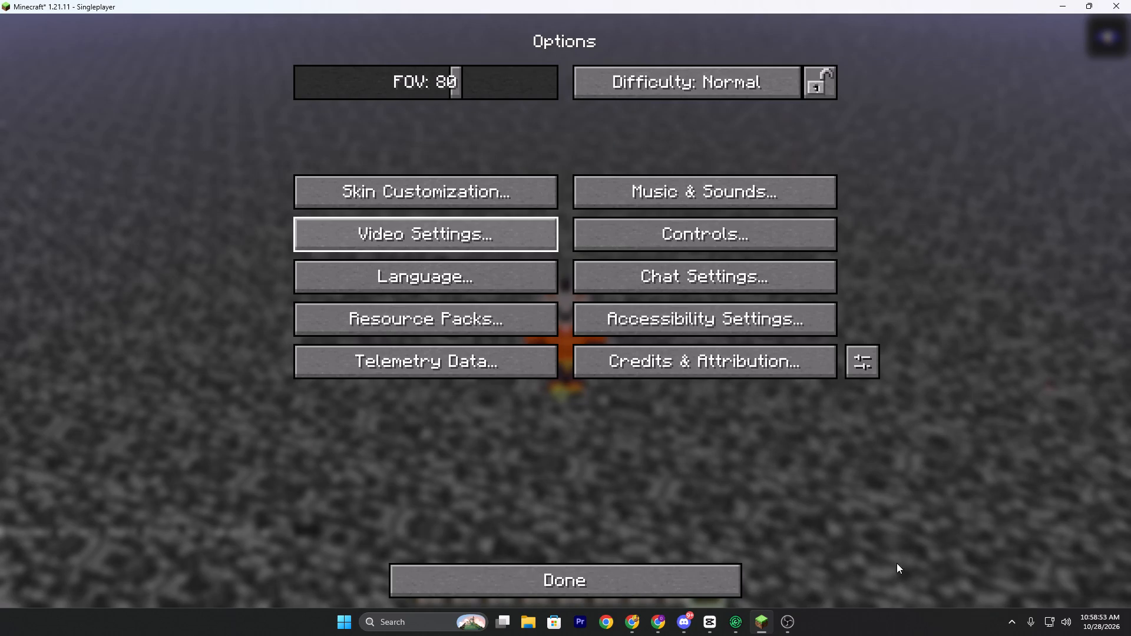
key(Escape)
key(Escape)
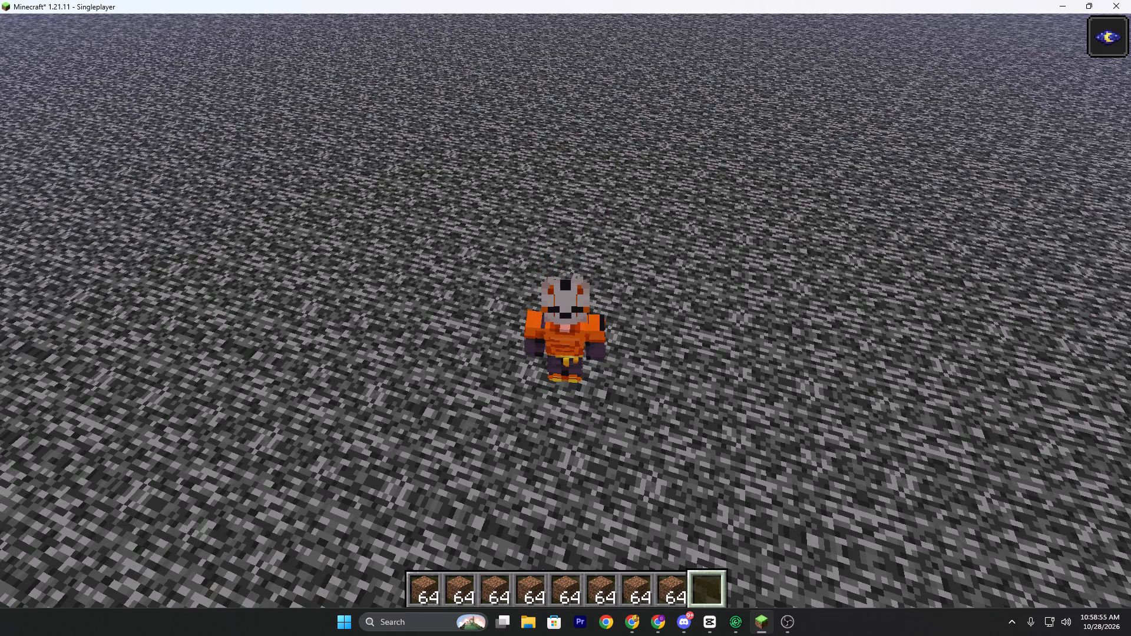
Run the character forward and backward across the open bedrock, turning the view around near the obsidian portal frame.
key(w)
key(w)
key(w)
key(w)
key(w)
key(w)
key(w)
key(w)
key(w)
key(w)
key(w)
key(w)
key(w)
key(w)
key(w)
key(w)
key(w)
key(w)
key(w)
key(w)
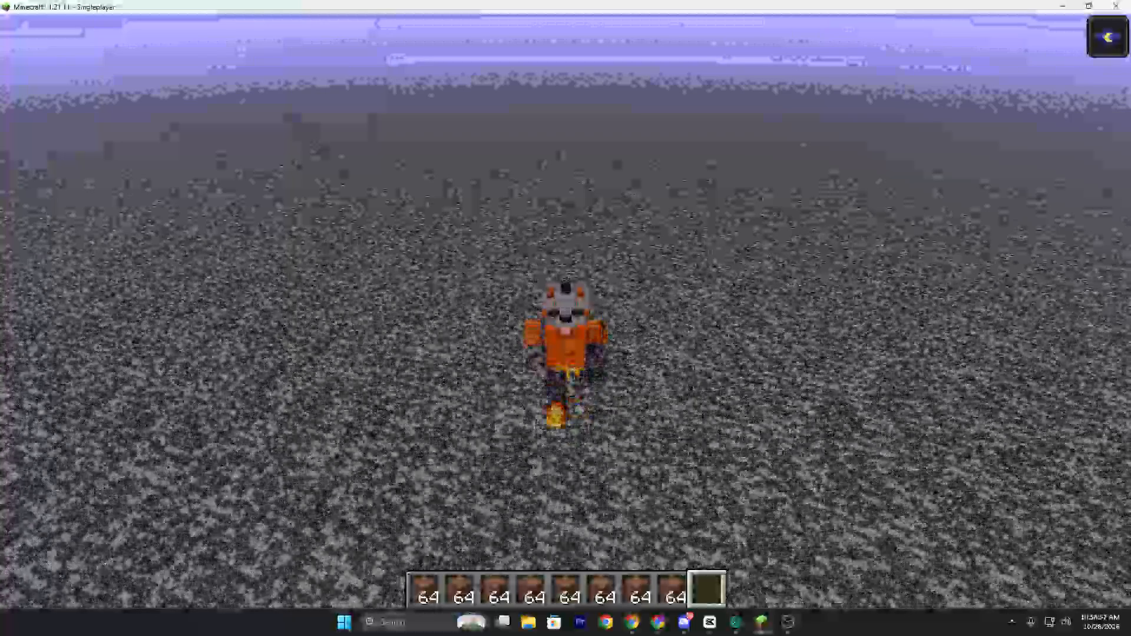
key(w)
key(w)
key(w)
key(w)
key(w)
key(w)
key(w)
key(w)
key(w)
key(w)
key(w)
key(w)
key(w)
key(w)
key(w)
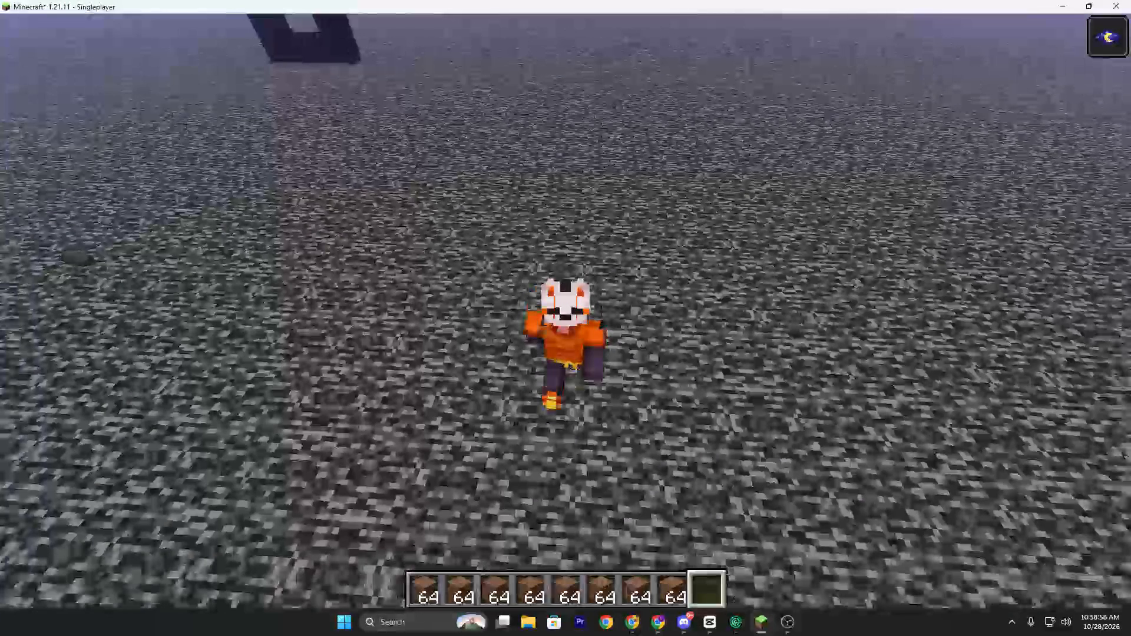
key(s)
key(s)
key(s)
key(s)
key(s)
key(s)
key(s)
key(s)
key(s)
key(s)
key(s)
key(s)
key(s)
key(s)
key(s)
key(s)
key(s)
key(s)
key(s)
key(s)
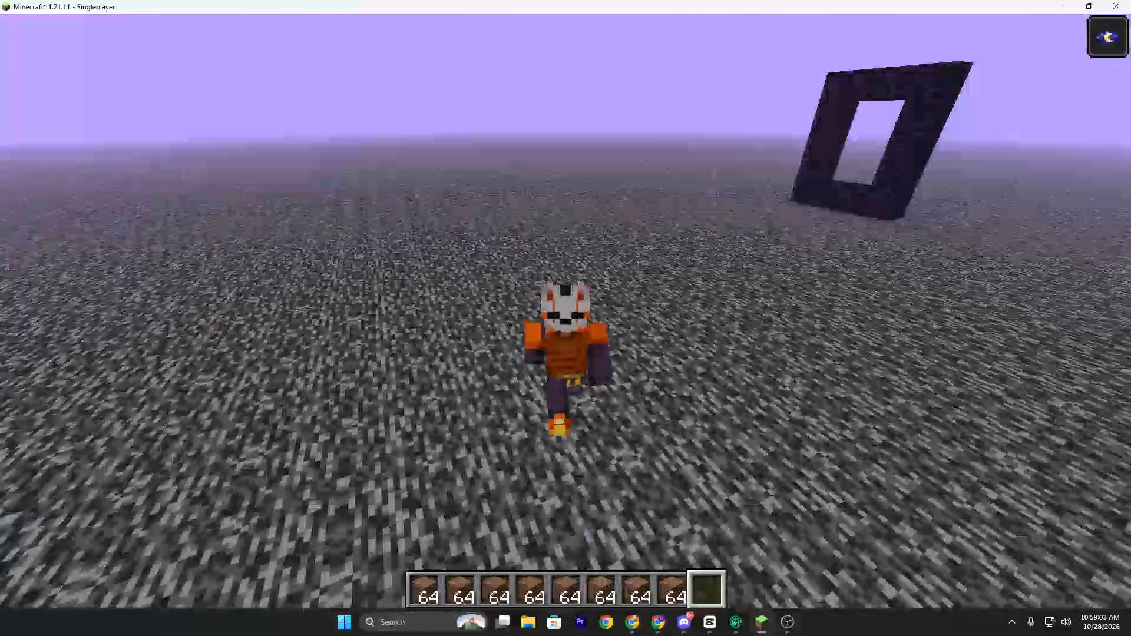
Hide the game's HUD.
key(F1)
Destroy the stray item in the ninth hotbar slot from the creative inventory, leaving the dirt stacks in place.
key(w)
key(e)
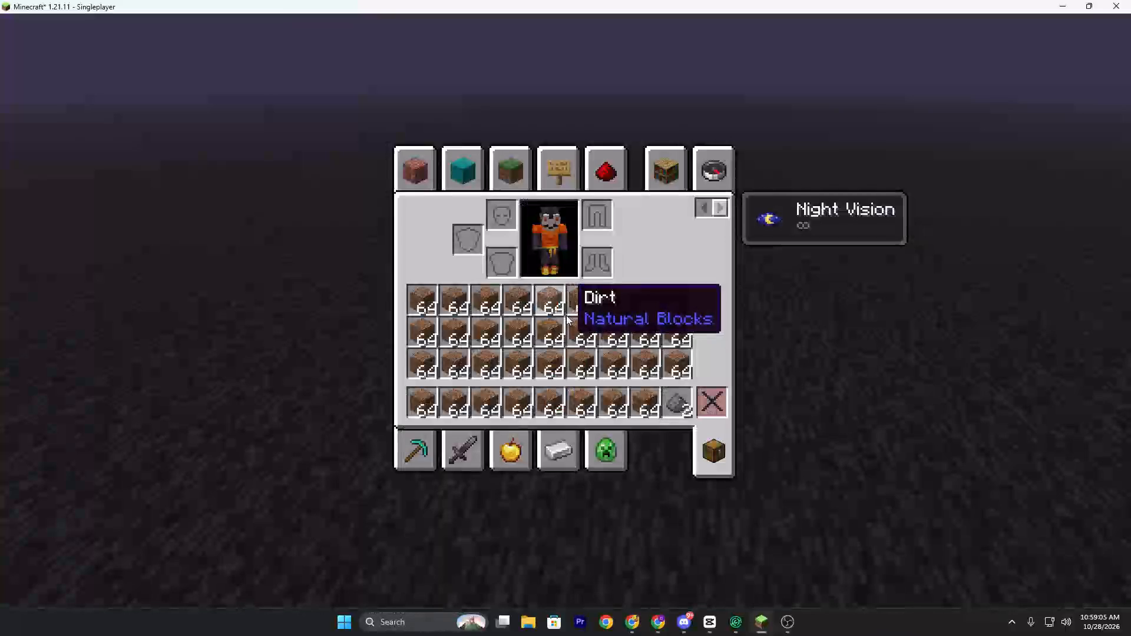
click(676, 410)
click(707, 402)
key(Escape)
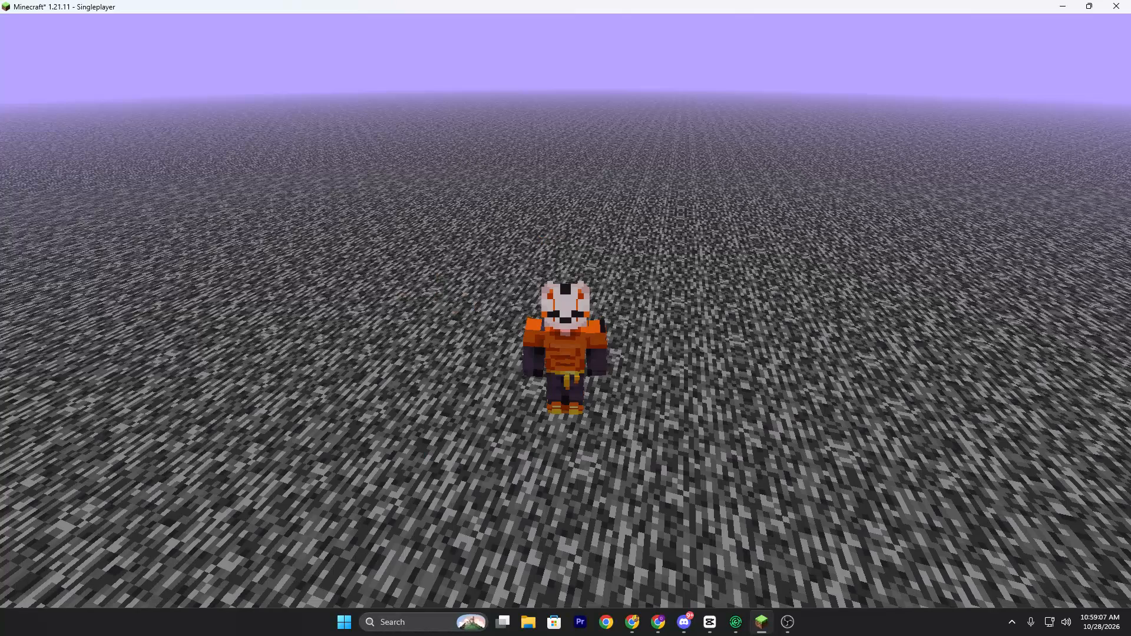
Switch the player from Creative to Survival mode and check it in the inventory.
key(F3)
key(F4)
key(w)
key(e)
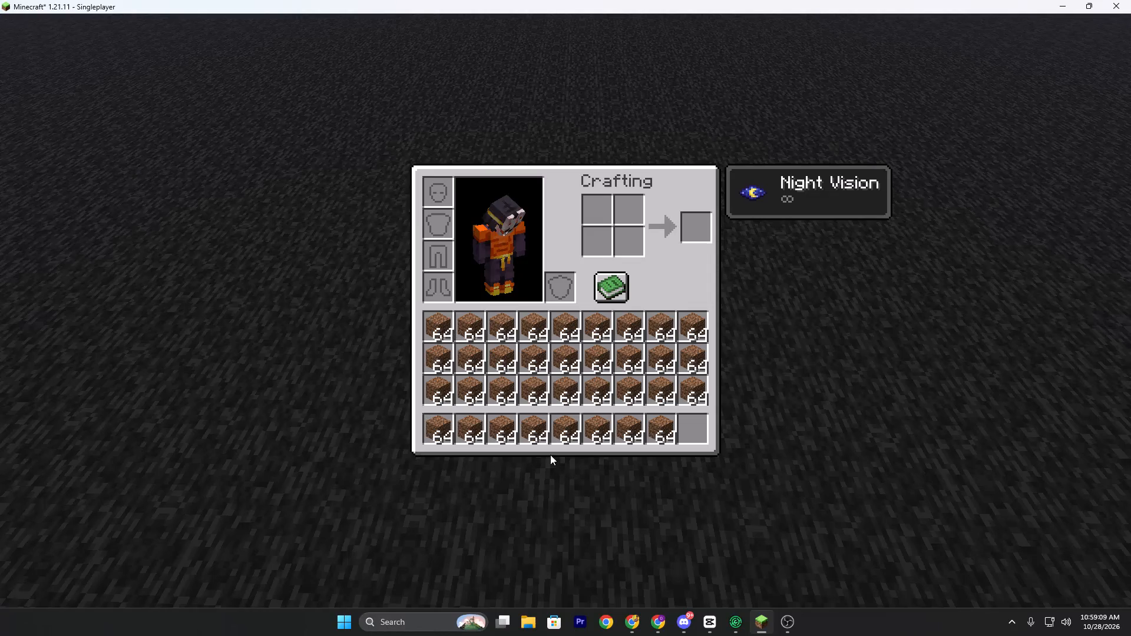
key(e)
Run the character across the bedrock with the HUD hidden, swinging its arm, and stop on open ground.
key(w)
key(w)
key(w)
key(w)
key(w)
key(w)
key(w)
key(w)
key(w)
key(w)
key(w)
key(w)
key(w)
key(w)
key(w)
key(w)
key(w)
key(w)
key(w)
key(w)
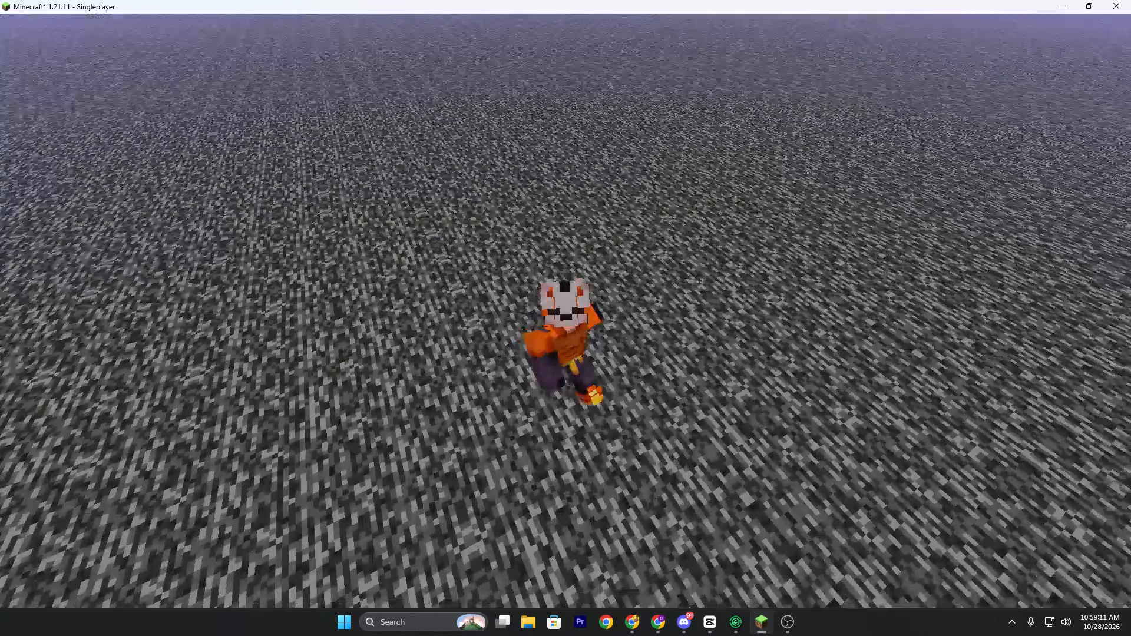
drag(565, 311, 576, 310)
drag(555, 313, 565, 310)
key(w)
key(w)
key(w)
key(w)
key(w)
key(w)
key(w)
key(w)
key(w)
key(w)
key(w)
key(w)
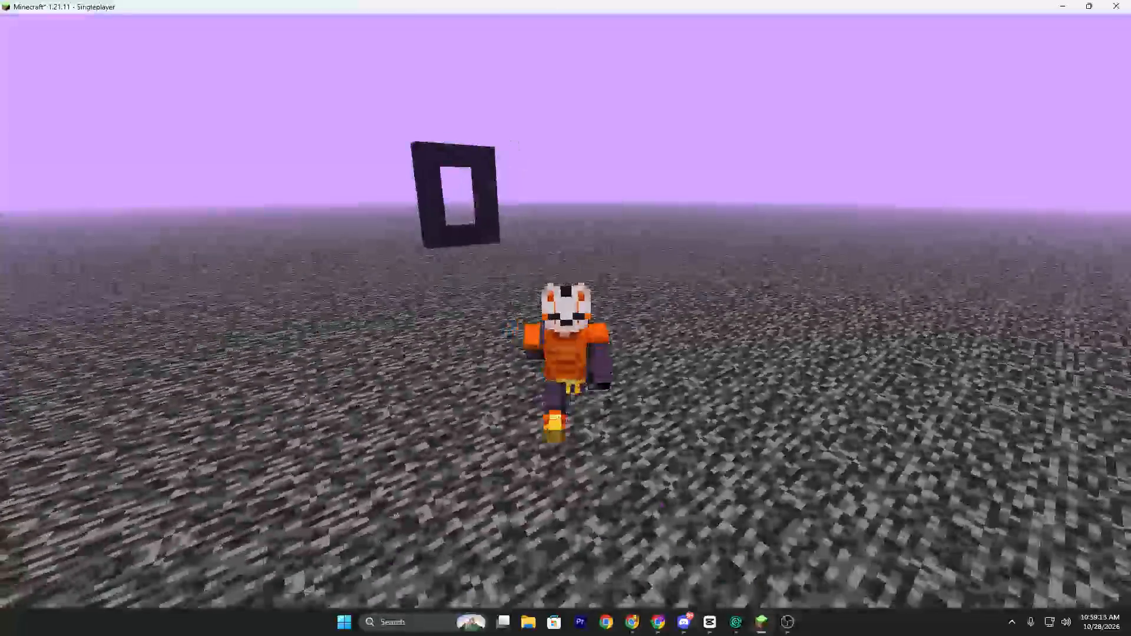
key(s)
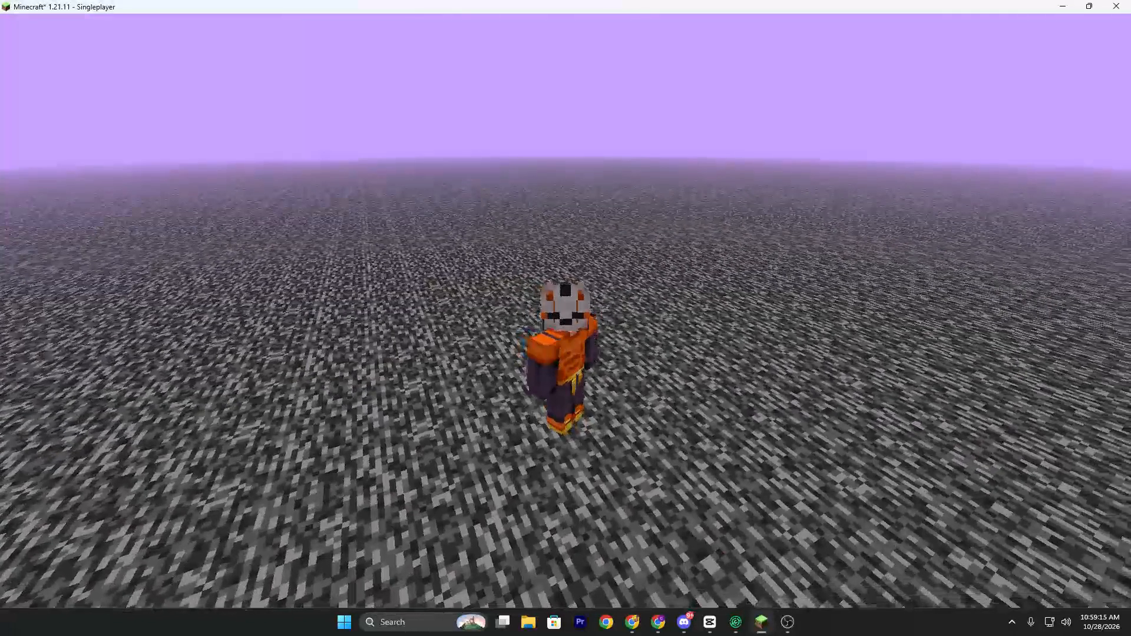
Pause the game, check the Game Capture preview in OBS, and return to the running Minecraft game.
key(Escape)
click(789, 609)
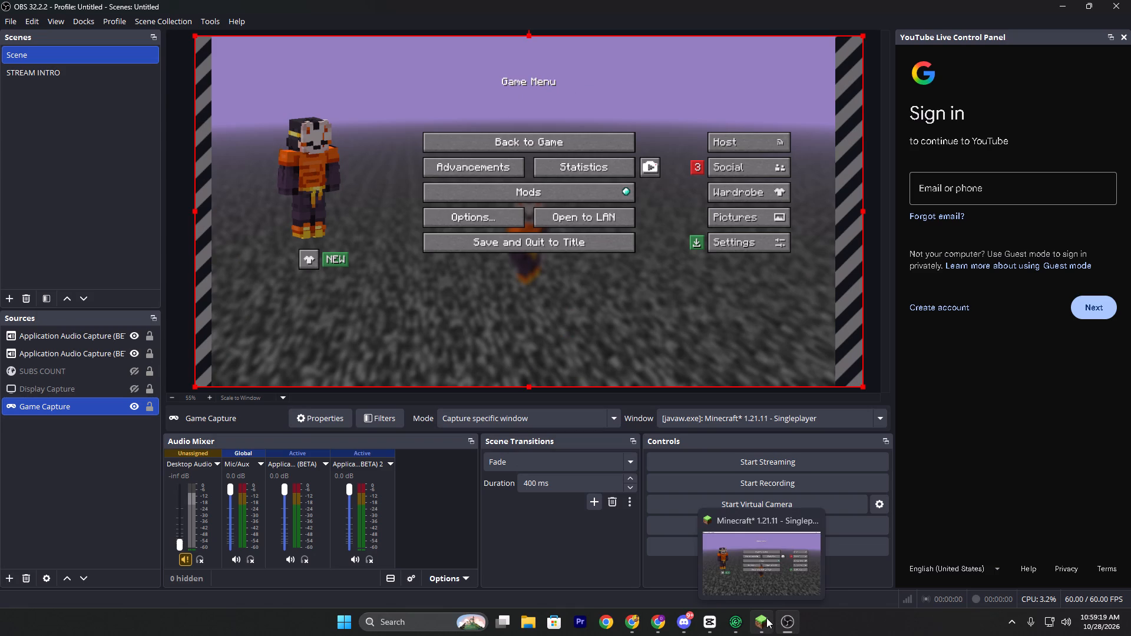
click(766, 618)
drag(597, 185, 565, 310)
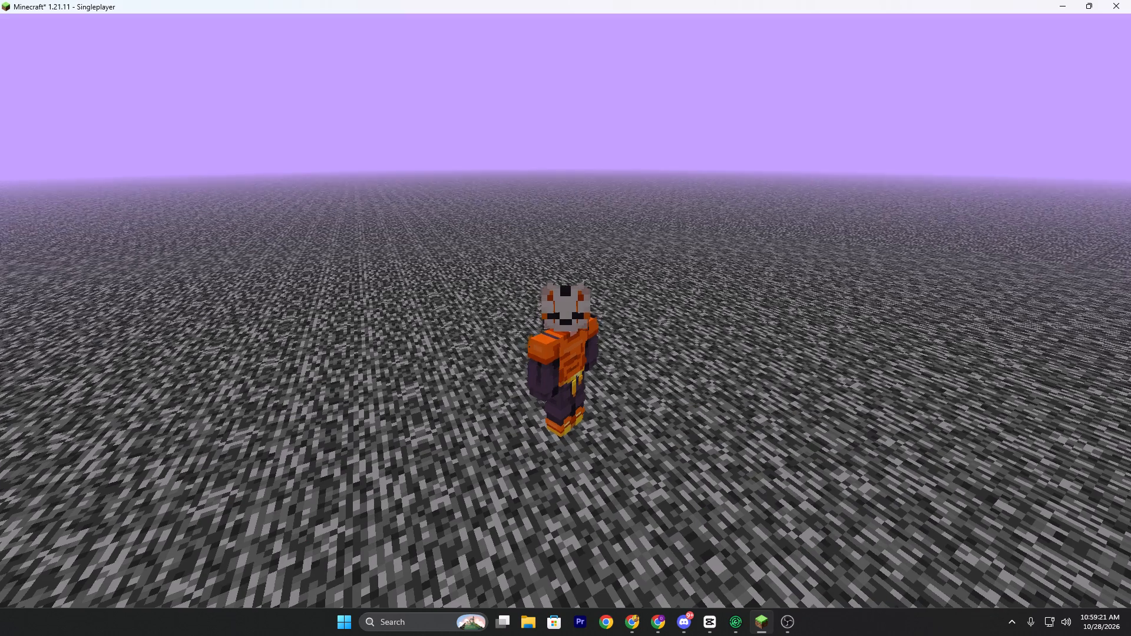
Pause Minecraft, switch to OBS, and set the base (canvas) resolution to 1080x1920 in the video settings.
key(Escape)
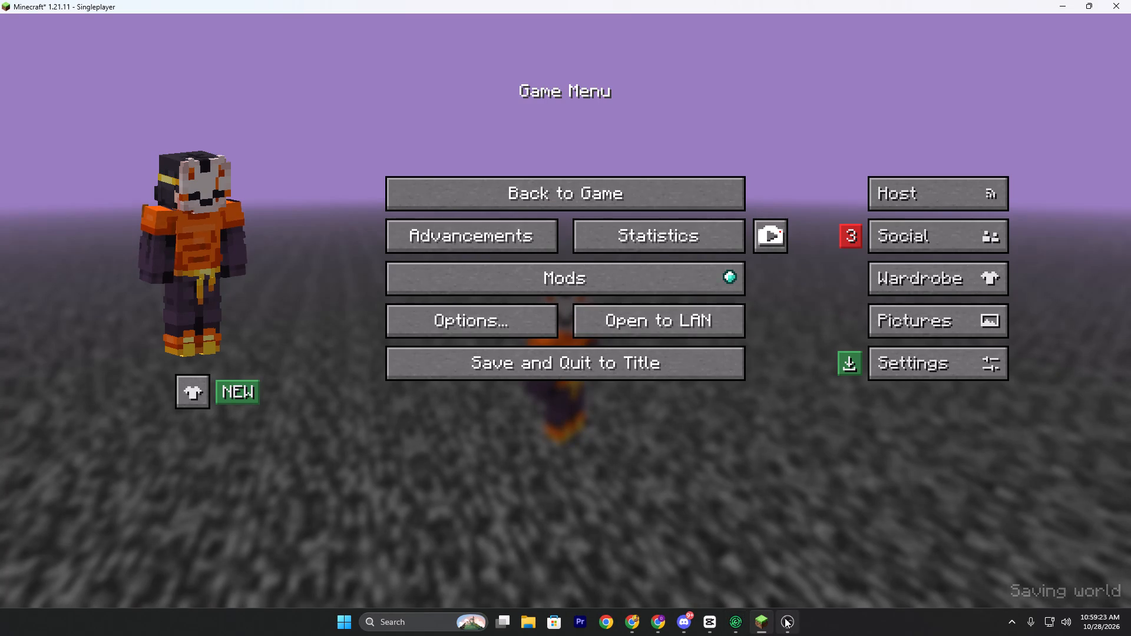
click(785, 618)
click(769, 554)
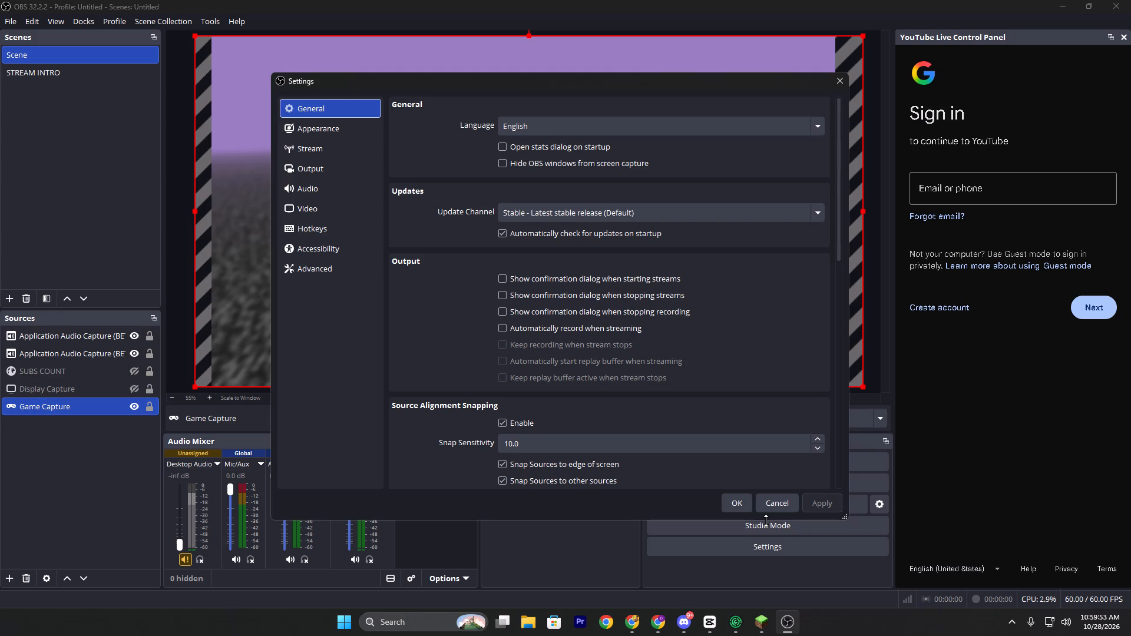
click(325, 207)
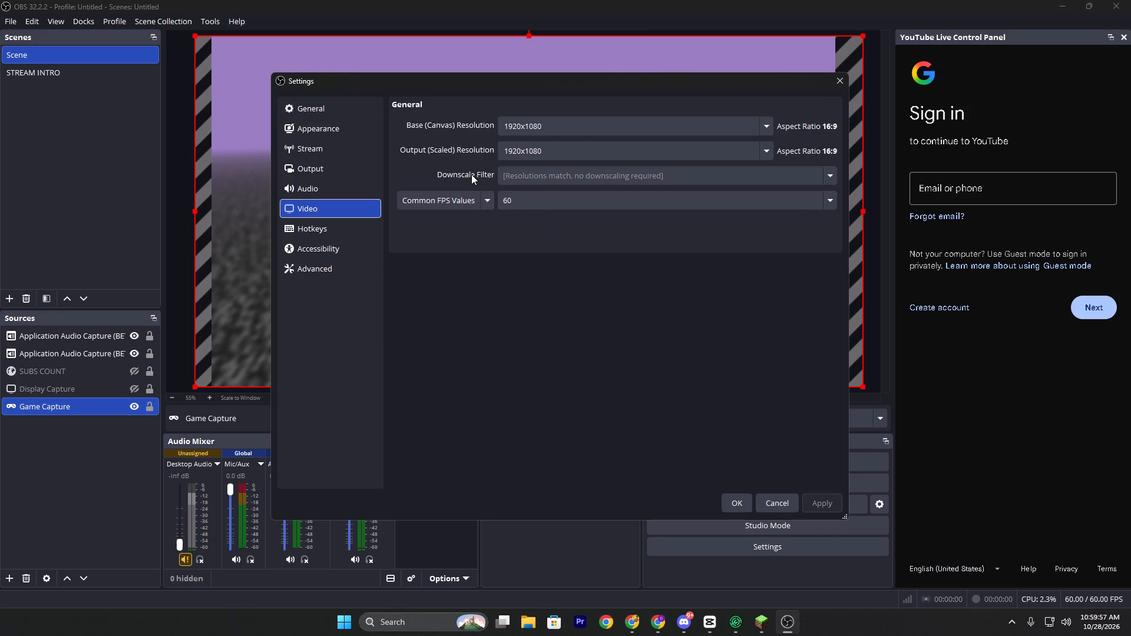
click(653, 140)
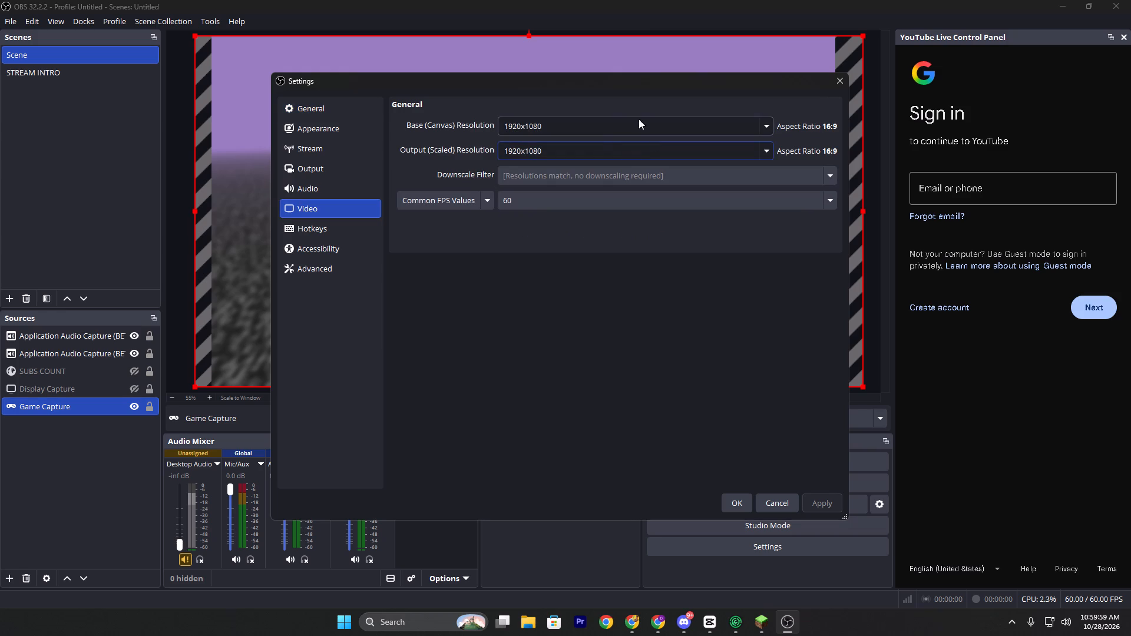
click(625, 120)
drag(625, 120, 502, 114)
drag(572, 129, 512, 126)
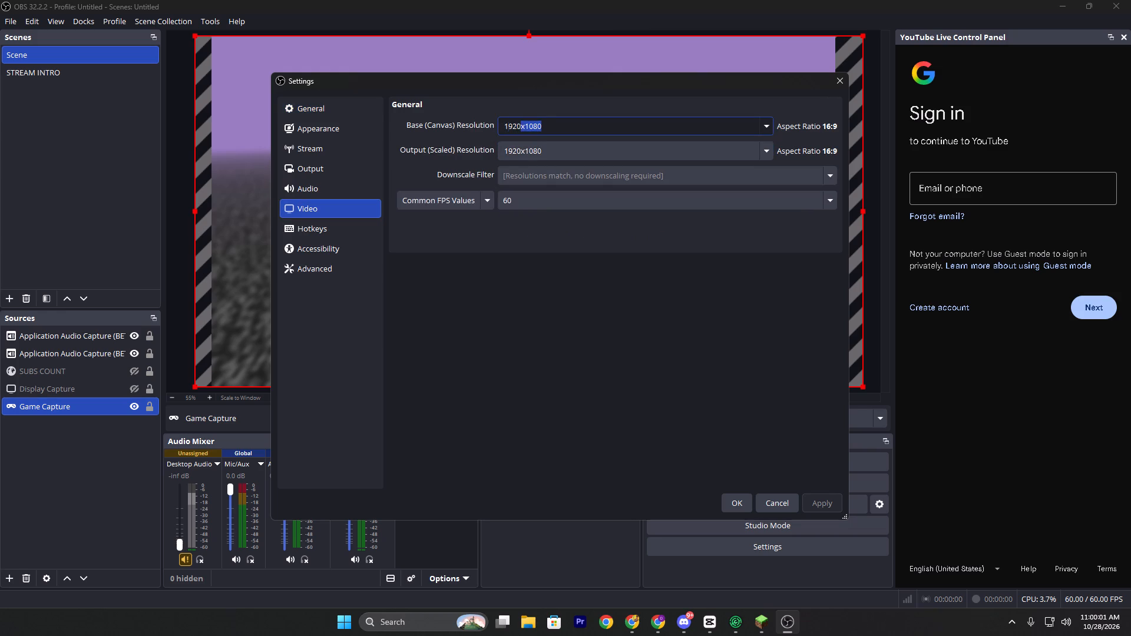
drag(512, 126, 497, 125)
key(1)
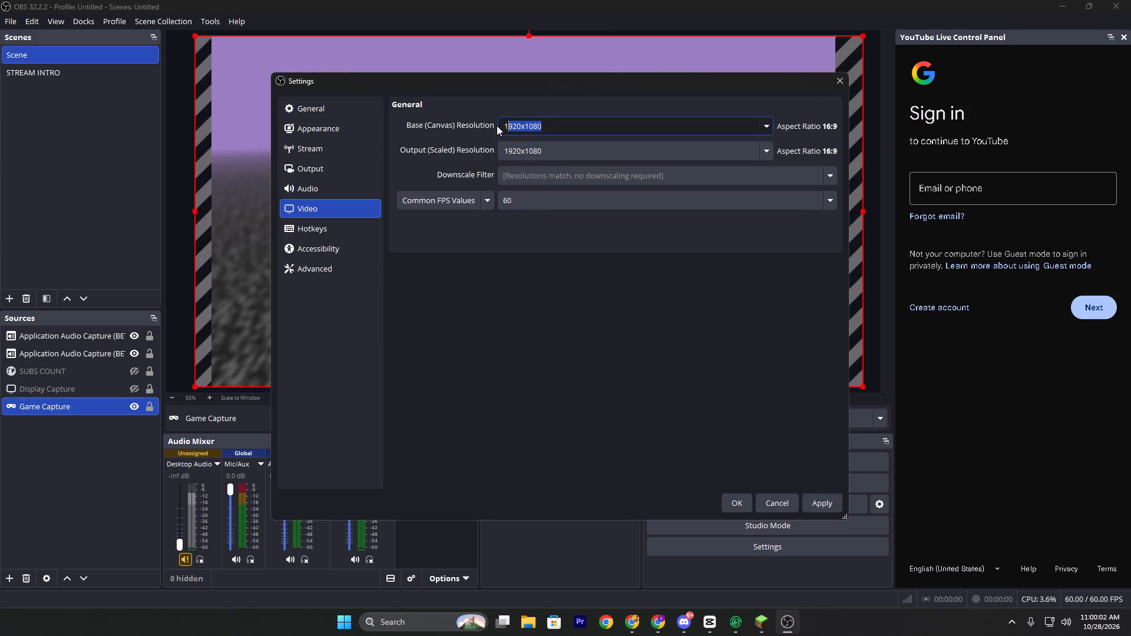
text(080)
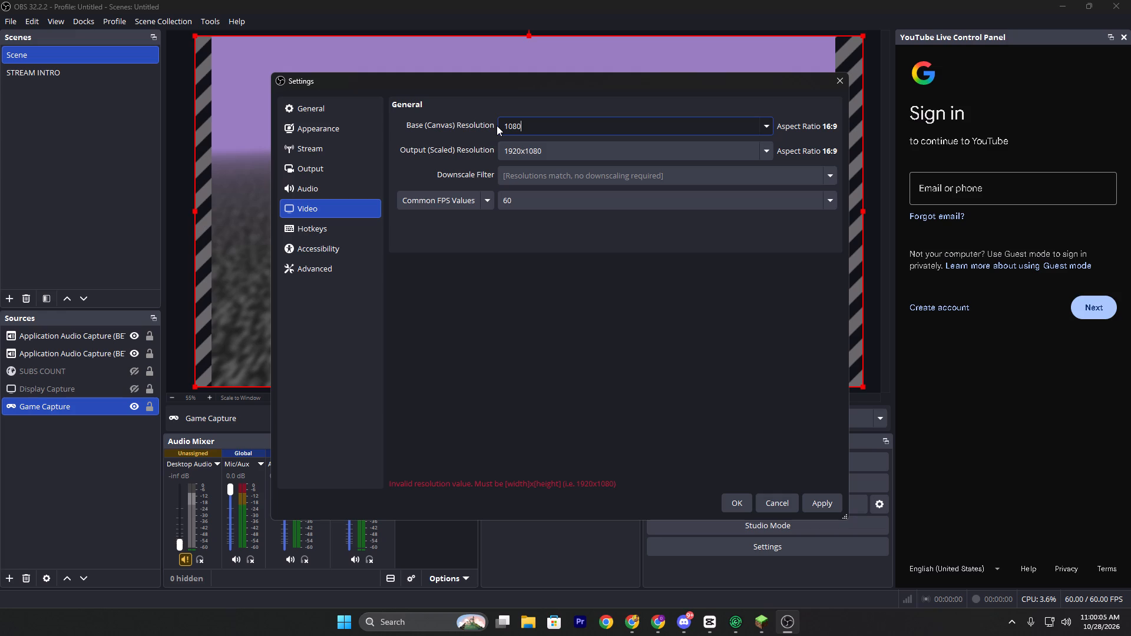
text(x1920)
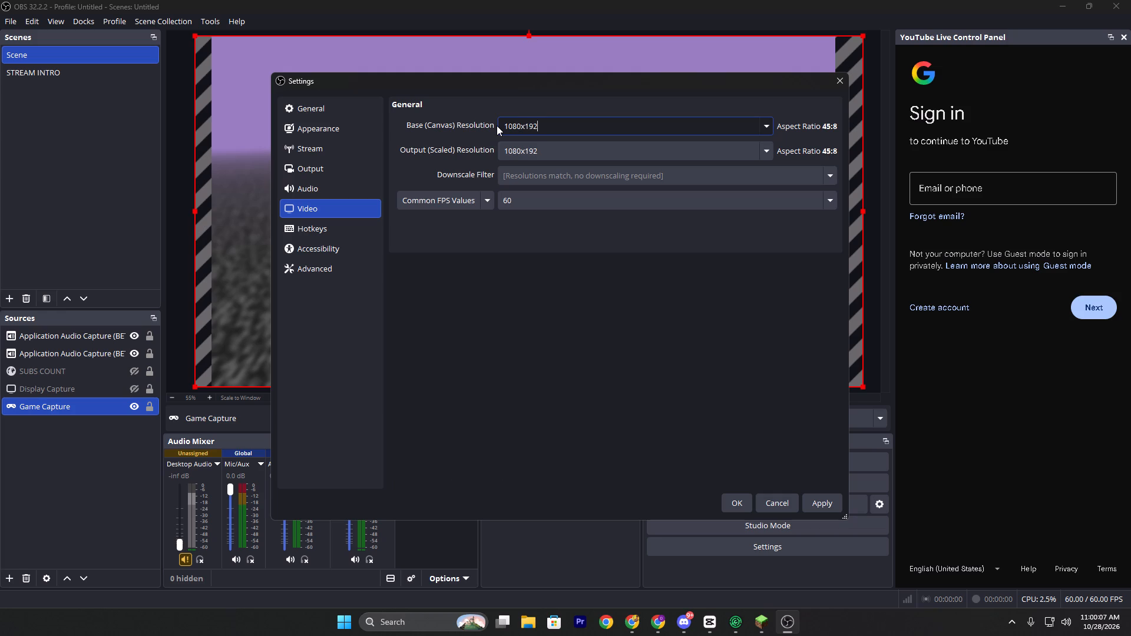
Set the output (scaled) resolution to 1080x1920, apply the video settings, and close them.
drag(543, 154, 484, 154)
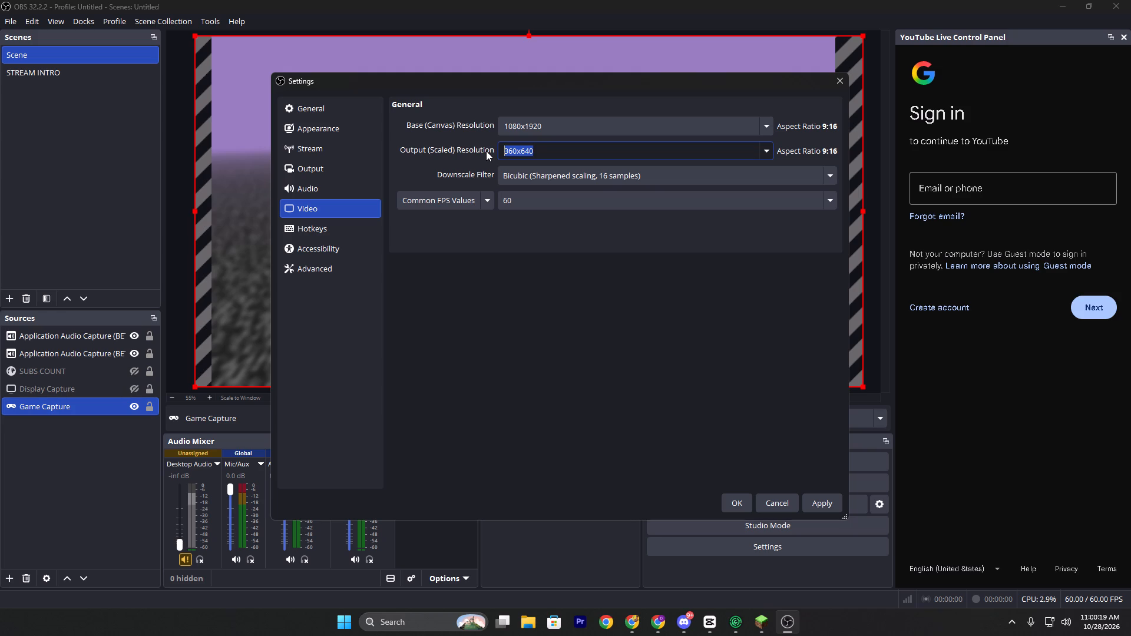
key(1)
key(Return)
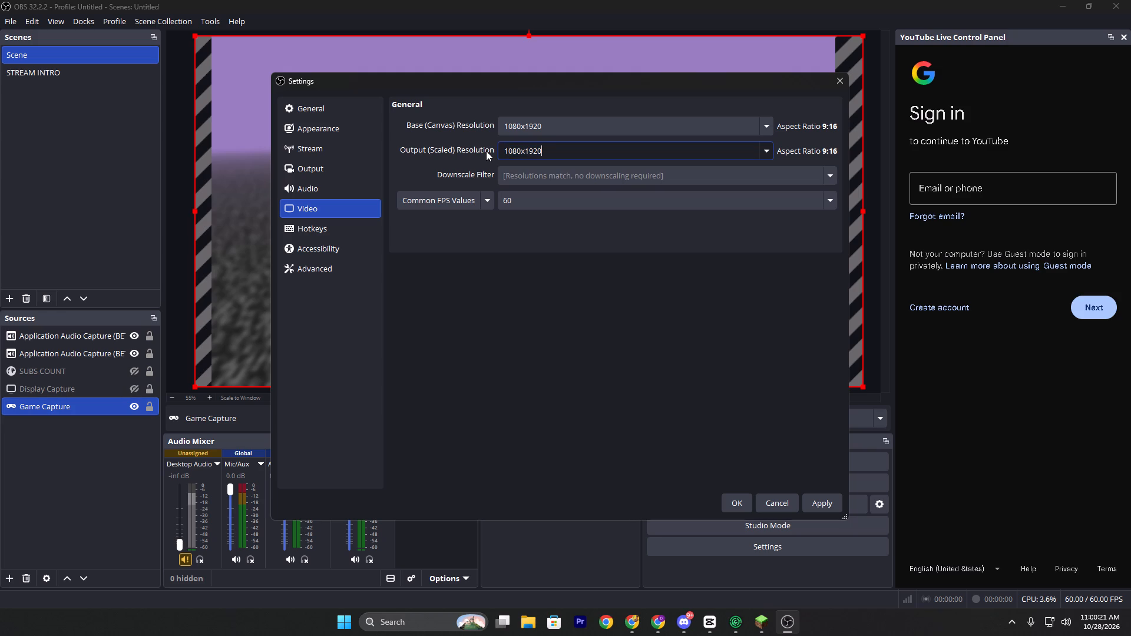
click(821, 515)
click(821, 508)
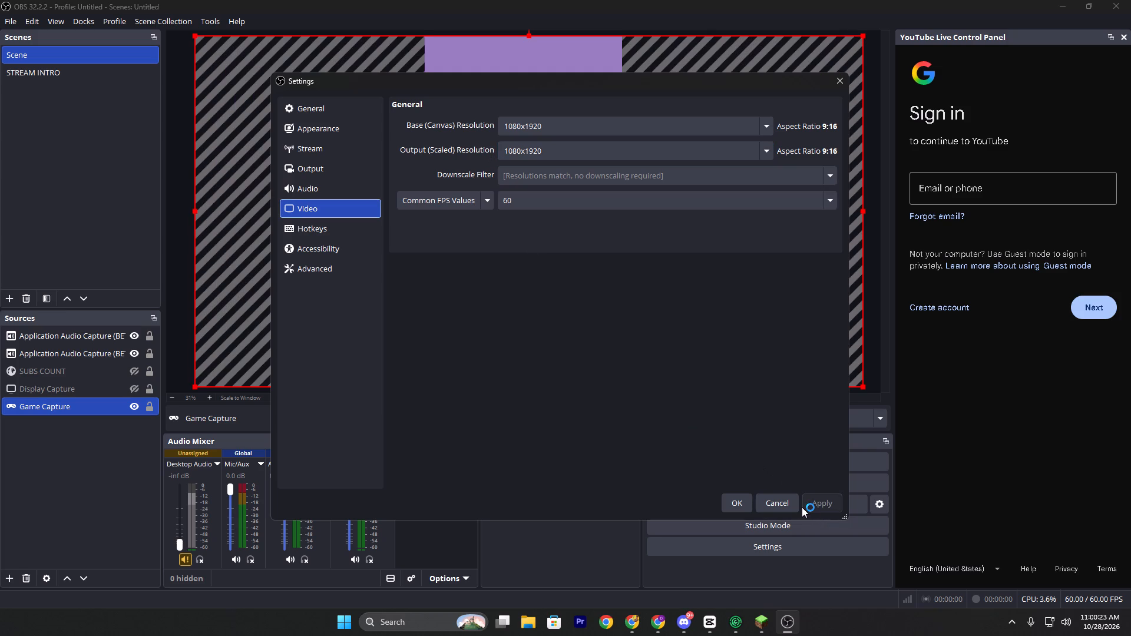
click(746, 499)
Adjust the Game Capture source so it fills the vertical canvas height with the character centred horizontally.
click(542, 306)
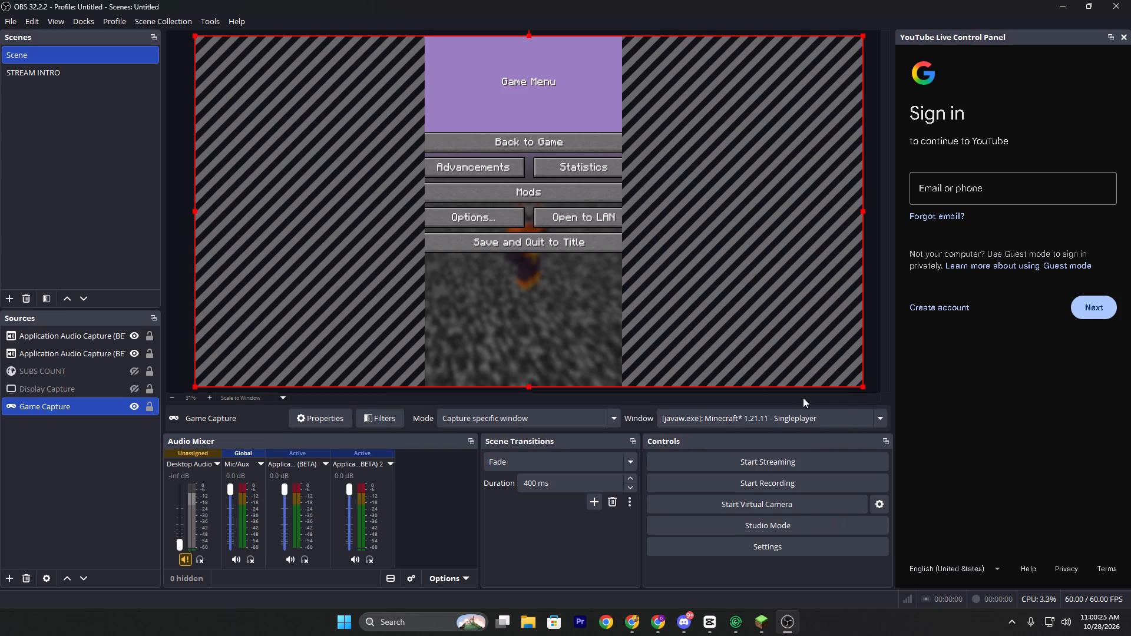
drag(862, 387, 850, 378)
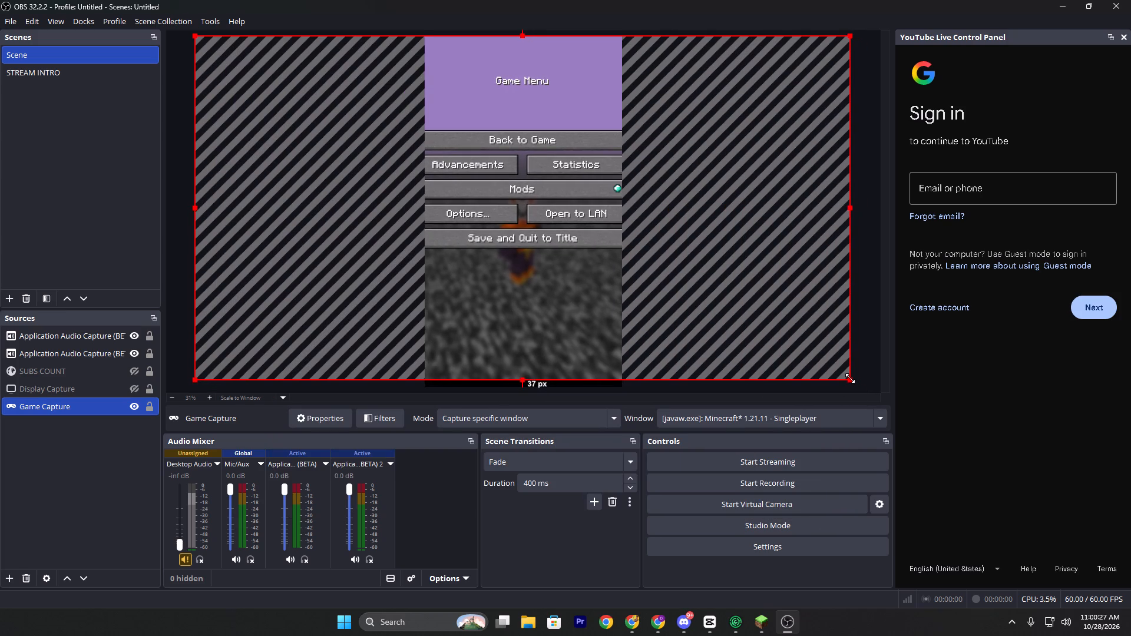
drag(850, 378, 856, 386)
drag(504, 220, 505, 223)
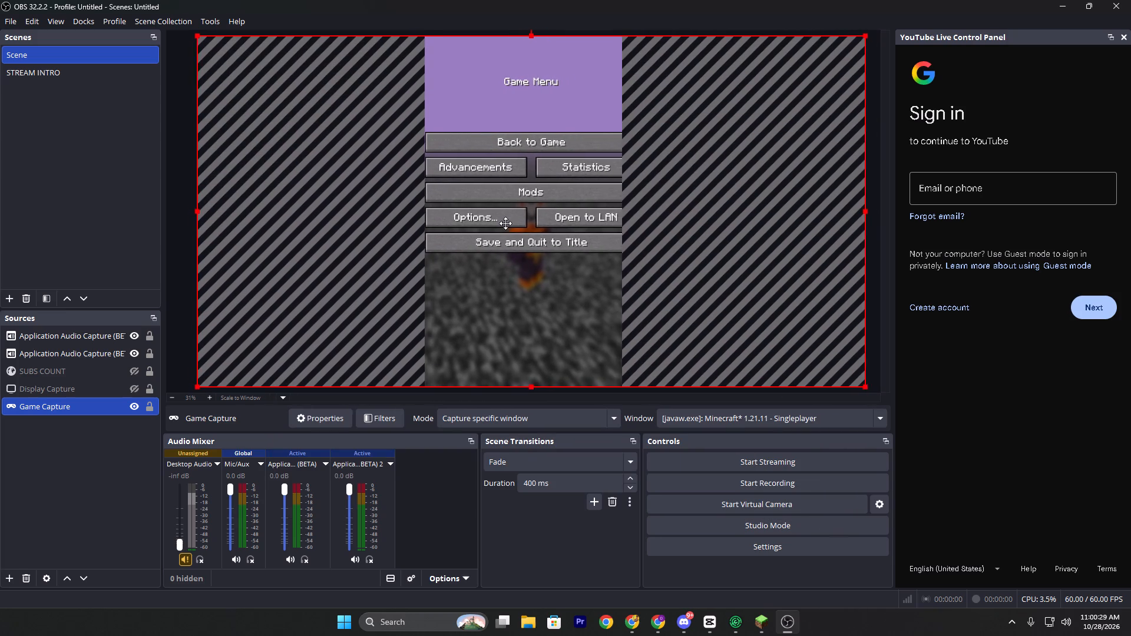
drag(505, 223, 496, 225)
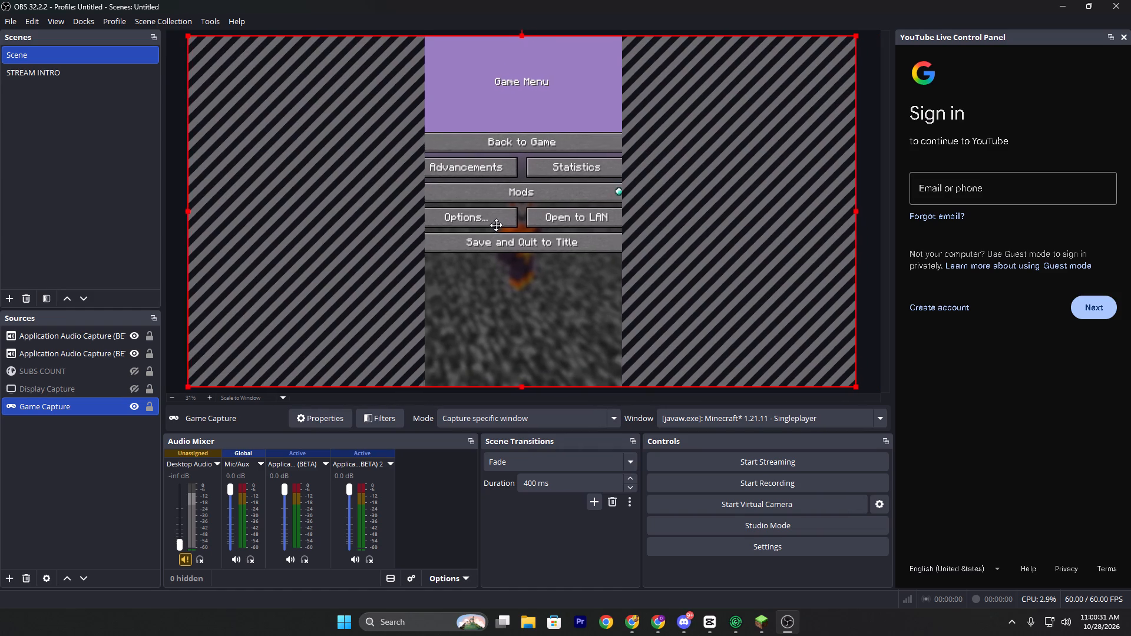
drag(496, 225, 497, 225)
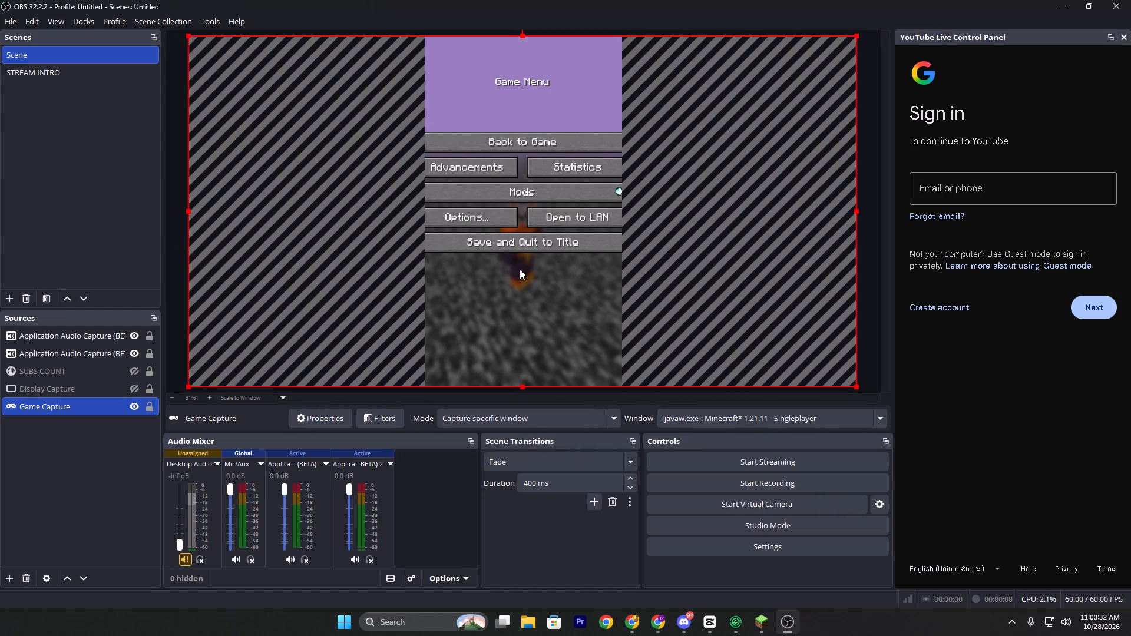
Switch back to Minecraft, resume the game, and swing the character's arm on the open bedrock.
click(757, 617)
drag(610, 184, 565, 310)
click(565, 310)
drag(565, 310, 572, 312)
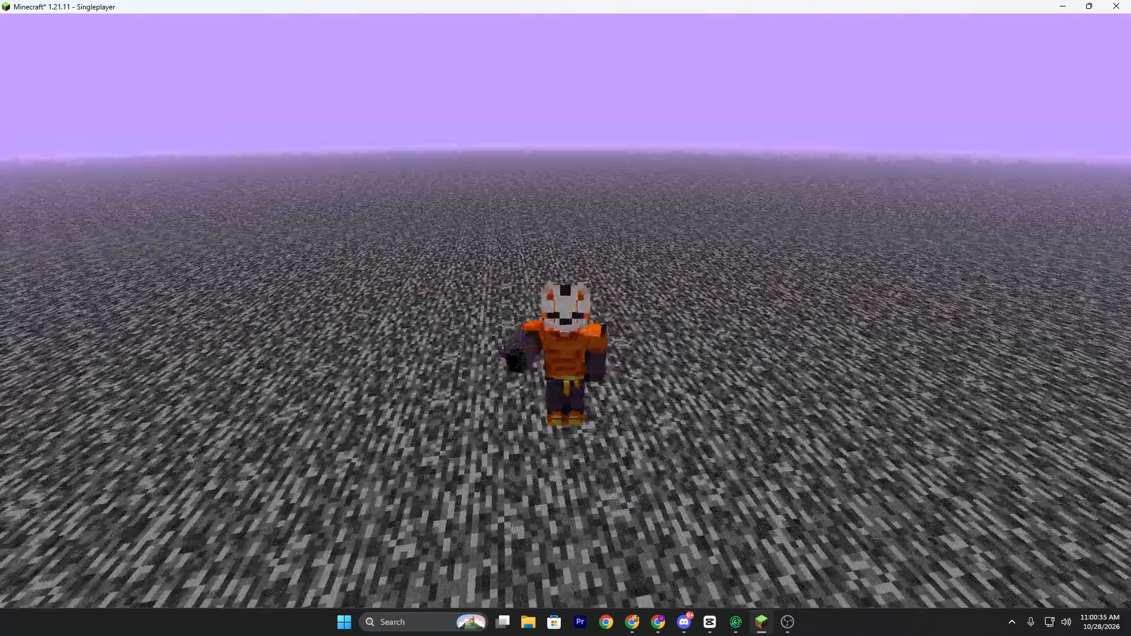
Record a take of the character on the open bedrock that ends with opening the dirt-filled inventory, and pause the recording.
drag(572, 312, 593, 313)
key(e)
key(e)
key(ctrl+n)
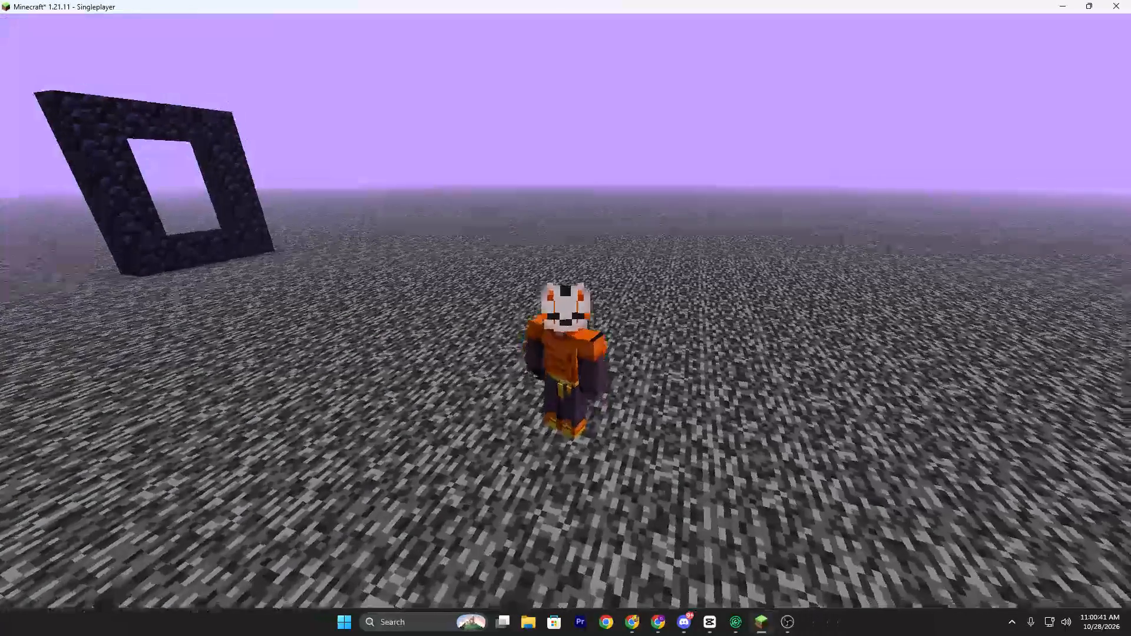
key(ctrl+m)
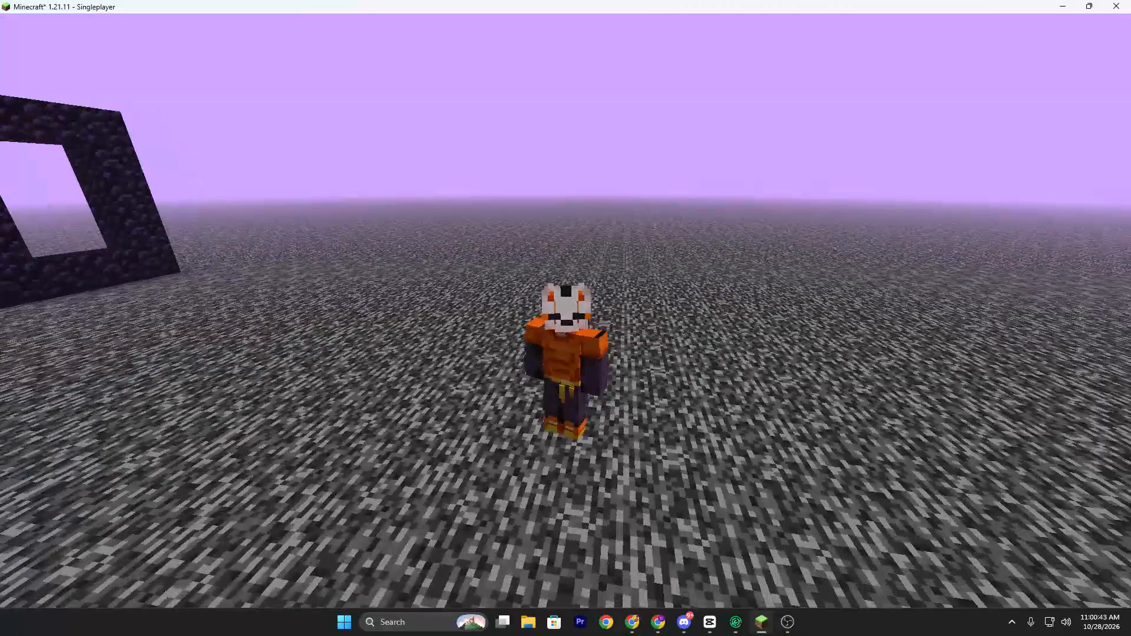
click(565, 310)
key(e)
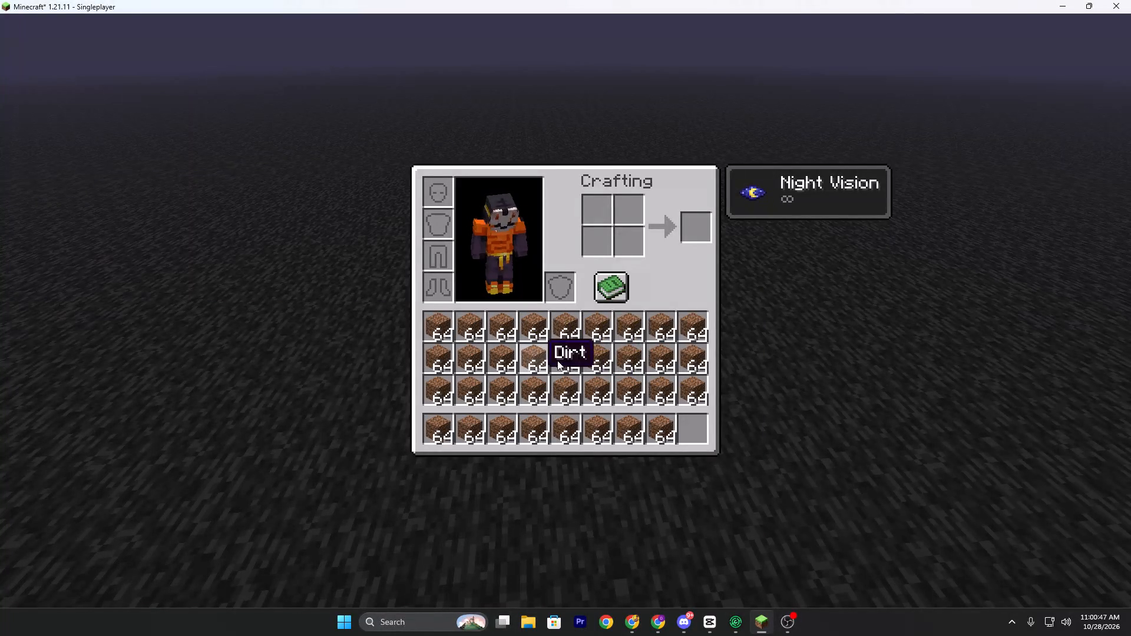
key(ctrl+c)
Switch to CapCut, listen to the netherroof audio from the beginning, and park the playhead where the second audio clip starts.
click(722, 614)
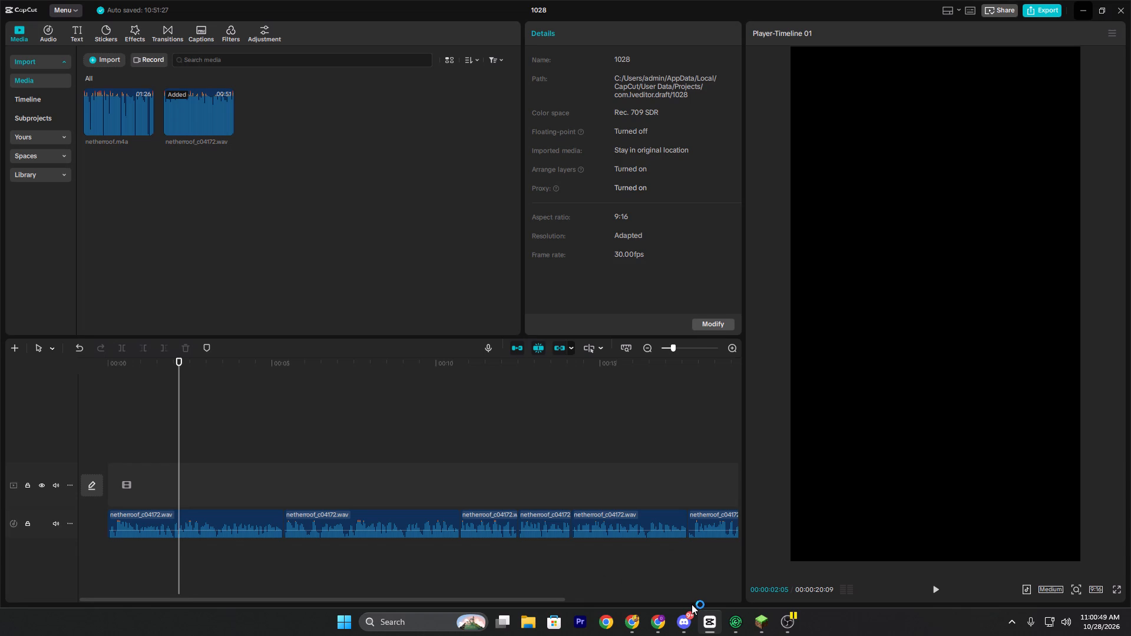
key(space)
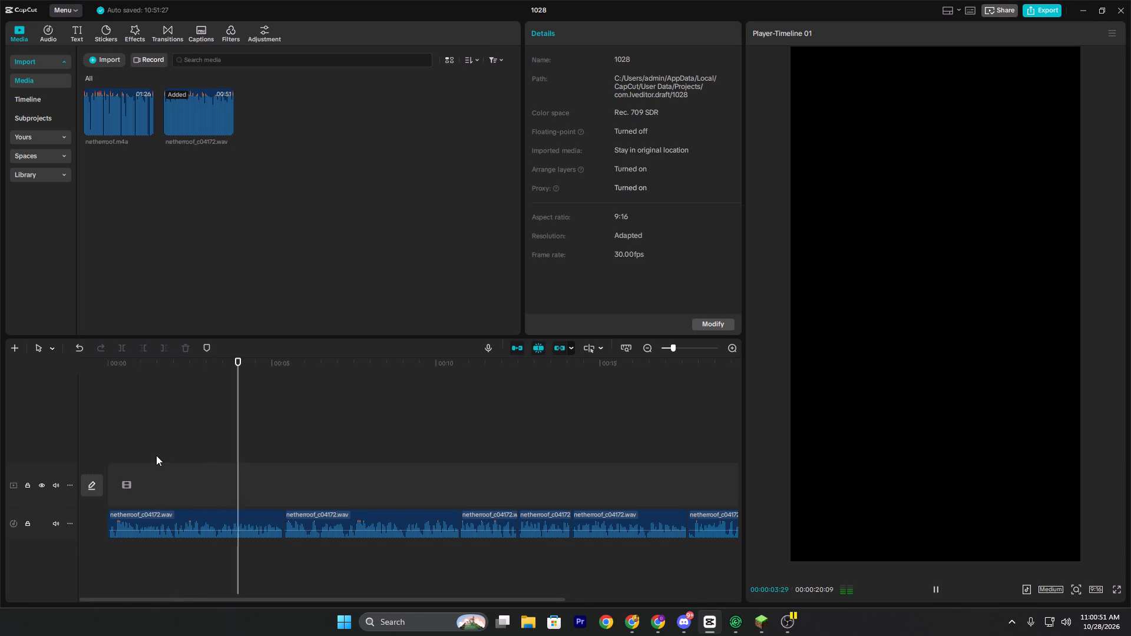
key(space)
click(124, 448)
drag(124, 448, 88, 452)
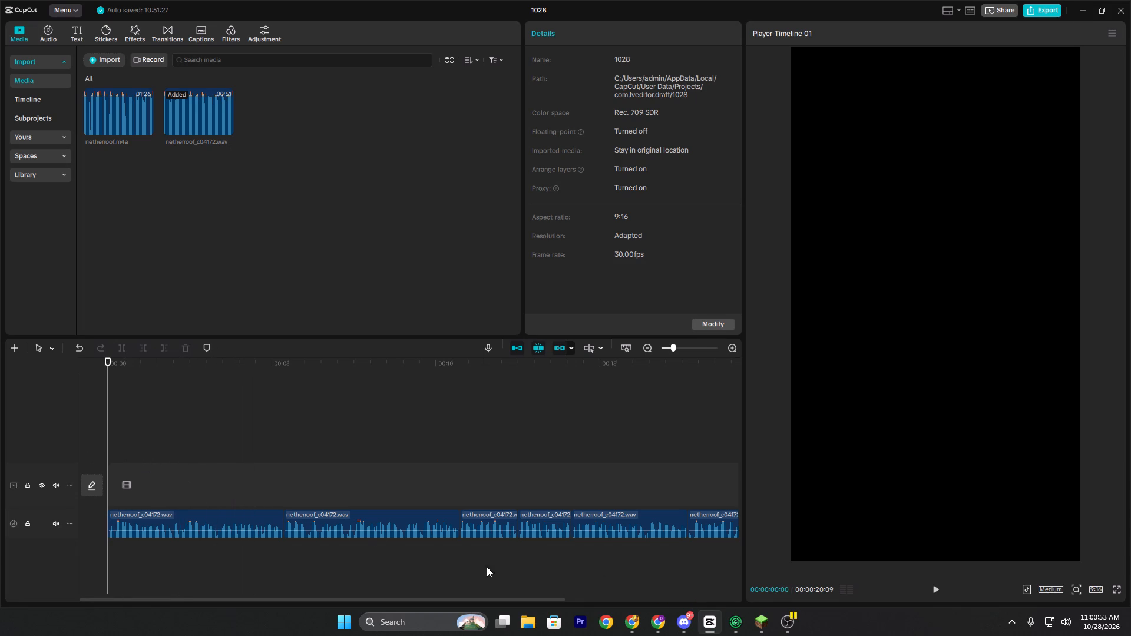
key(space)
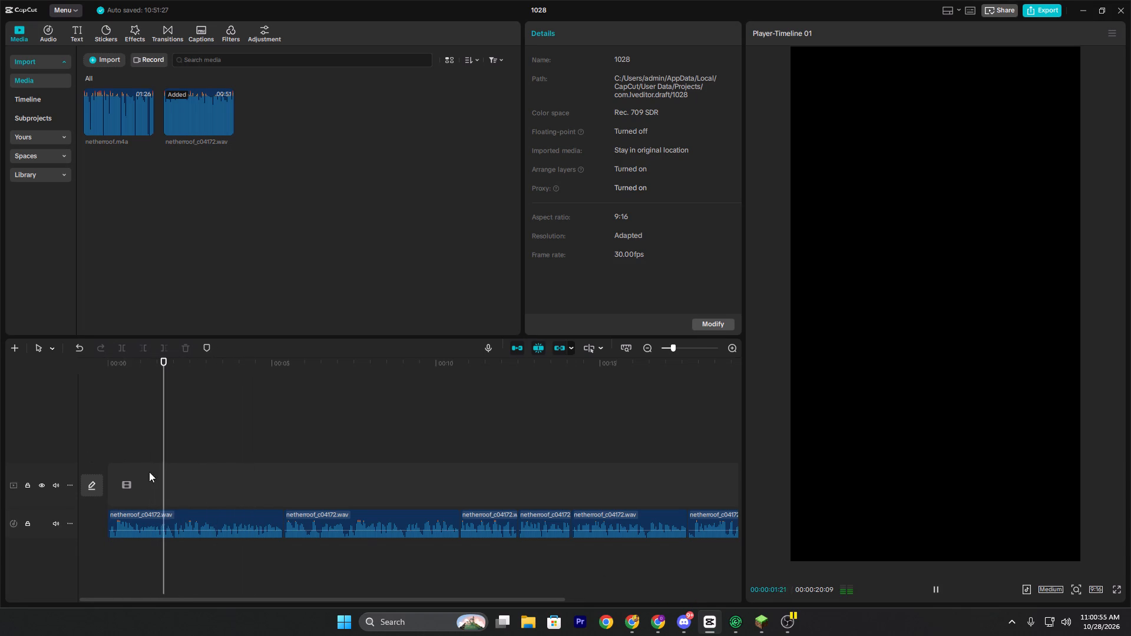
key(space)
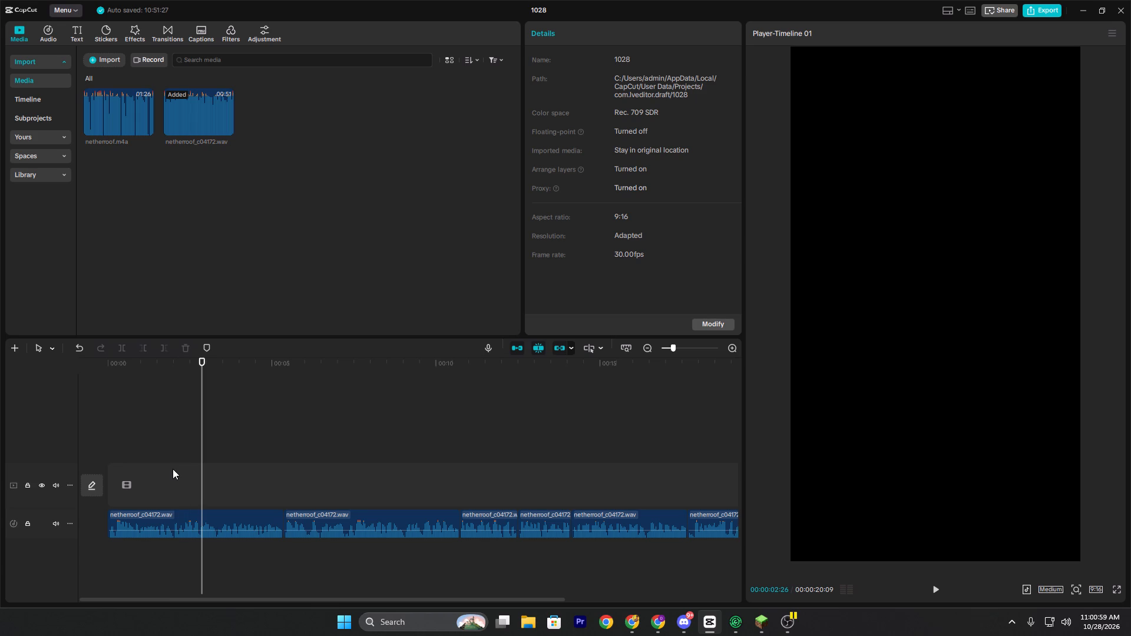
key(space)
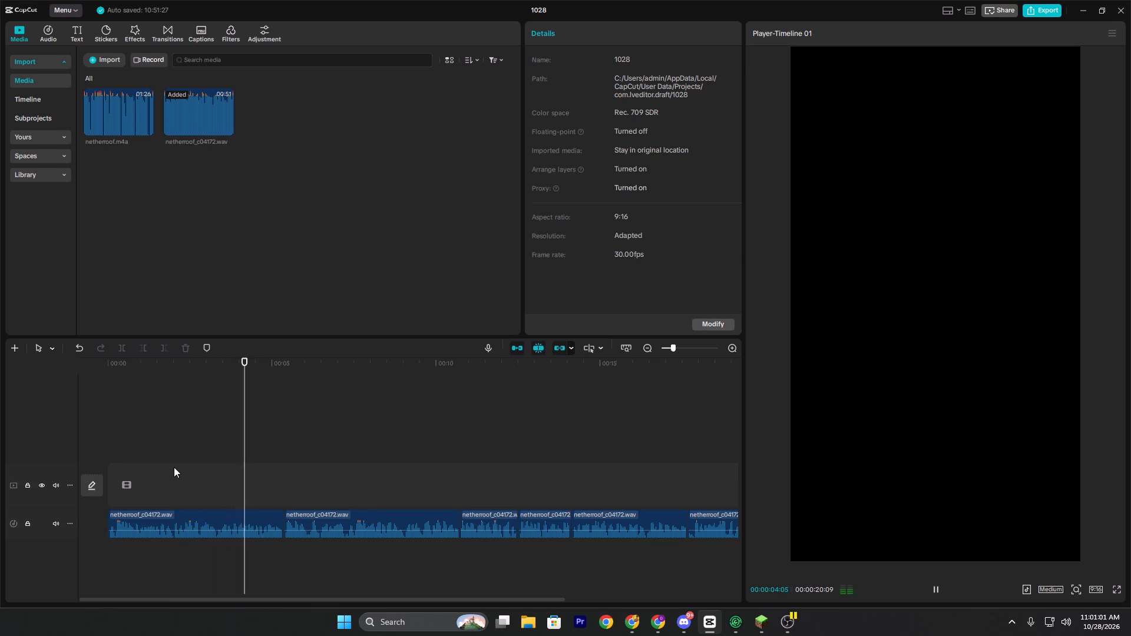
key(space)
click(297, 466)
drag(297, 466, 296, 466)
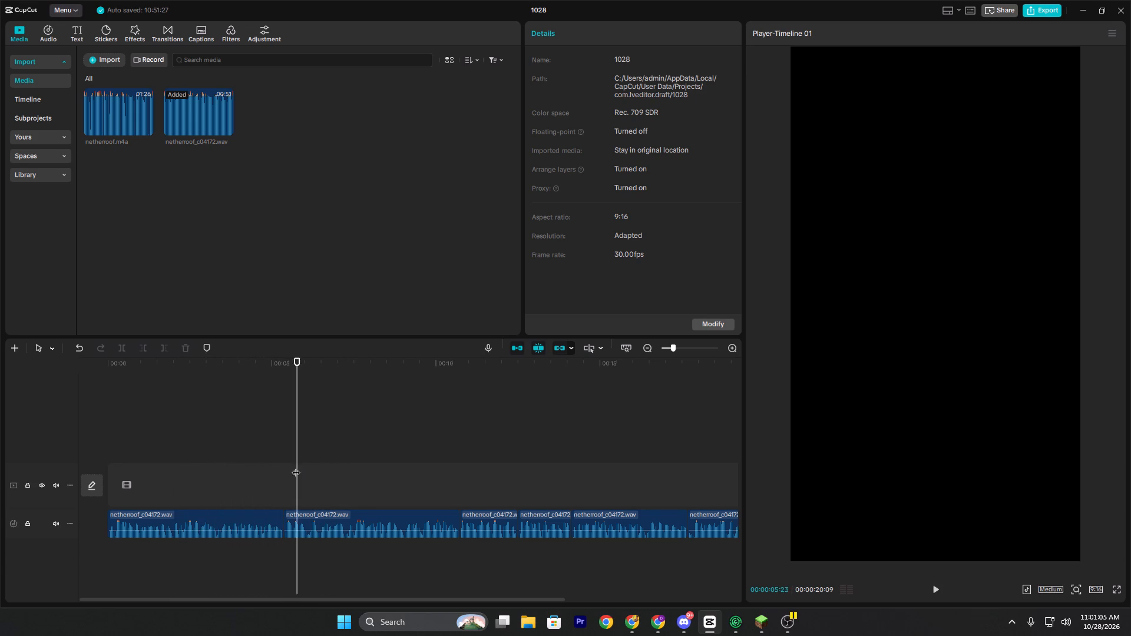
drag(296, 466, 284, 466)
Switch back to Minecraft, change to first-person view, and restore the HUD with the debug overlay hidden.
click(763, 617)
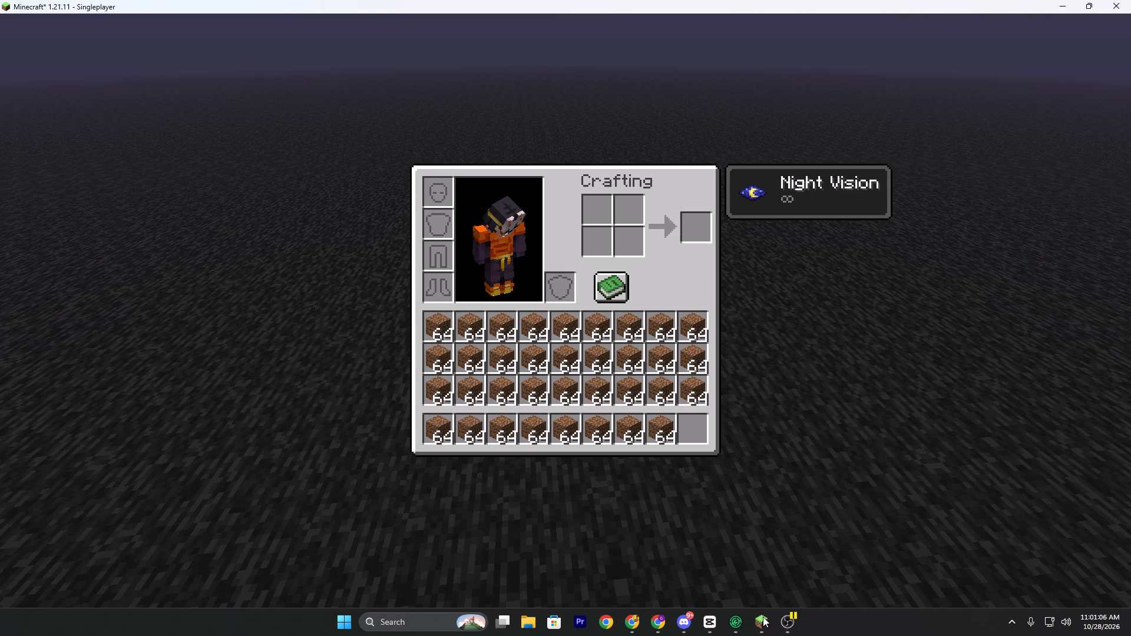
key(e)
key(w)
key(F5)
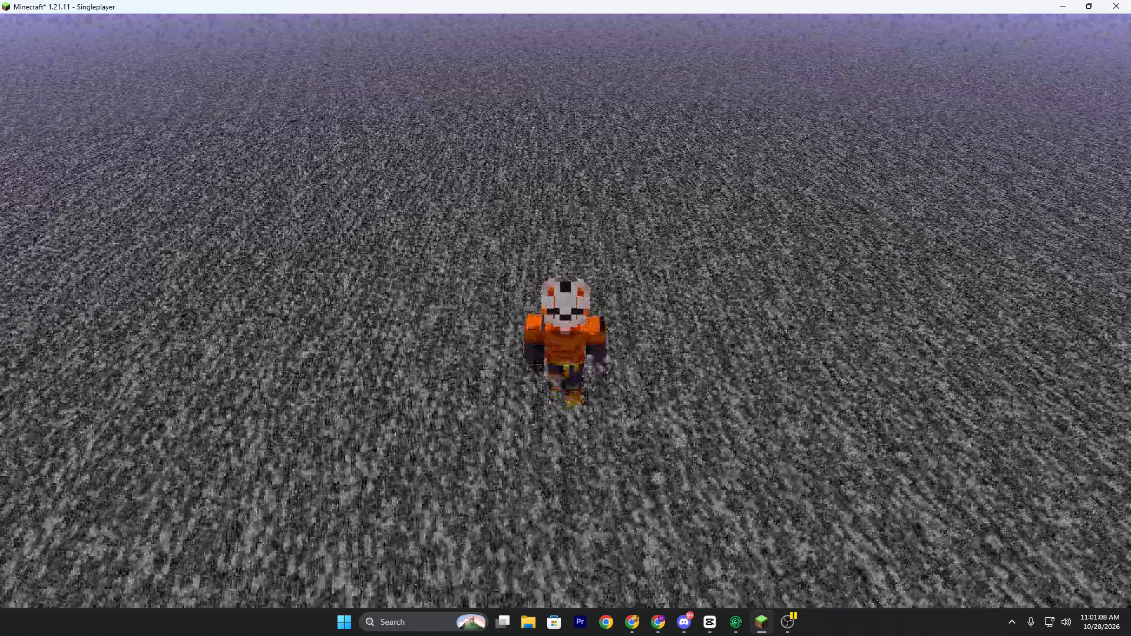
key(e)
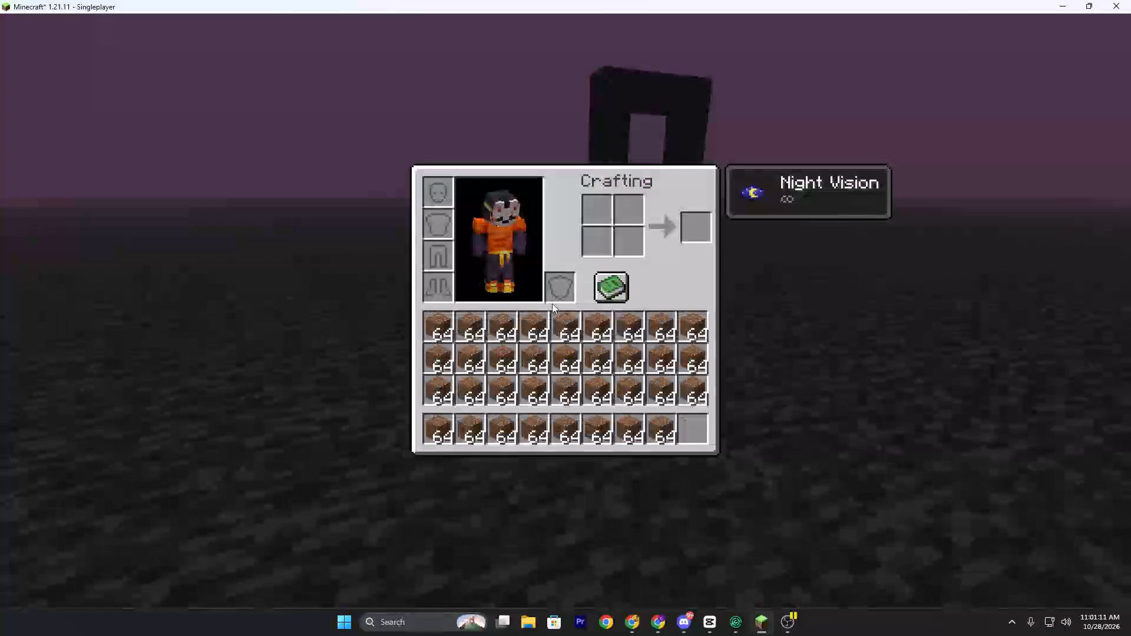
key(e)
key(F4)
key(F3)
key(F1)
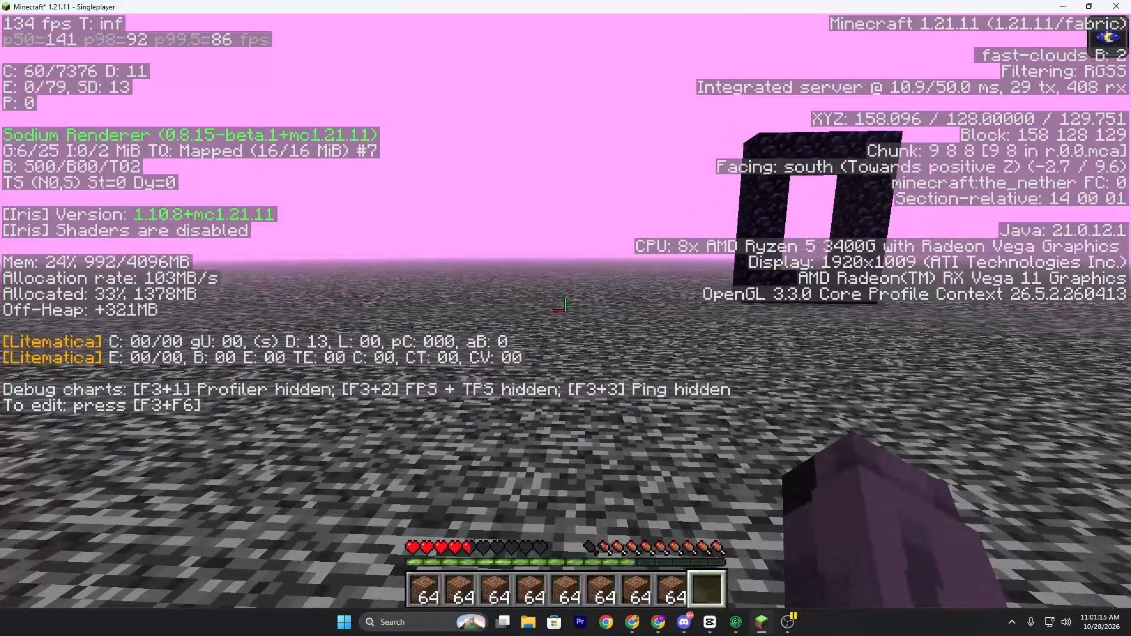
key(F3)
key(e)
key(e)
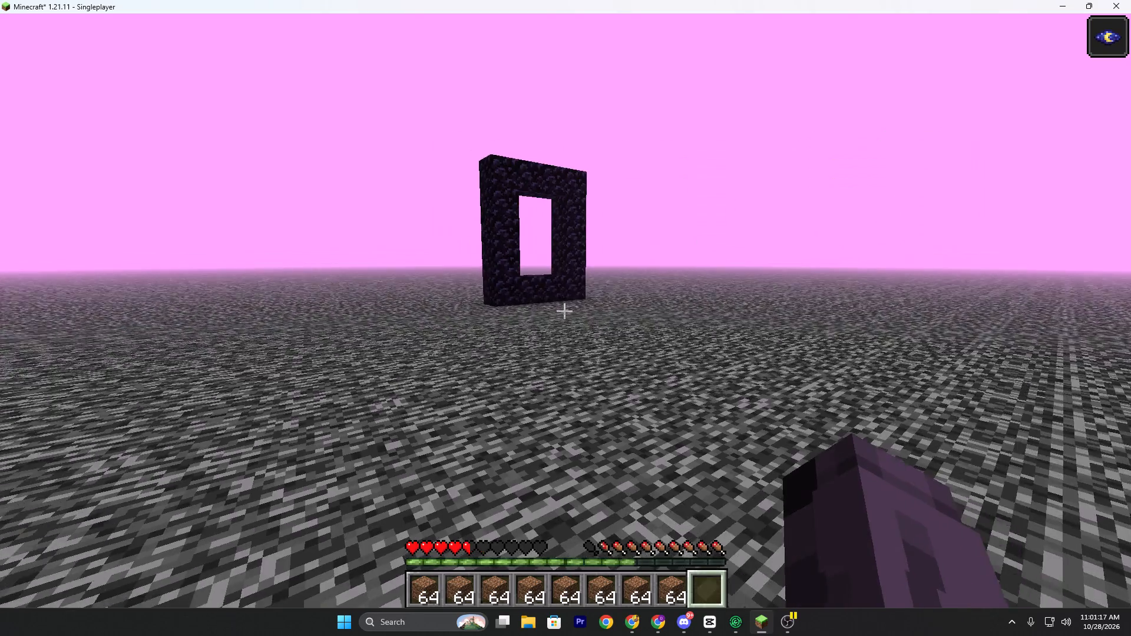
Walk further across the bedrock and switch to the front-facing third-person view.
key(w)
key(w)
key(w)
key(w)
key(F5)
key(F5)
key(e)
key(e)
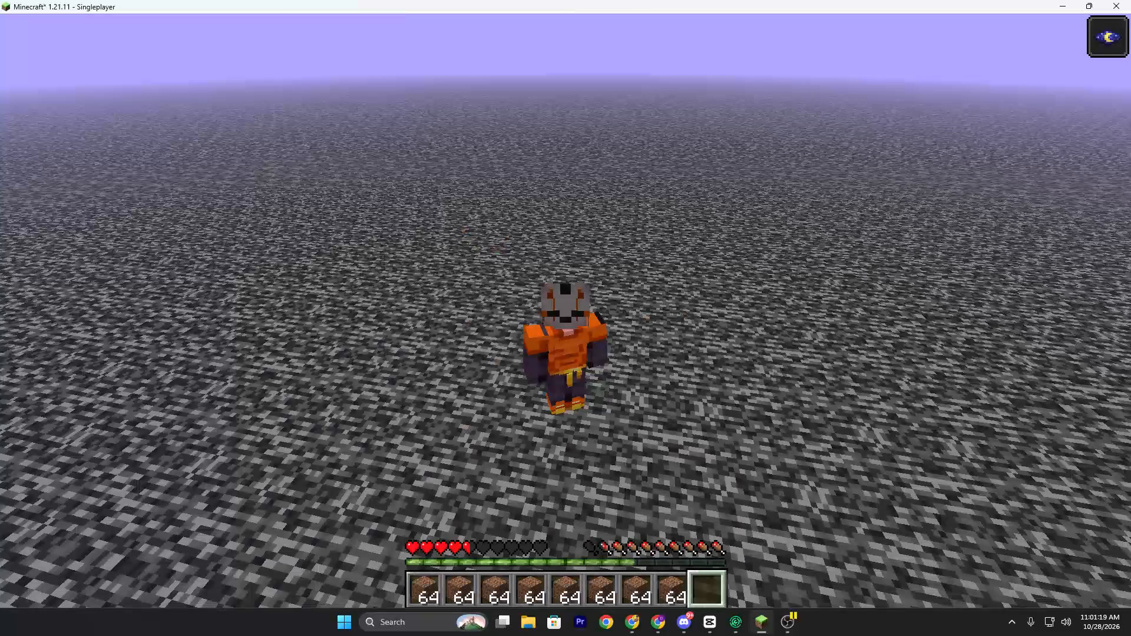
Switch the game mode to Creative and clear all the dirt from the inventory.
key(F3)
key(F4)
key(e)
shift+click(719, 404)
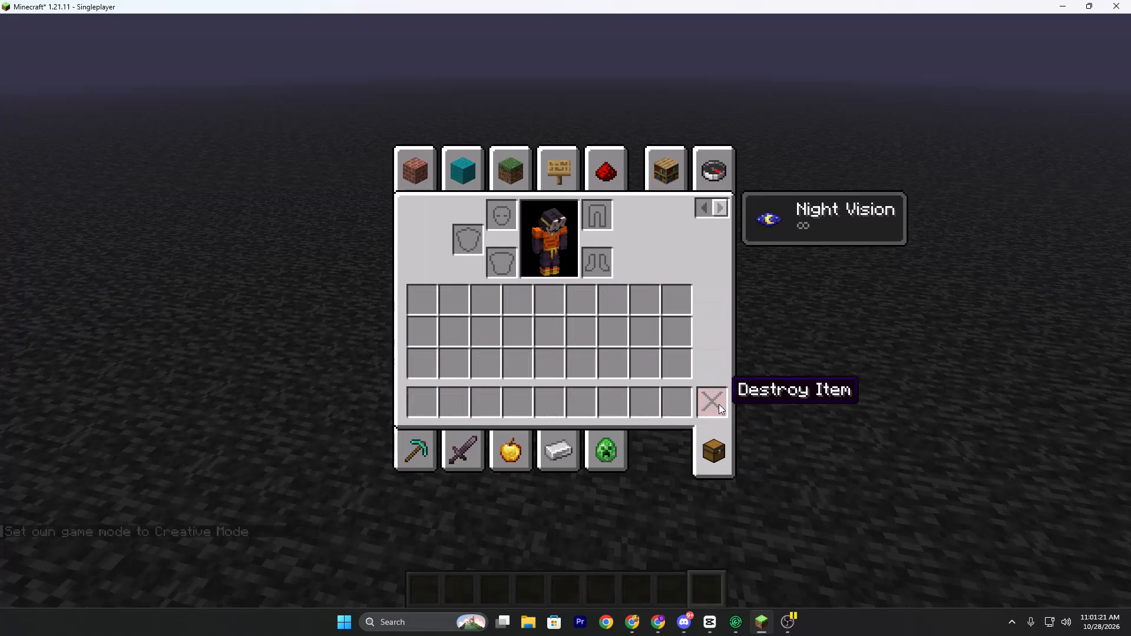
Search the creative items for "net" and place a stack of 21 netherrack in the last hotbar slot.
click(472, 452)
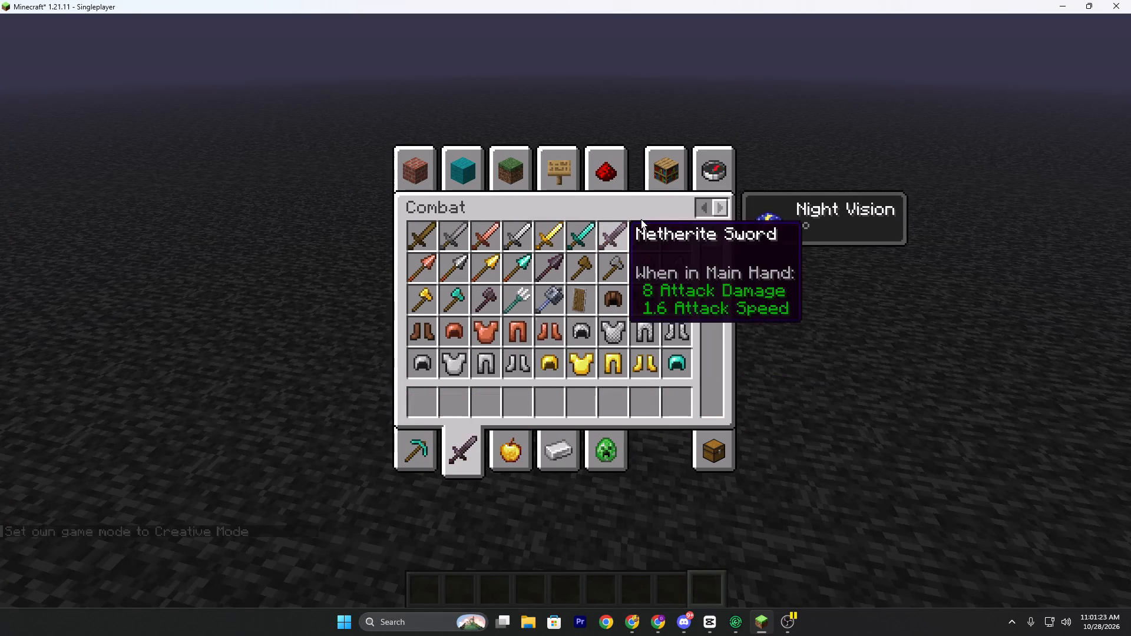
click(703, 167)
text(net)
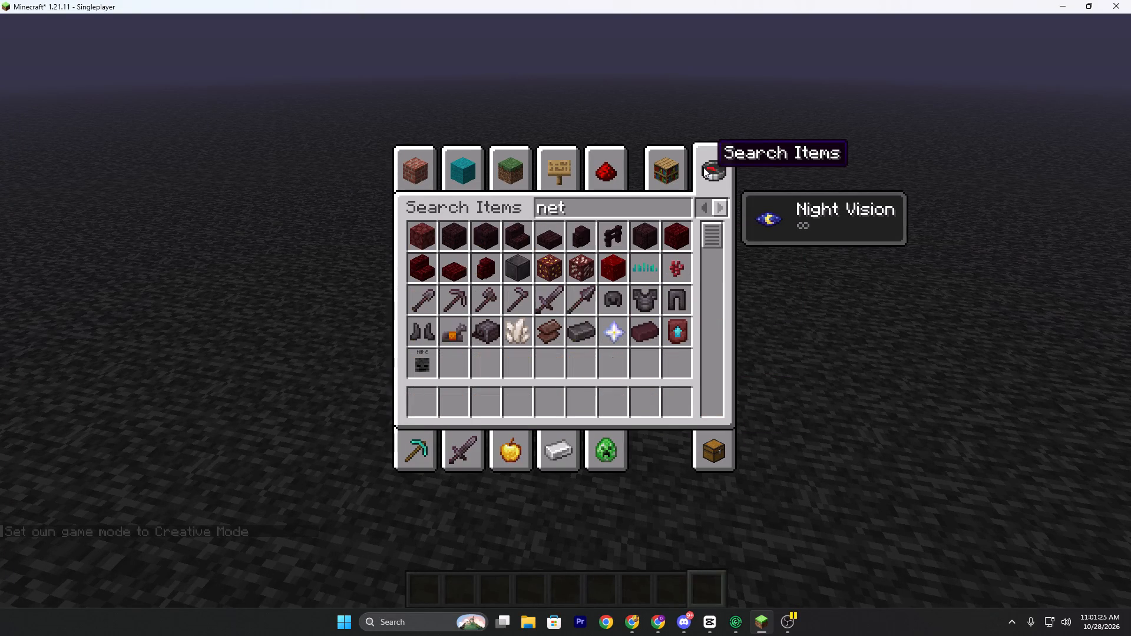
click(432, 228)
triple_click(435, 238)
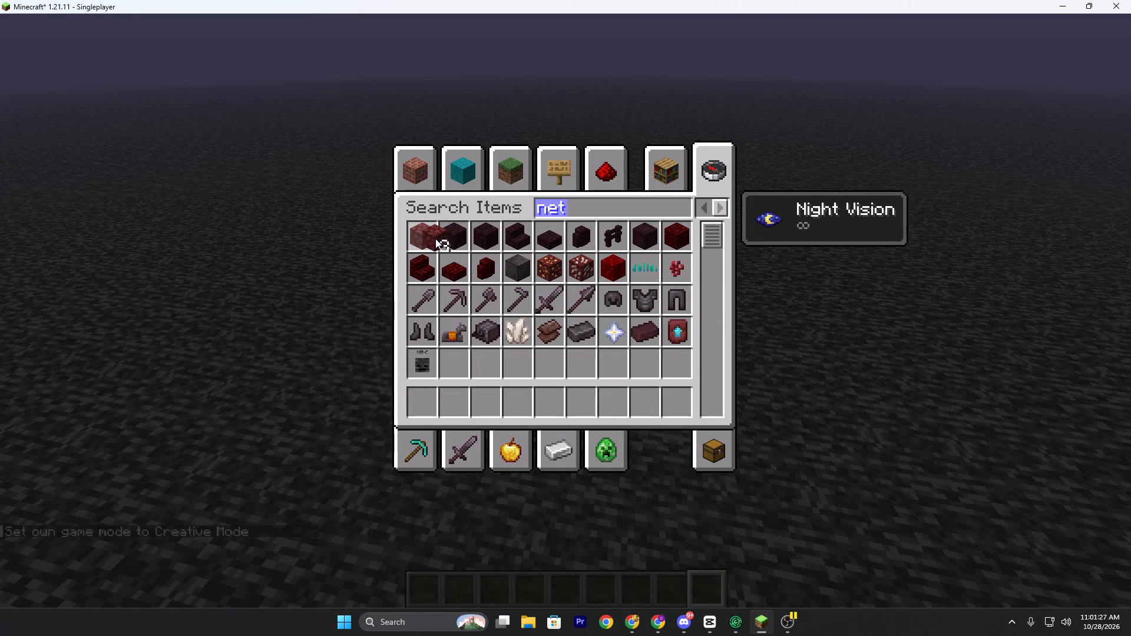
triple_click(435, 238)
triple_click(432, 238)
triple_click(432, 238)
triple_click(432, 238)
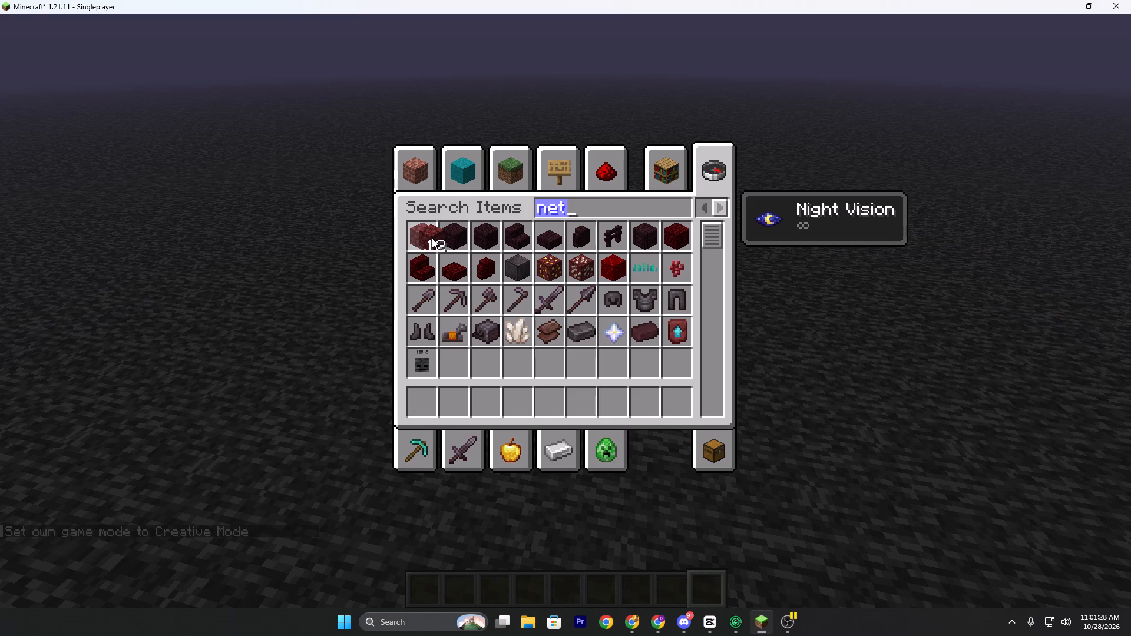
double_click(432, 238)
triple_click(432, 238)
click(676, 402)
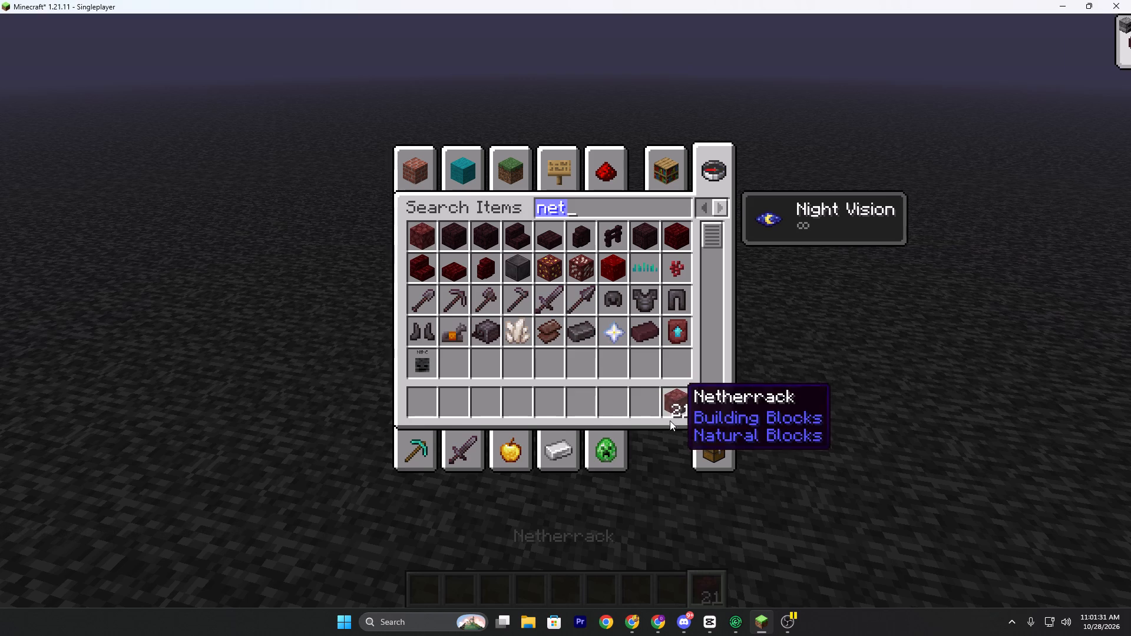
Place a golden sword in the fifth hotbar slot and move the netherrack to the eighth slot.
click(467, 455)
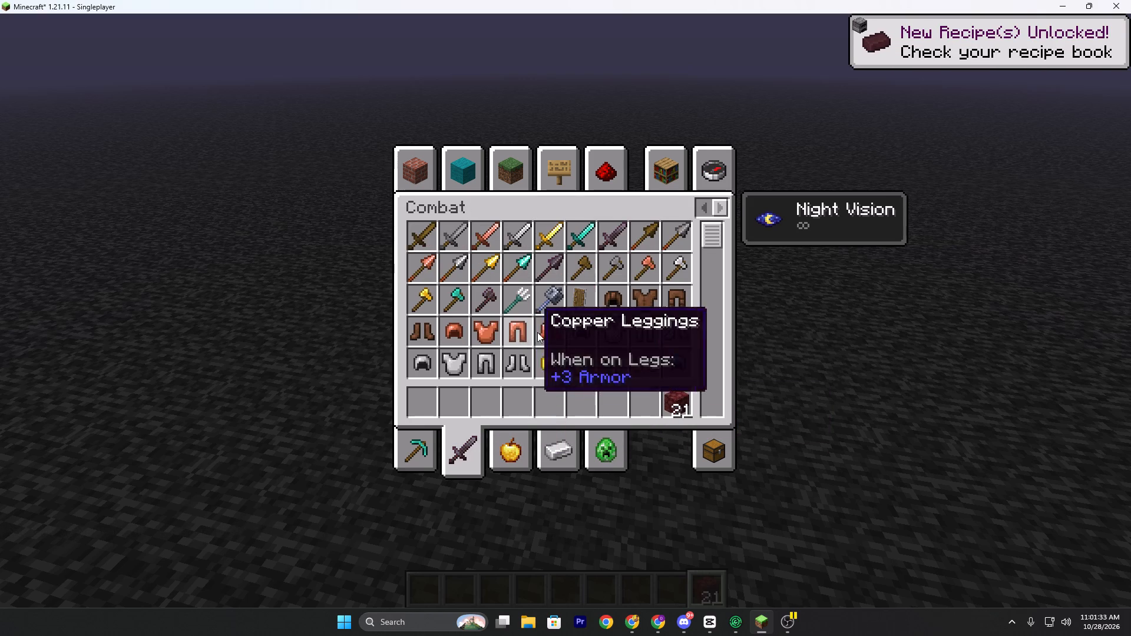
click(557, 236)
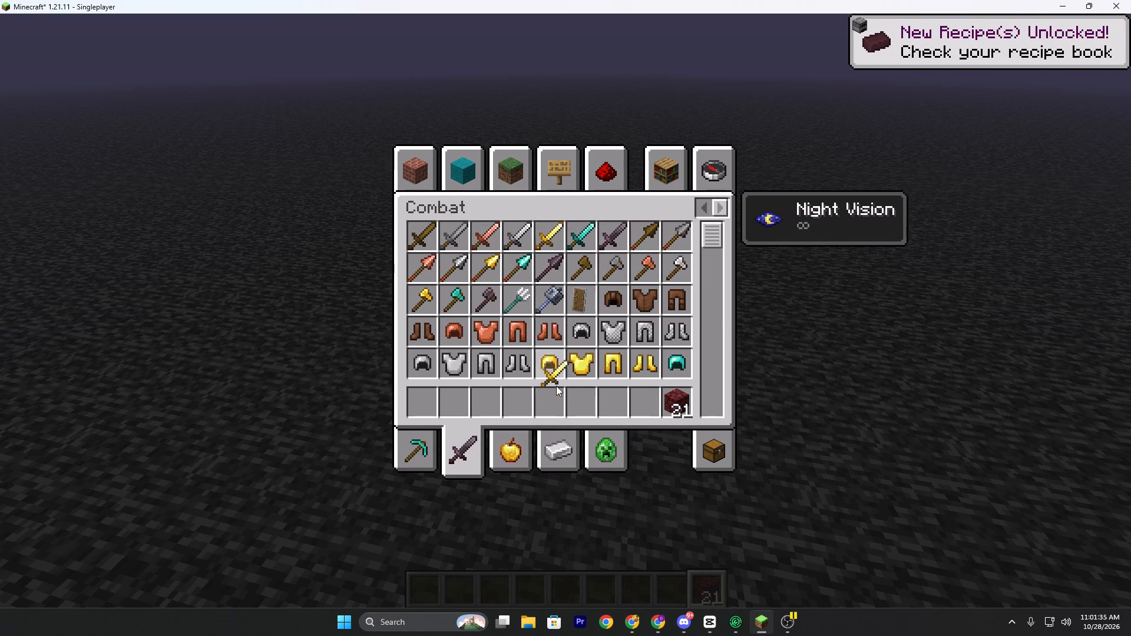
click(561, 409)
click(714, 449)
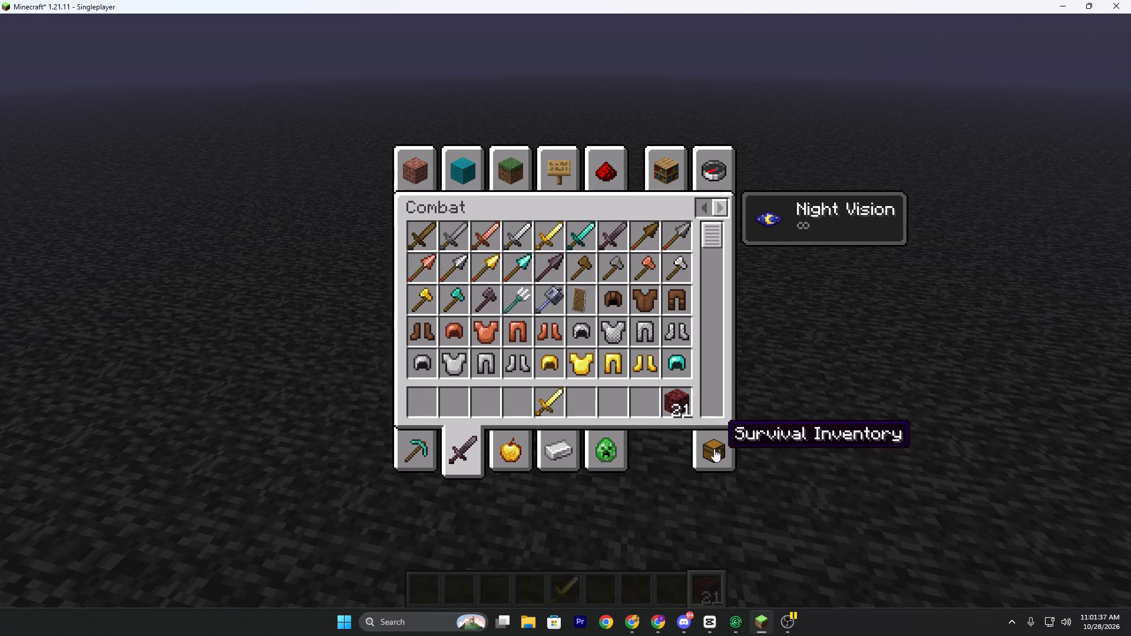
click(676, 402)
click(648, 409)
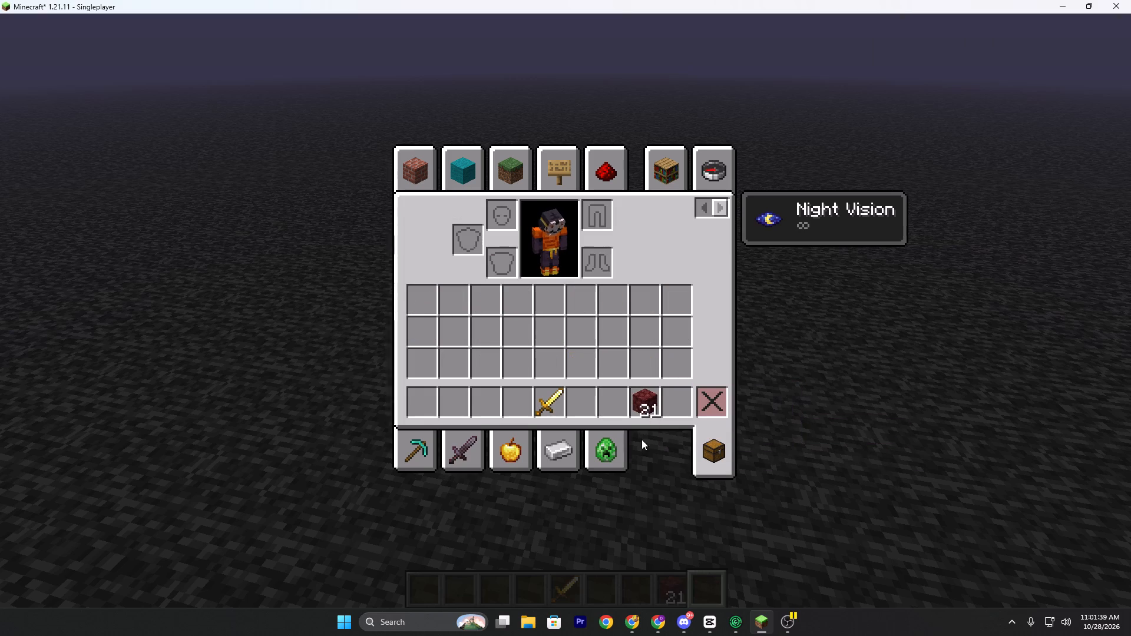
Add a shield to the sixth hotbar slot, beside the golden sword, and close the inventory.
click(479, 448)
scroll(457, 387, down, 2)
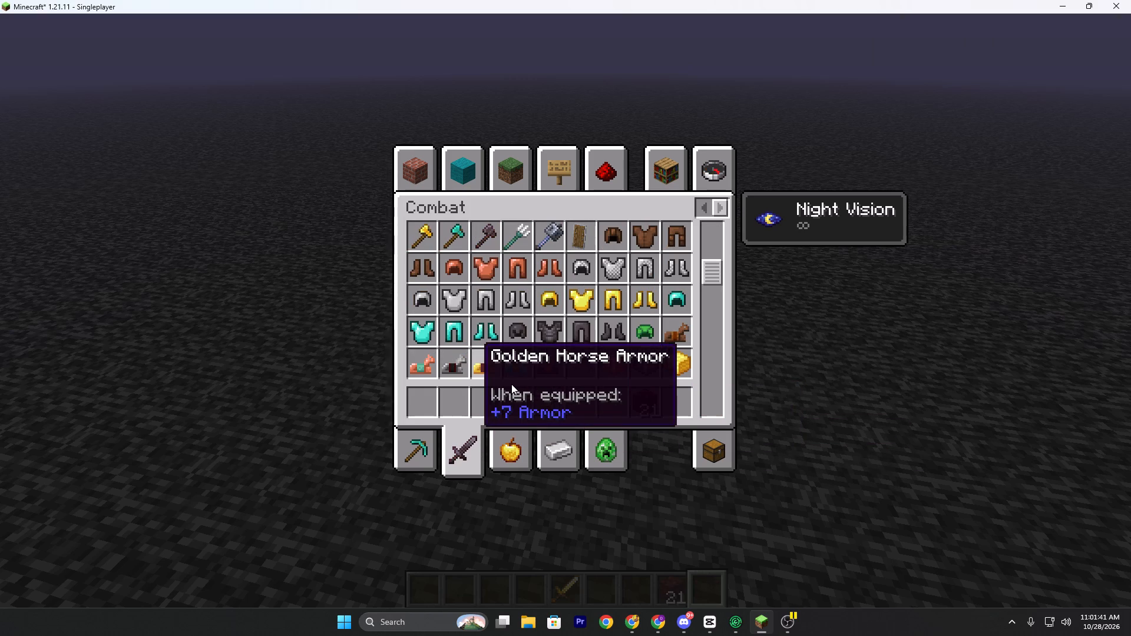
drag(581, 252, 577, 262)
click(549, 301)
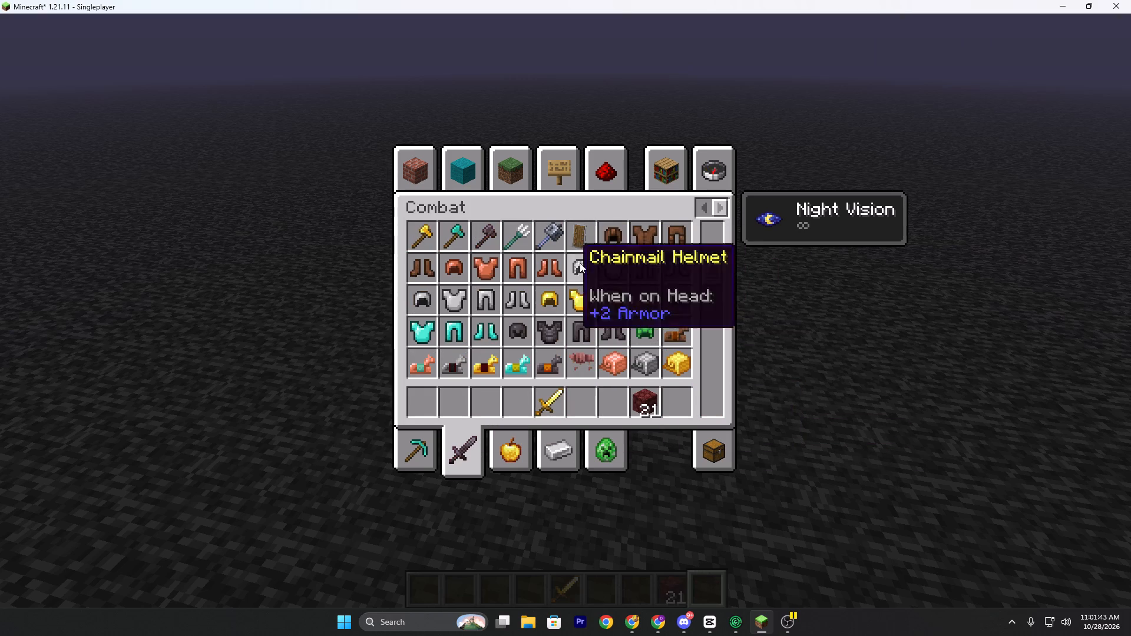
click(580, 243)
click(586, 391)
key(Escape)
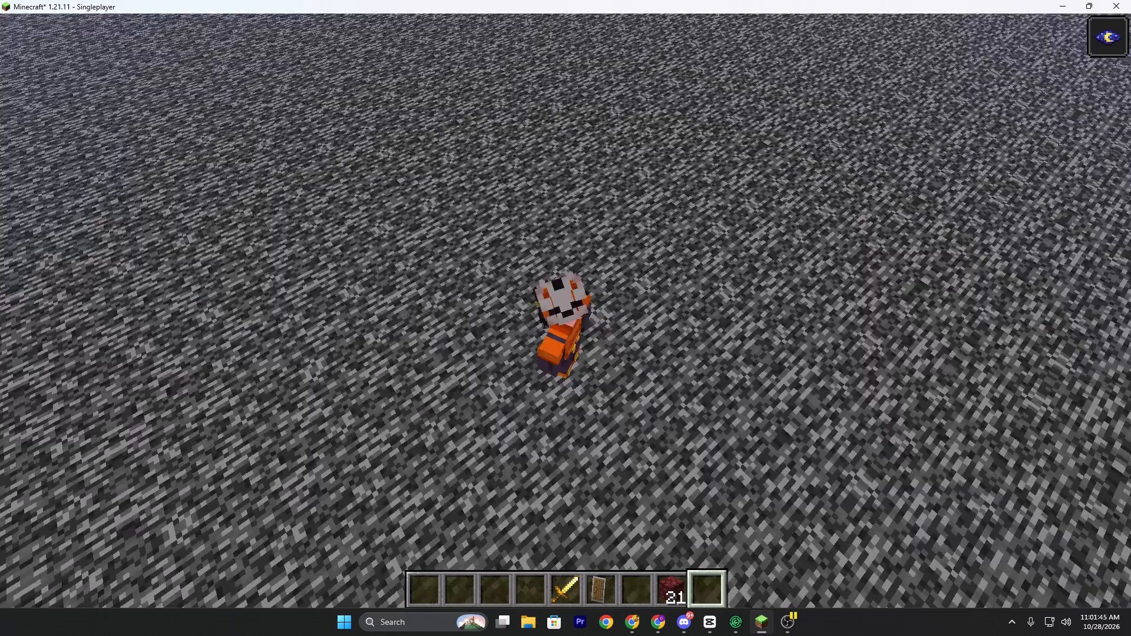
Scatter the 21 netherrack from the hotbar across the main inventory slots.
key(e)
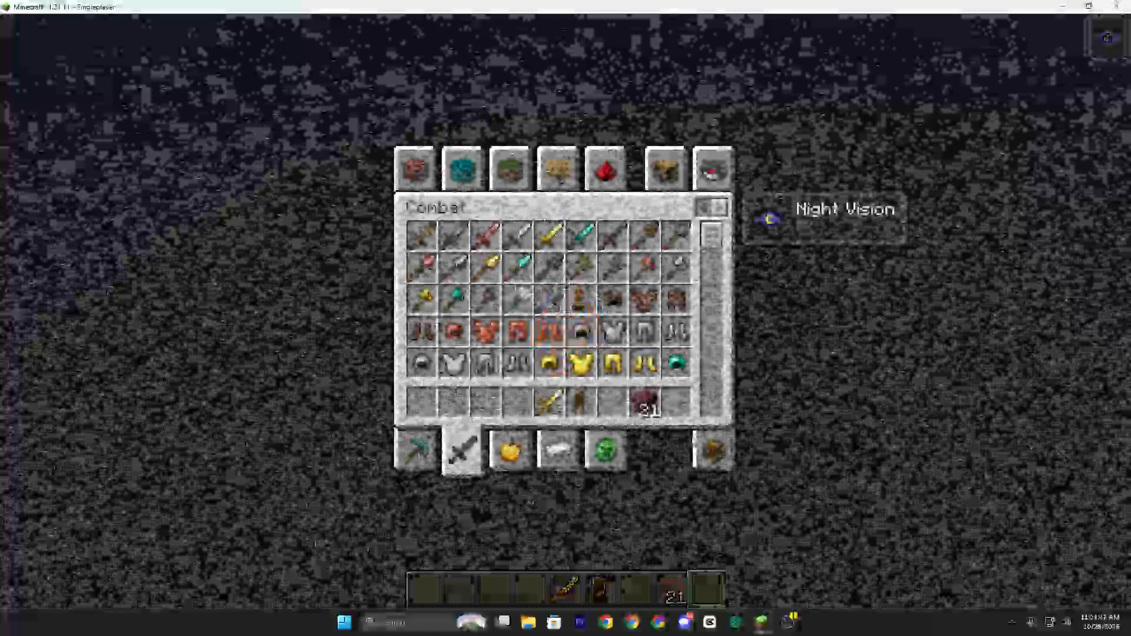
click(702, 450)
click(636, 398)
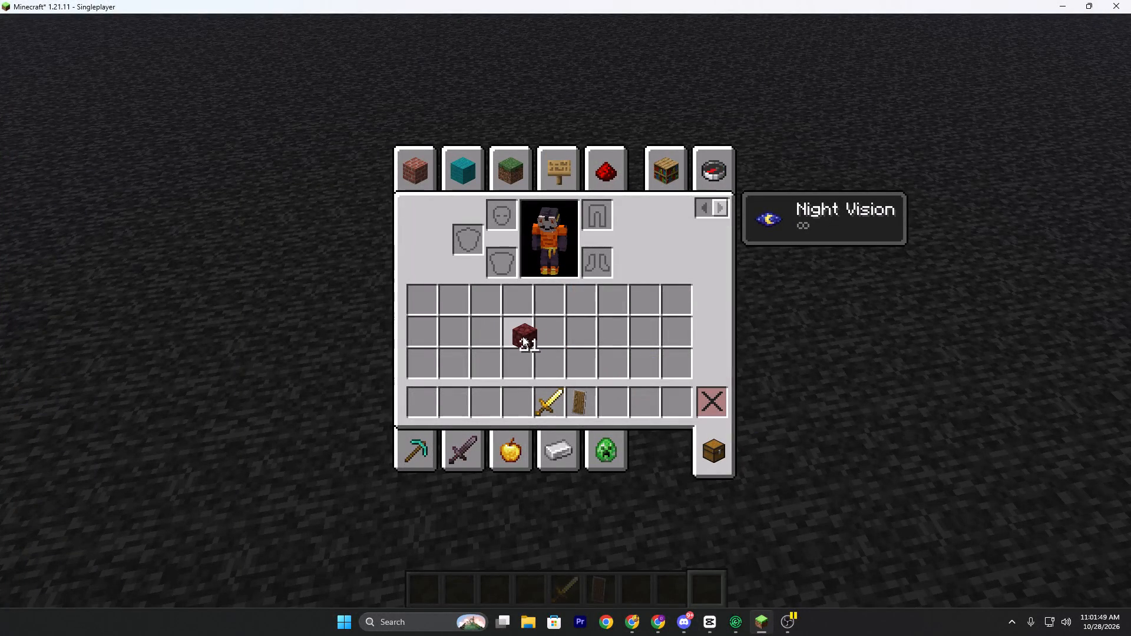
click(515, 334)
click(515, 333)
right_drag(515, 333, 568, 319)
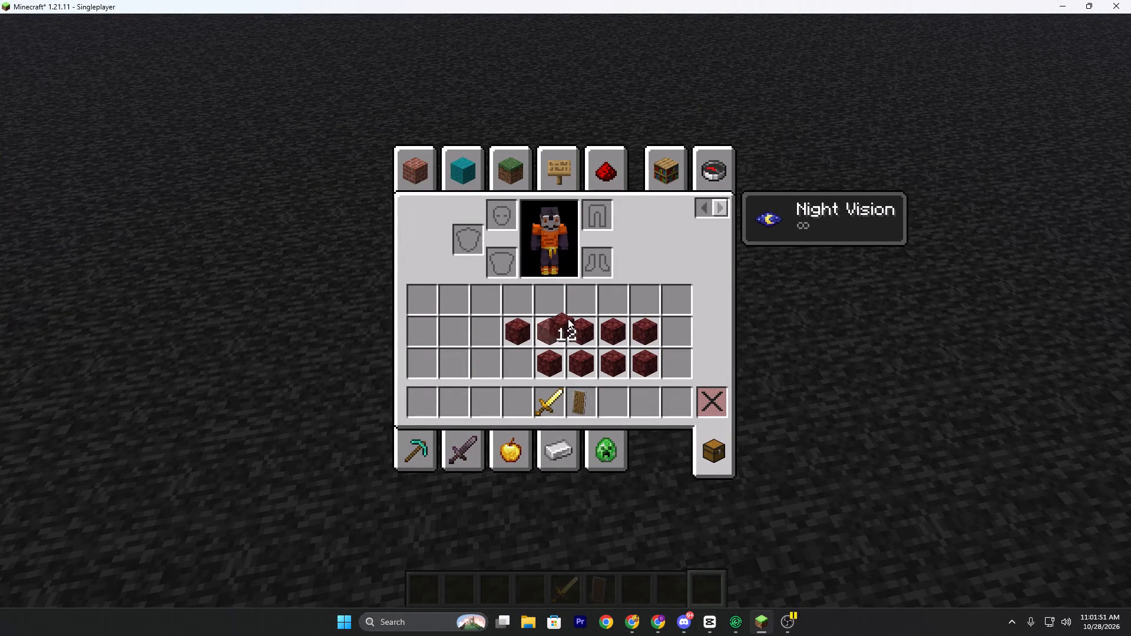
right_drag(568, 319, 619, 357)
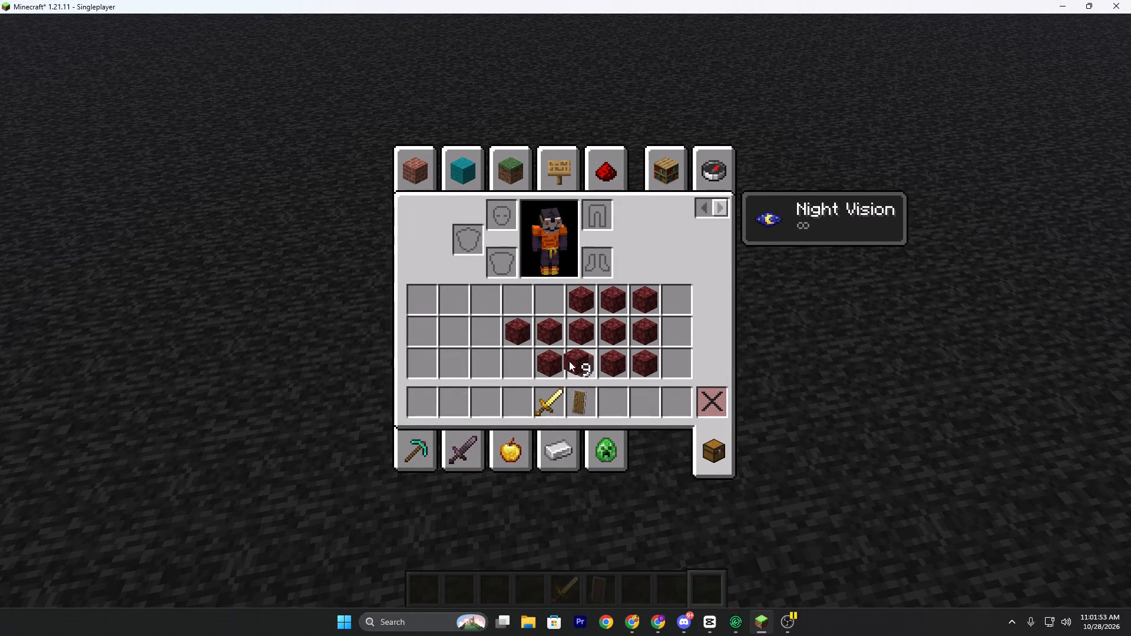
right_drag(522, 340, 630, 364)
key(e)
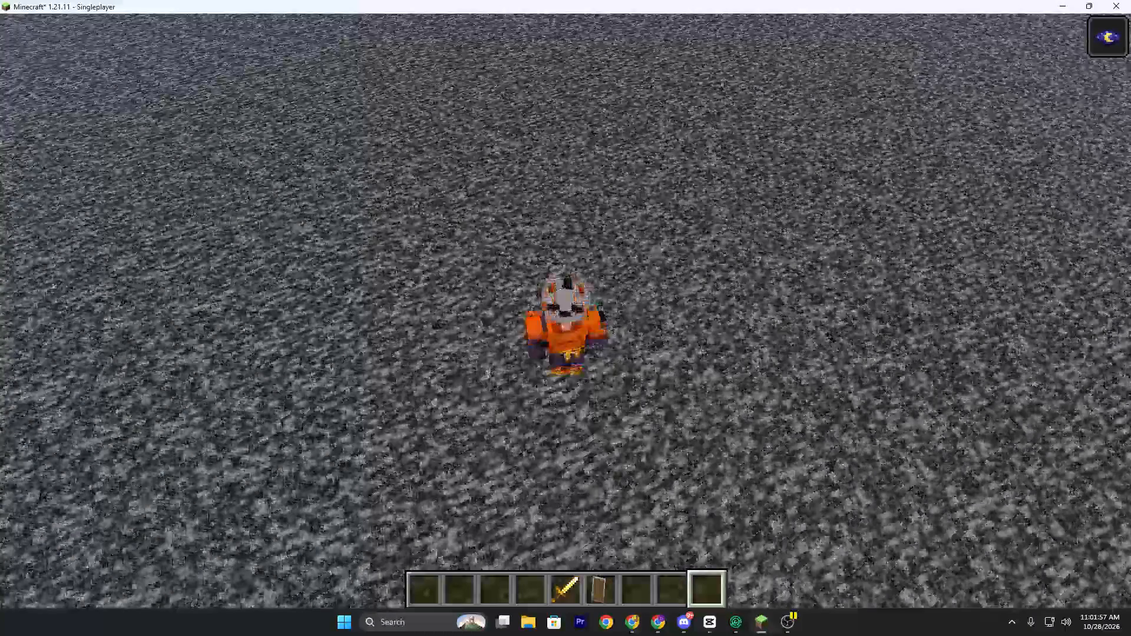
Switch the game mode to Survival.
key(F3)
key(F4)
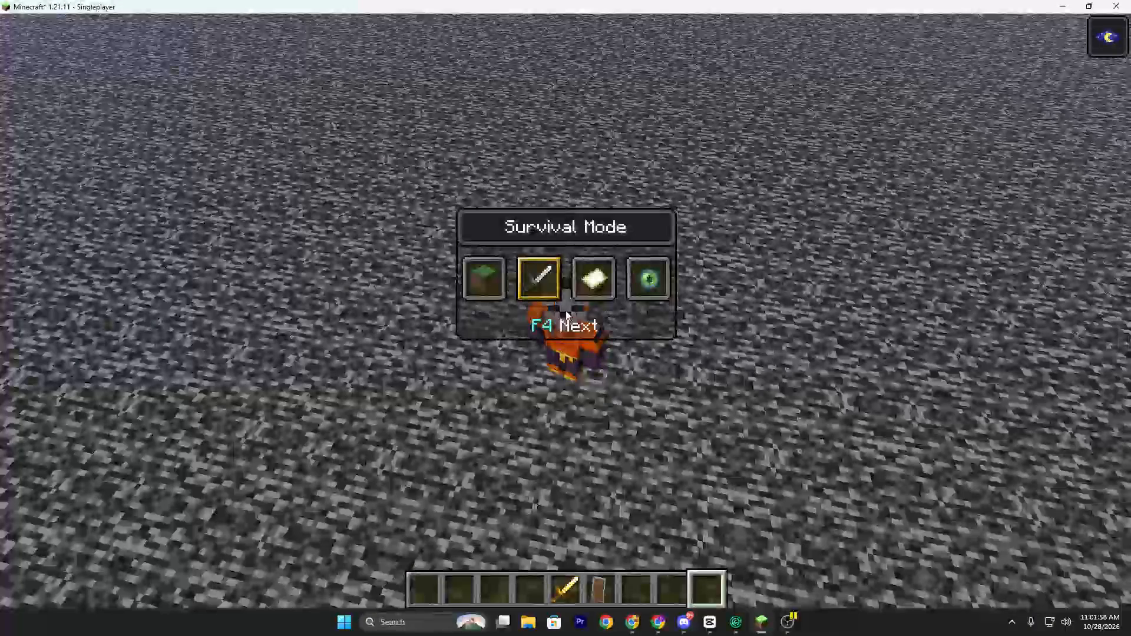
Consolidate the scattered netherrack into five stacks of 4, 3, 4, 6 and 4 around the inventory's sixth column, and close the inventory.
key(e)
double_click(536, 356)
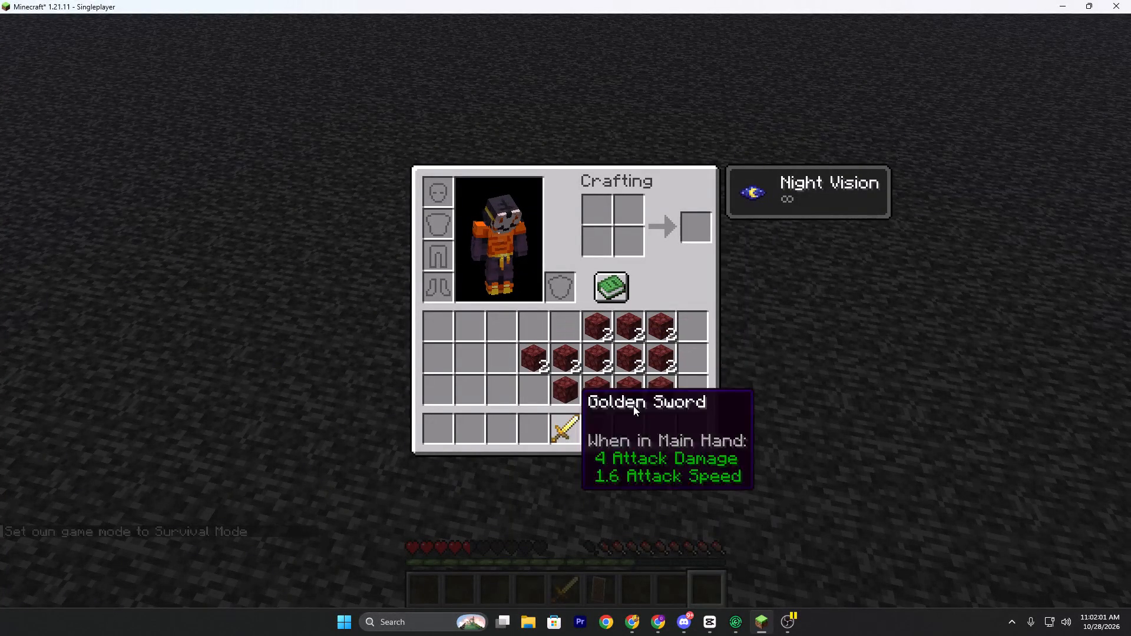
double_click(563, 349)
right_drag(568, 378, 666, 373)
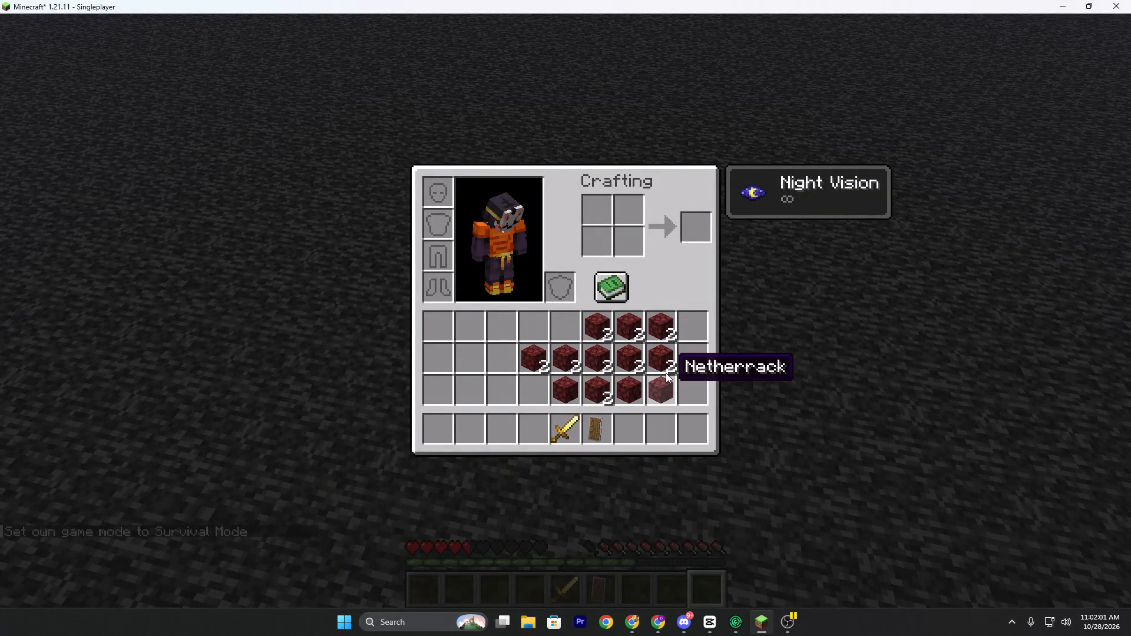
right_drag(666, 373, 623, 382)
right_drag(598, 331, 594, 361)
right_drag(572, 383, 623, 388)
right_drag(605, 318, 597, 370)
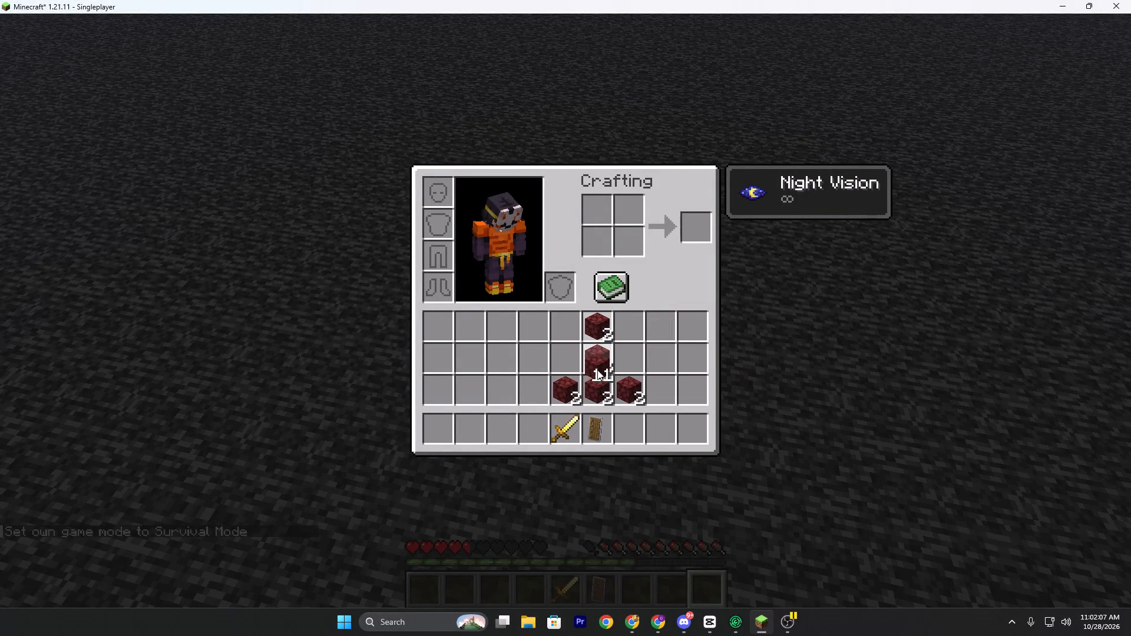
right_drag(597, 370, 599, 377)
right_drag(568, 383, 620, 382)
right_drag(603, 320, 594, 385)
right_drag(571, 387, 635, 395)
right_drag(602, 332, 590, 420)
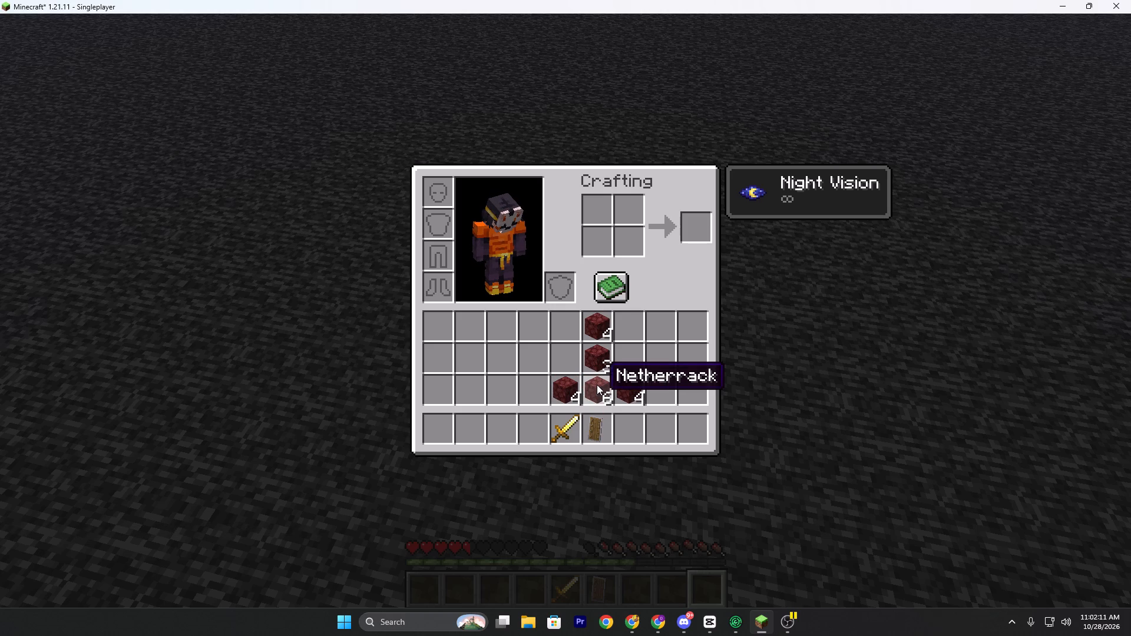
key(e)
Hide the HUD and turn the character to face the camera with the obsidian portal frame behind it.
key(F1)
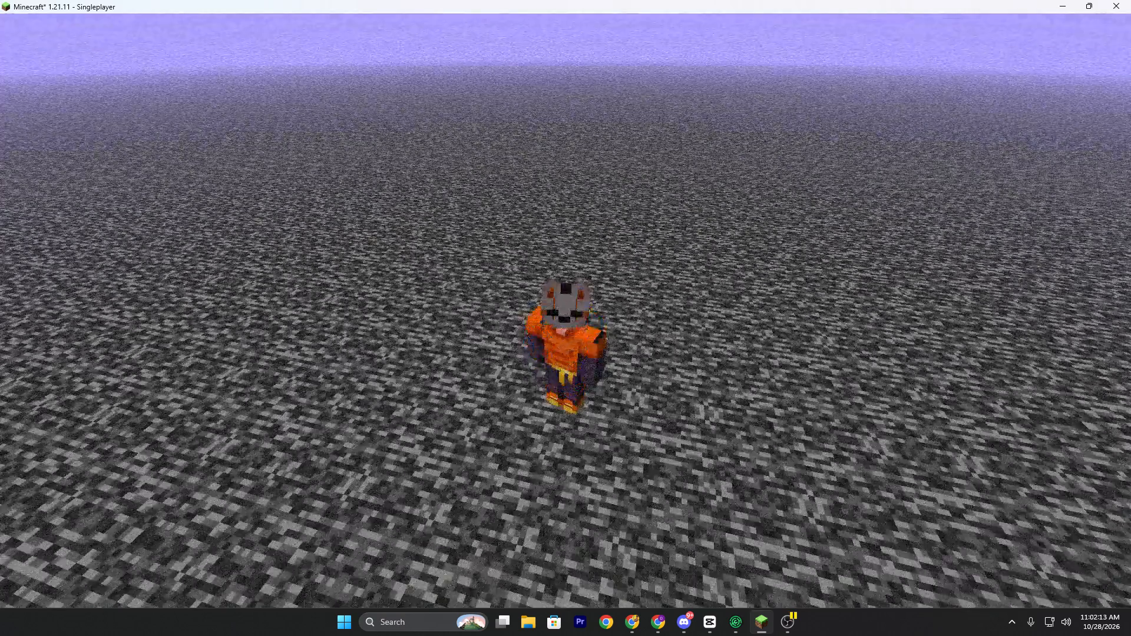
drag(573, 310, 561, 312)
drag(565, 310, 528, 314)
drag(562, 310, 518, 302)
key(w)
drag(565, 312, 574, 310)
drag(565, 310, 554, 308)
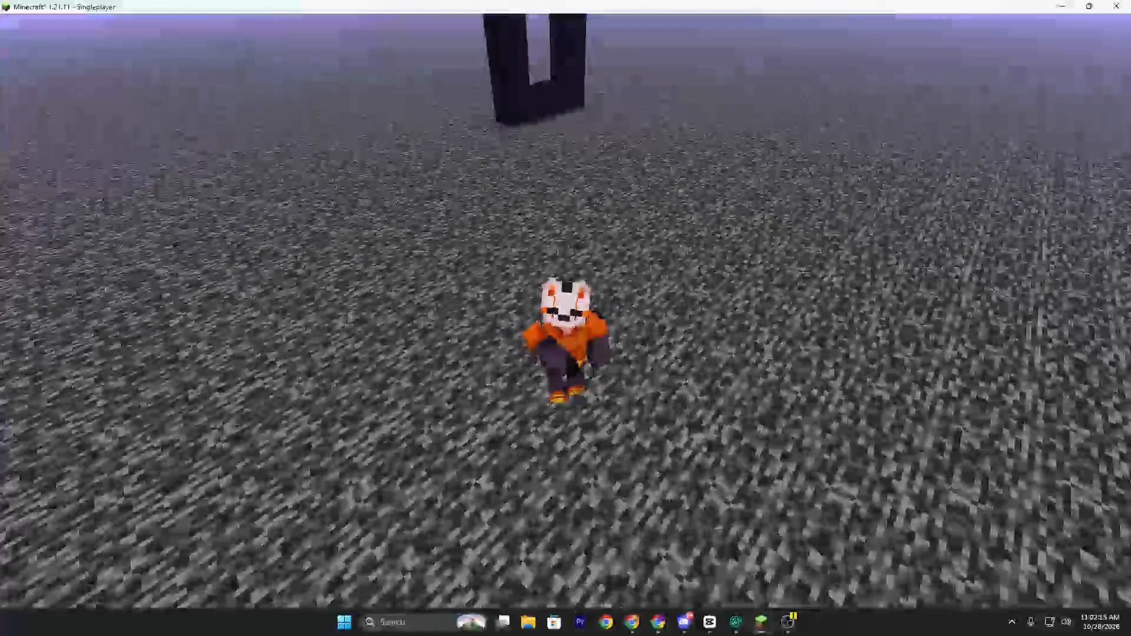
drag(554, 308, 560, 309)
drag(567, 310, 574, 311)
double_click(565, 310)
click(565, 310)
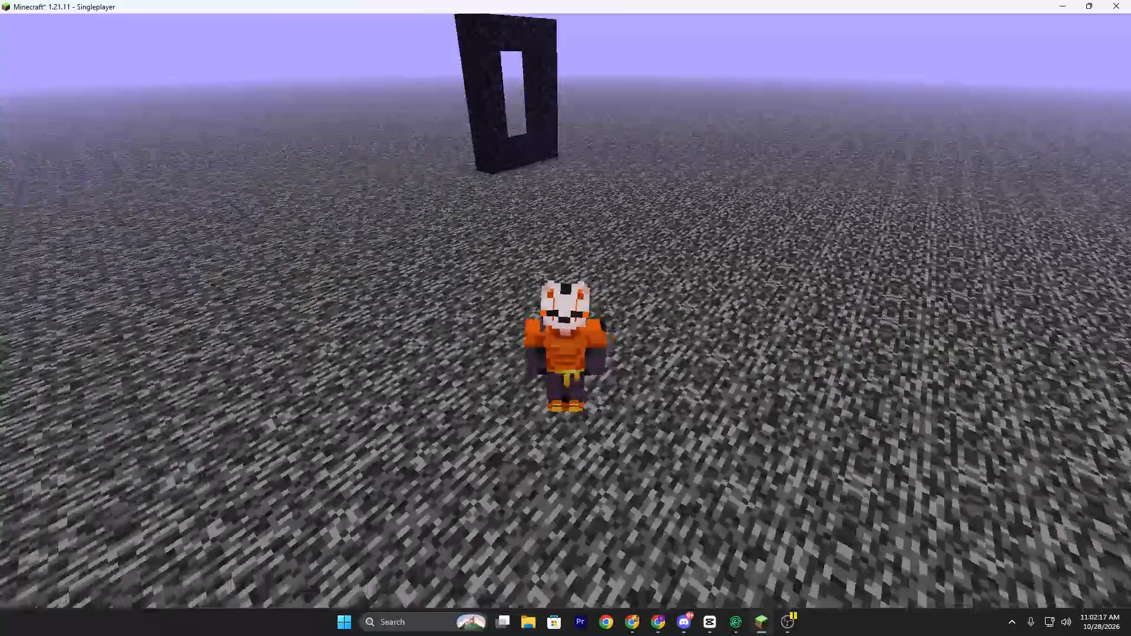
Resume the OBS recording, capture the character swinging and the inventory opening on the netherrack stacks, and pause the recording.
key(ctrl+x)
click(564, 310)
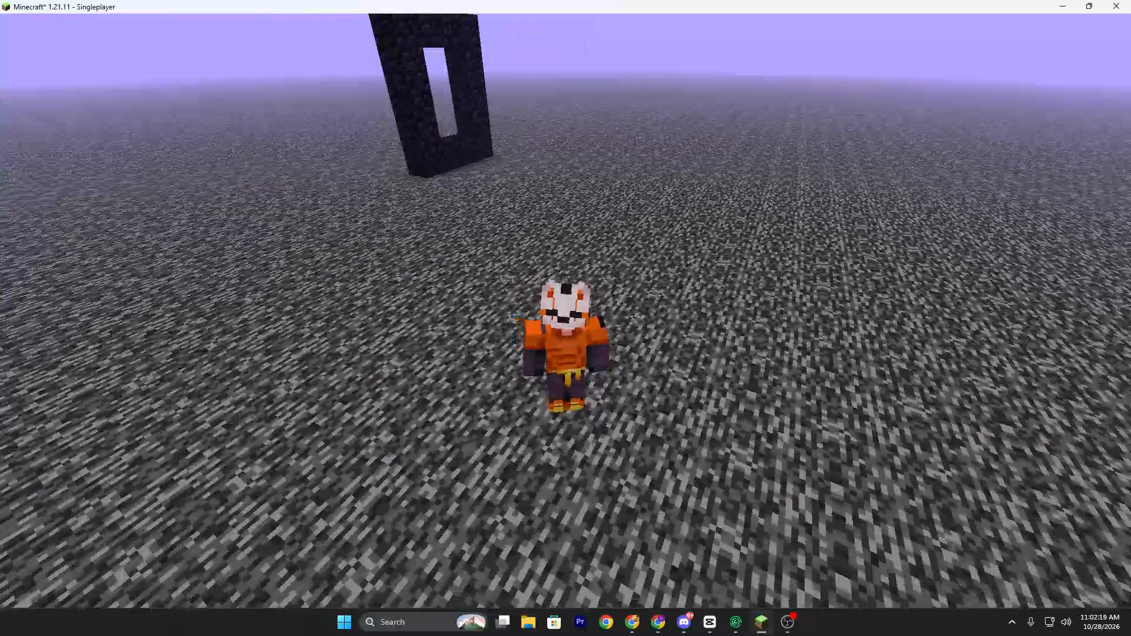
drag(568, 312, 543, 308)
click(567, 310)
drag(573, 312, 553, 310)
key(e)
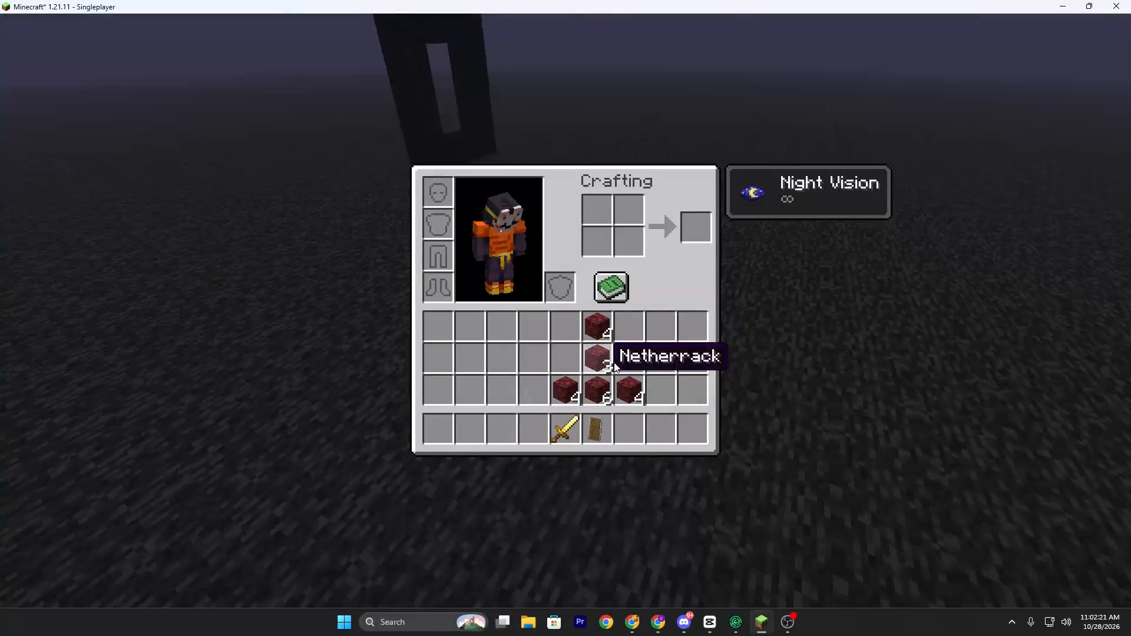
key(ctrl+c)
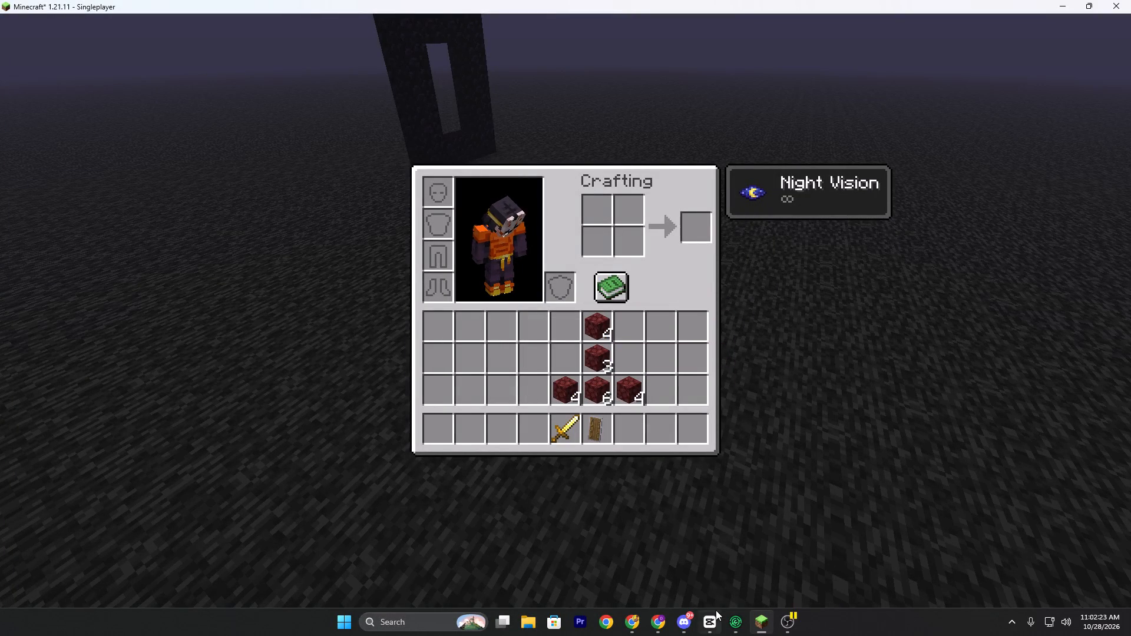
Play the next section of the netherroof audio in CapCut, stopping at 9 seconds.
click(716, 610)
key(space)
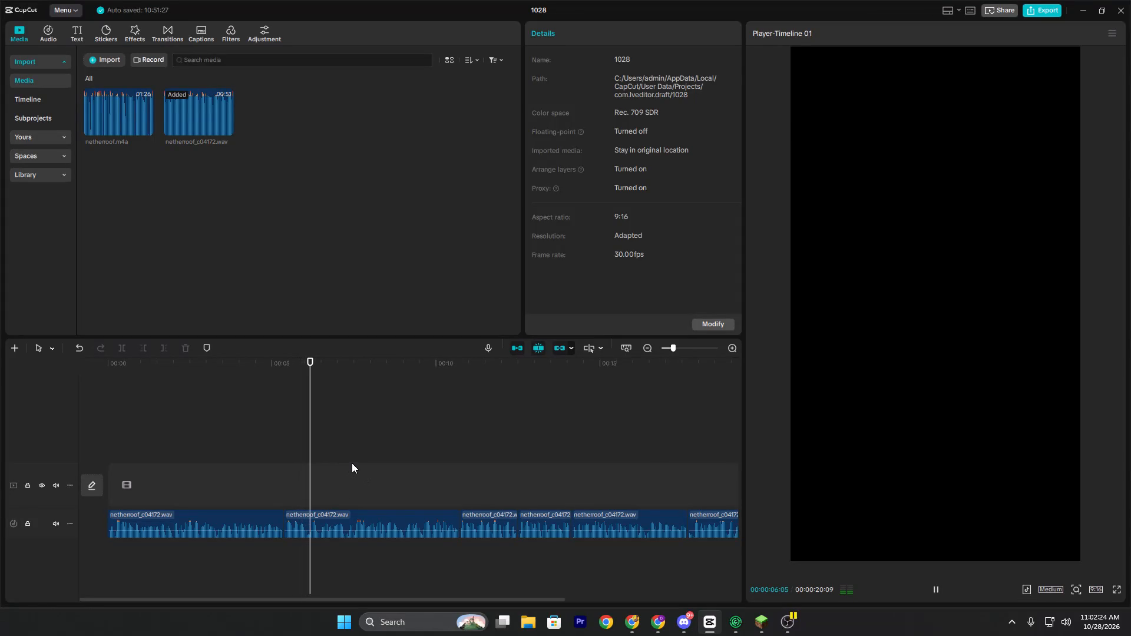
key(space)
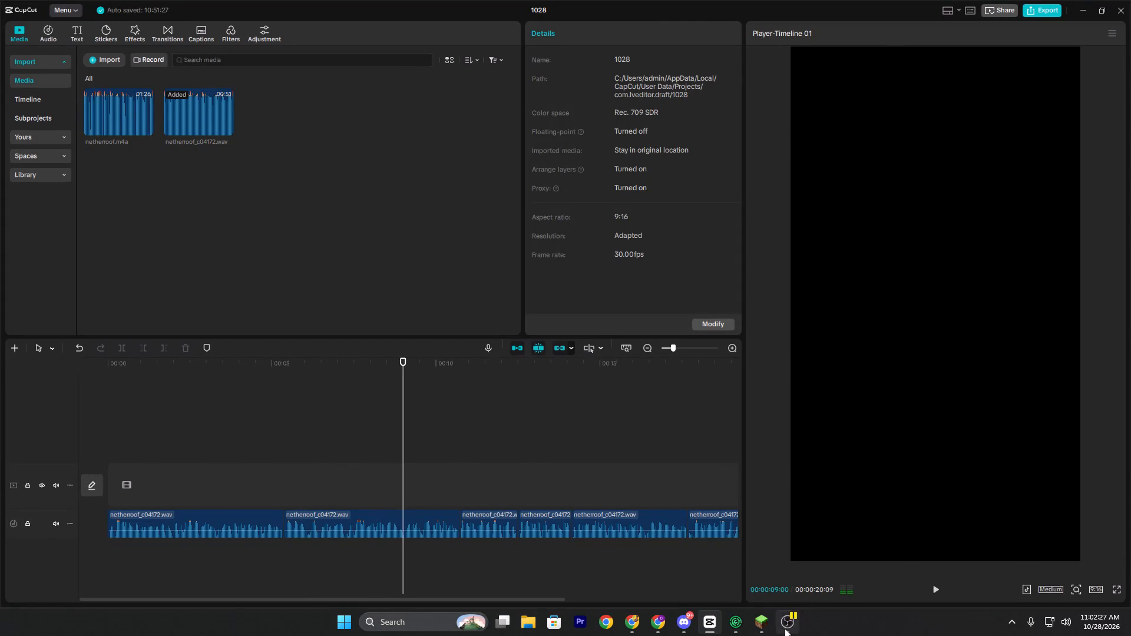
Switch back to Minecraft, close the inventory, change to first-person view and show the HUD.
click(779, 632)
click(769, 630)
key(Escape)
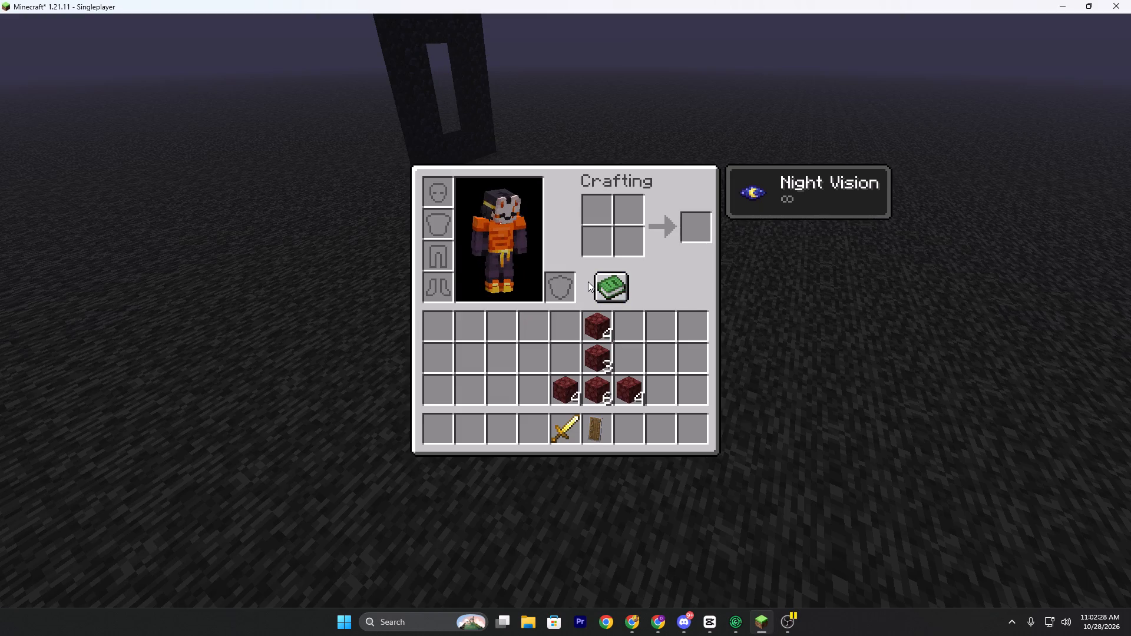
key(F5)
key(Escape)
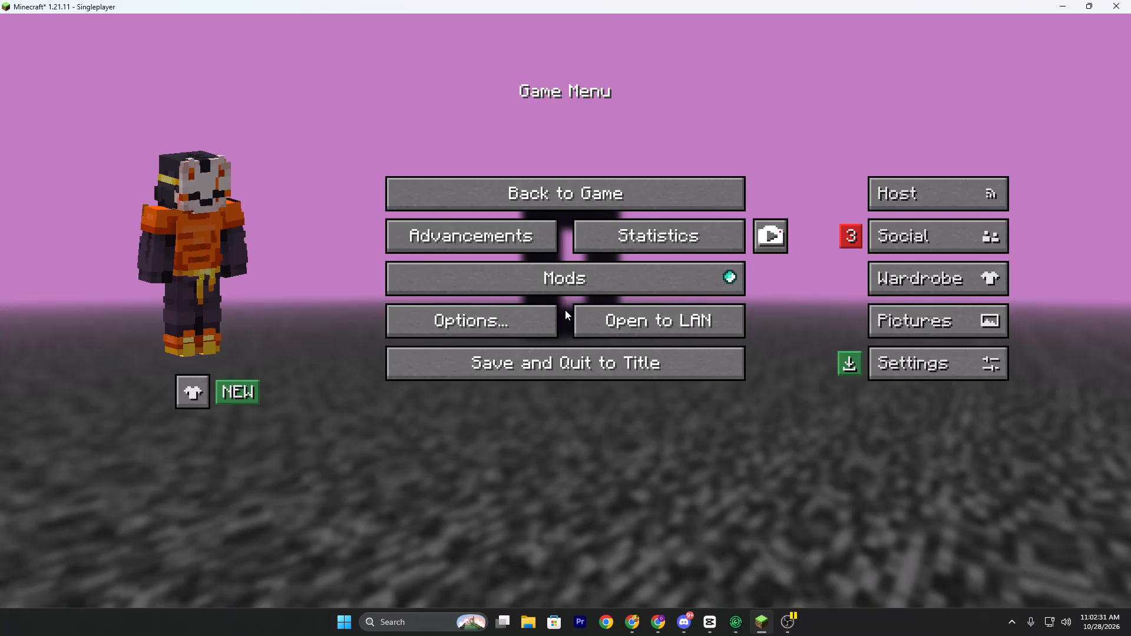
drag(681, 197, 565, 310)
key(F1)
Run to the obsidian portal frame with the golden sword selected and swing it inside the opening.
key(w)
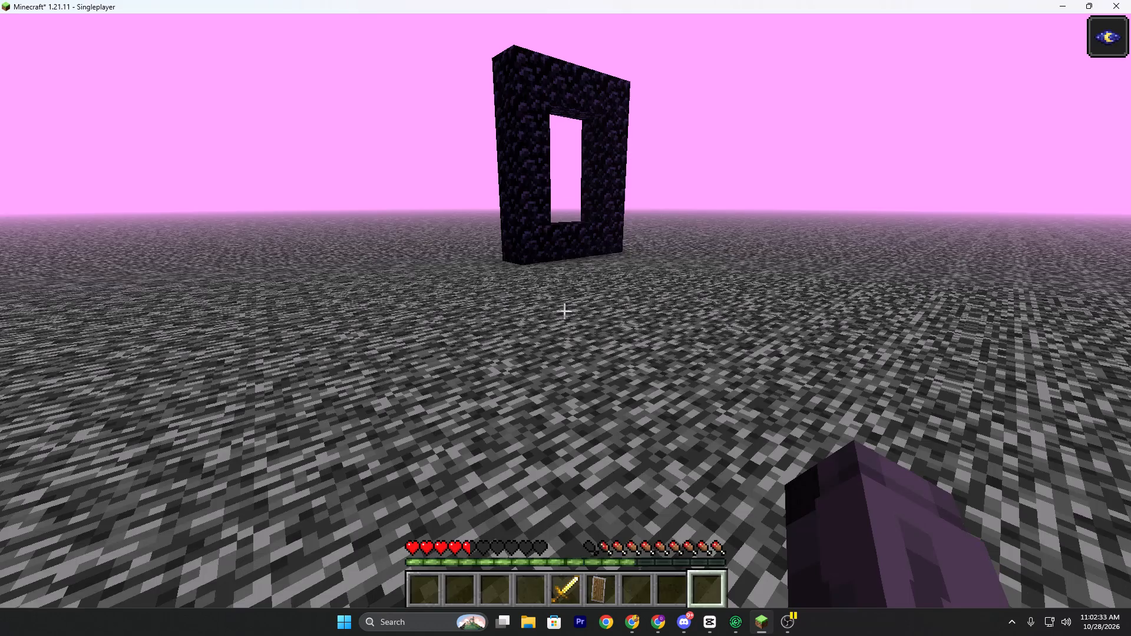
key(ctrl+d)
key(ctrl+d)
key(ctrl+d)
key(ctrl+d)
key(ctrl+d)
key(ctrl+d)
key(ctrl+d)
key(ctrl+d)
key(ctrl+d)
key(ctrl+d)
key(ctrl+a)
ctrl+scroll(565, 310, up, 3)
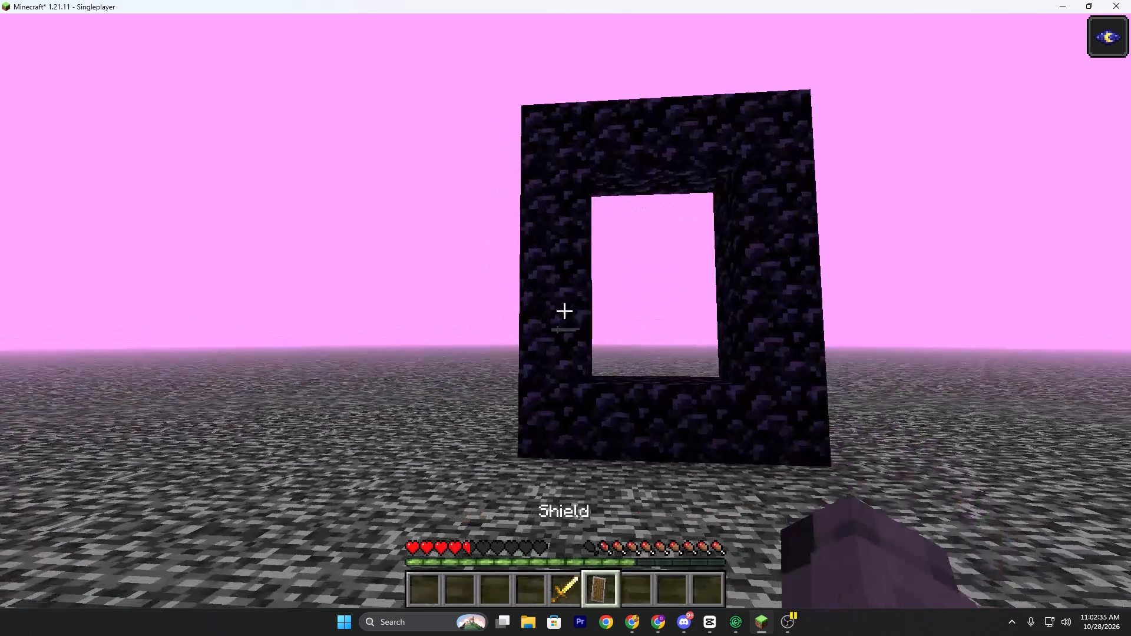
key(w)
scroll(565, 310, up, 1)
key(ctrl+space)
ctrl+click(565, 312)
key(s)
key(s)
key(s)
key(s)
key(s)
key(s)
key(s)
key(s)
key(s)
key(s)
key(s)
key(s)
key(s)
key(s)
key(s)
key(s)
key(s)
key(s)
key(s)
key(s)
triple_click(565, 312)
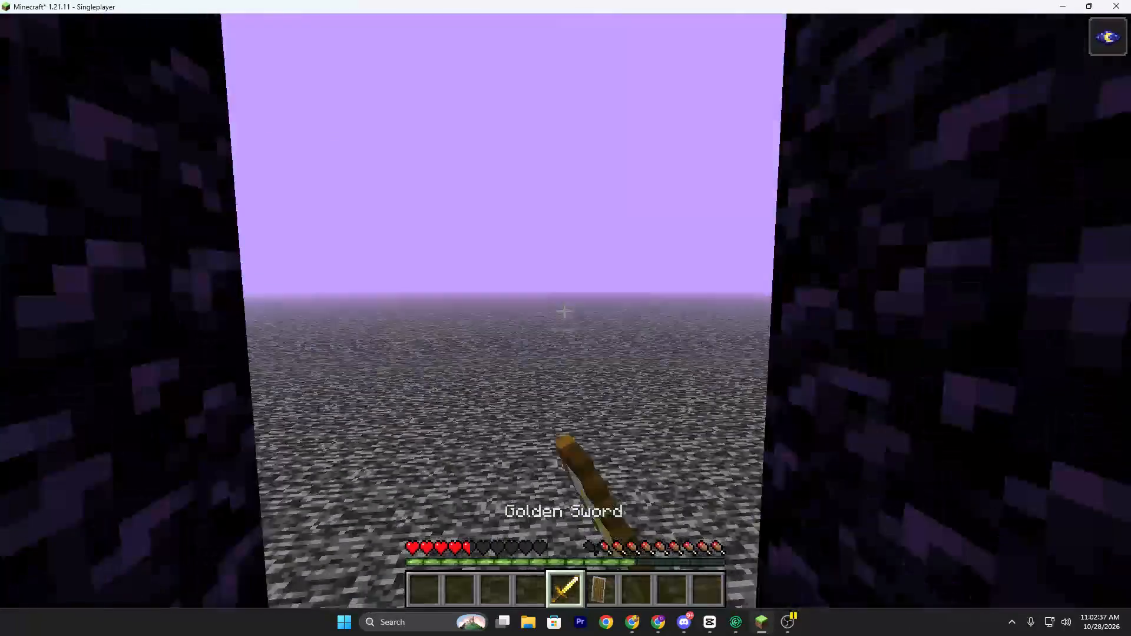
Select the empty eighth hotbar slot and rehearse approaching and backing away from the portal frame empty-handed.
scroll(565, 309, down, 3)
key(w)
key(w)
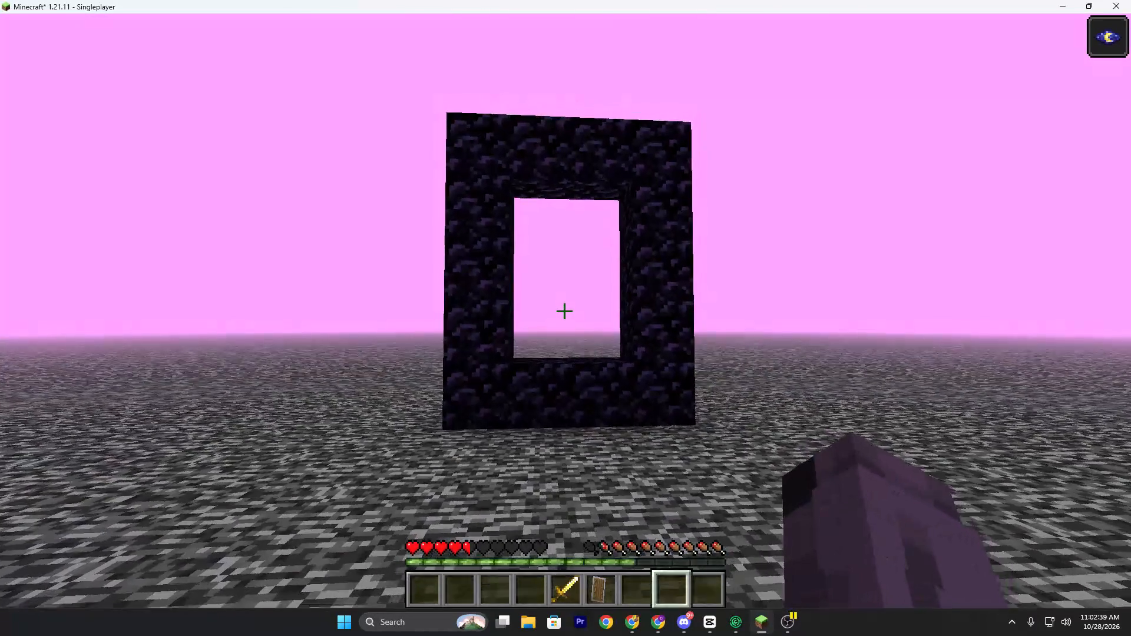
key(ctrl+space)
key(ctrl+s)
key(ctrl+s)
key(ctrl+s)
key(ctrl+s)
key(ctrl+s)
key(ctrl+s)
key(ctrl+s)
key(ctrl+s)
key(ctrl+s)
key(ctrl+s)
key(ctrl+s)
key(ctrl+s)
key(ctrl+s)
key(ctrl+s)
key(ctrl+s)
key(ctrl+s)
key(ctrl+s)
key(ctrl+s)
key(ctrl+s)
key(ctrl+s)
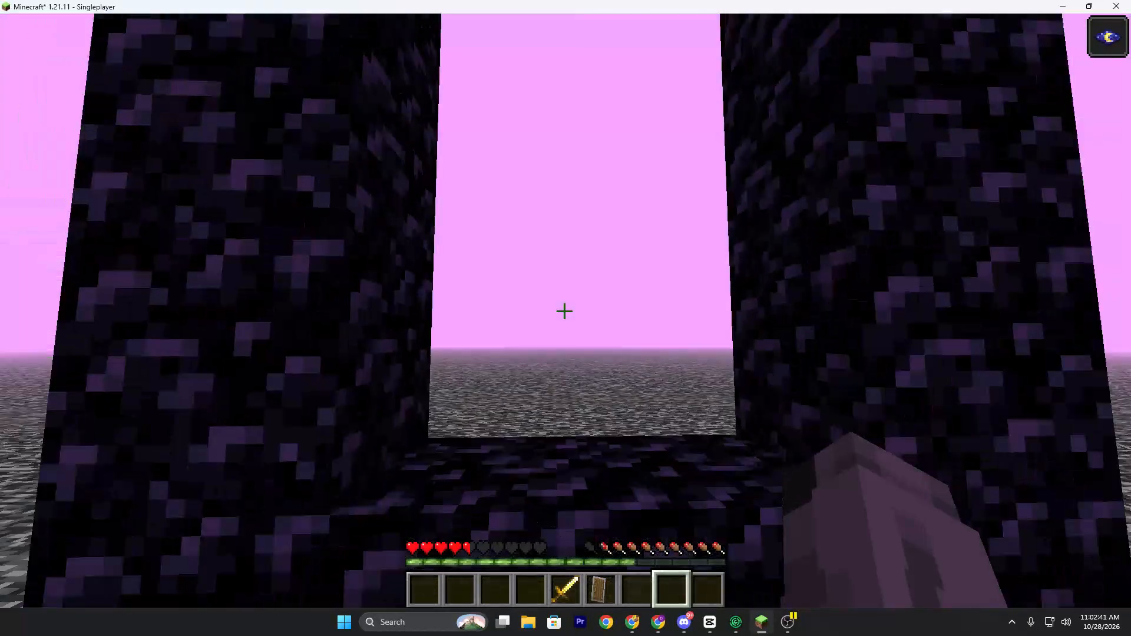
key(w)
key(w)
key(w)
key(w)
key(w)
key(w)
key(w)
key(w)
key(w)
key(w)
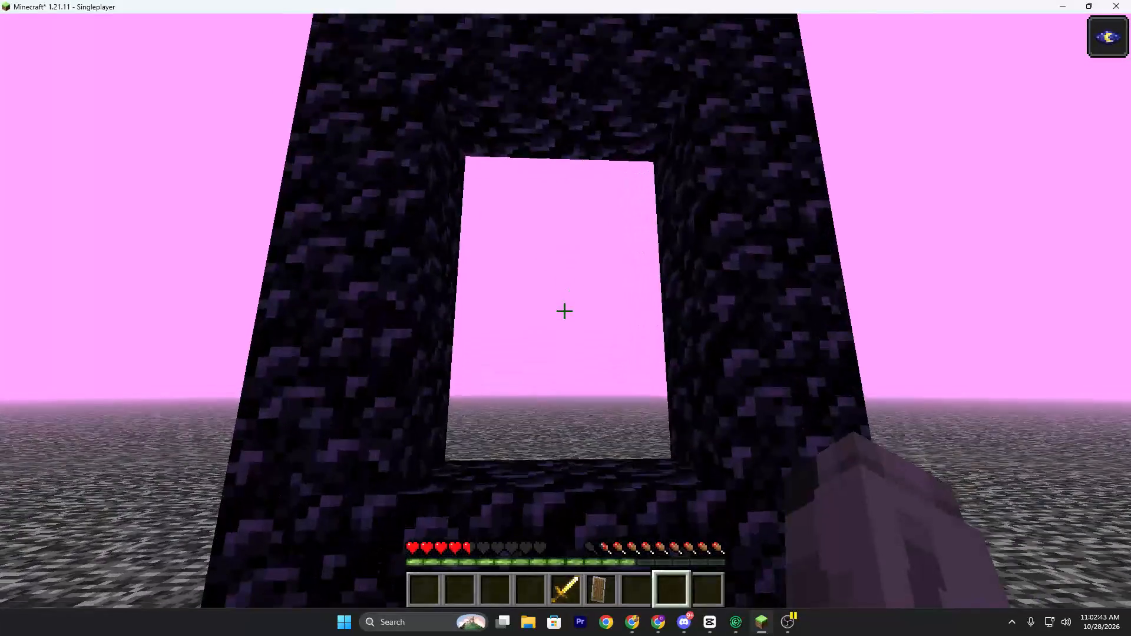
key(s)
key(s)
key(s)
key(s)
key(s)
key(s)
key(s)
key(s)
key(s)
key(s)
key(s)
key(s)
Switch to the front-facing third-person view and move the character away from the portal frame.
key(F5)
key(F5)
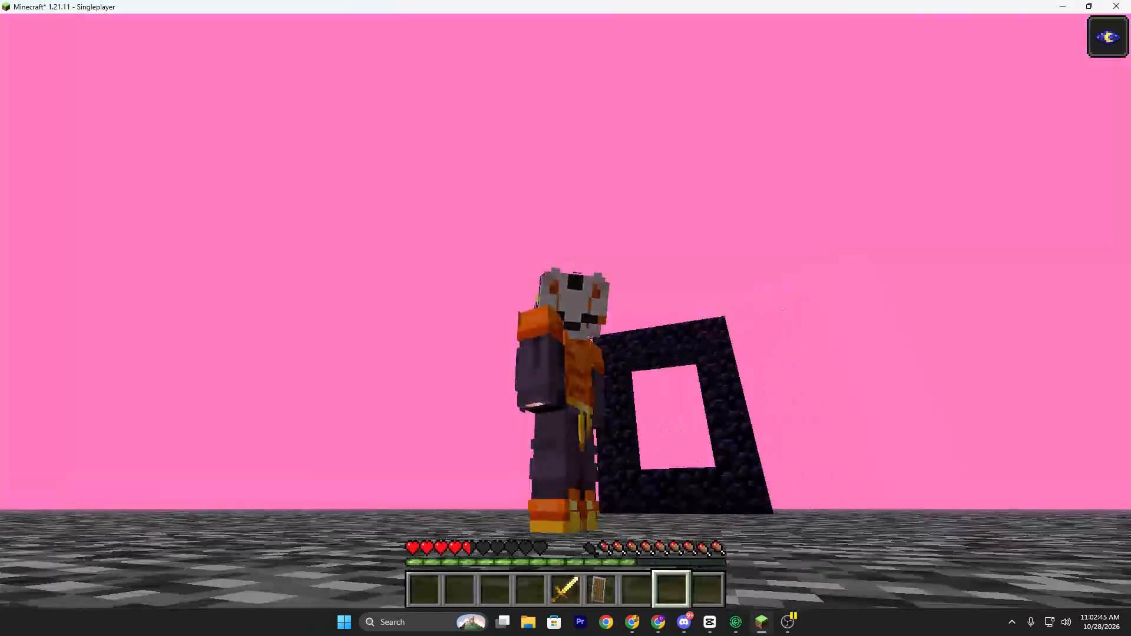
key(s)
key(s)
key(s)
key(s)
key(s)
key(s)
key(s)
key(s)
key(s)
key(s)
key(s)
key(s)
key(s)
key(s)
key(s)
key(s)
key(s)
key(s)
key(s)
key(s)
Start a Flashback recording of the world and return to first-person view.
key(Escape)
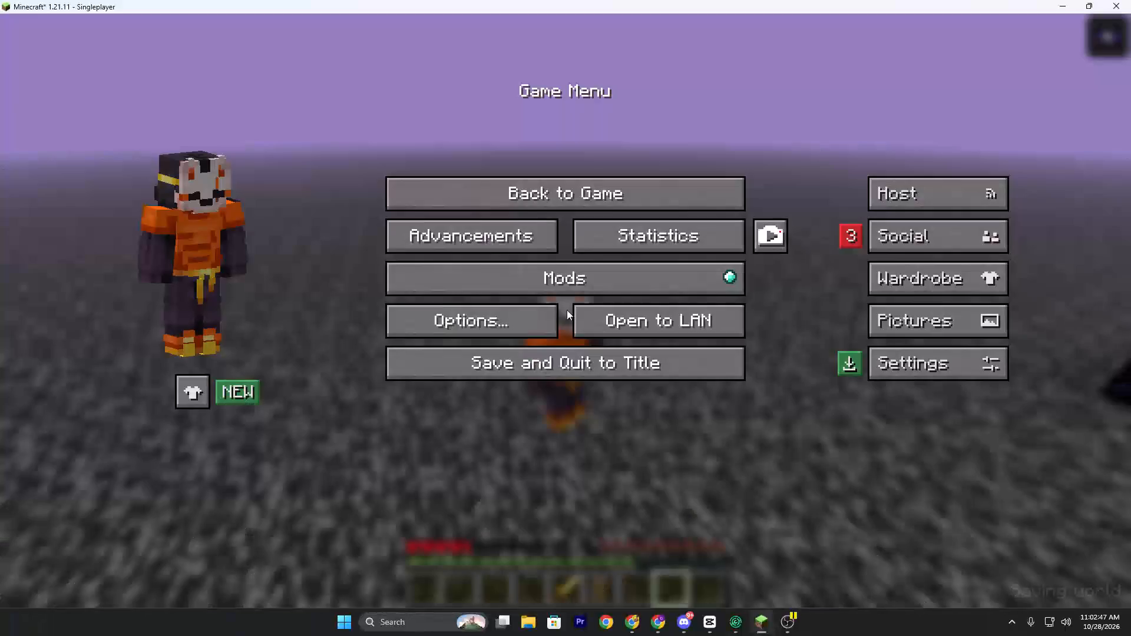
drag(780, 228, 565, 310)
key(F5)
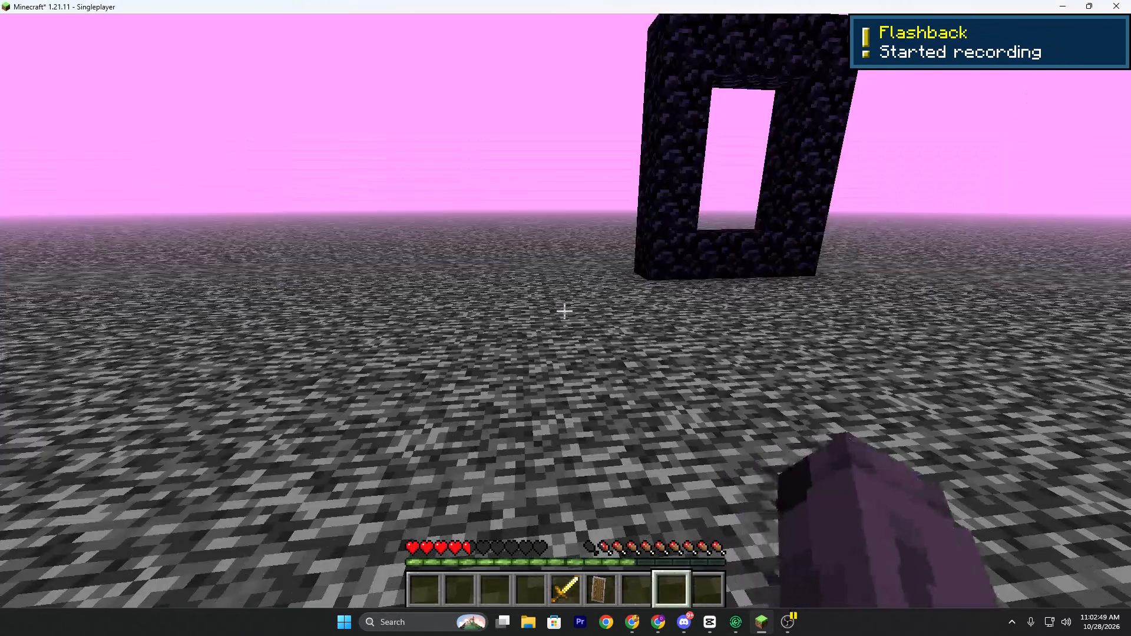
Sprint and jump to the obsidian portal frame empty-handed, strafing from side to side and swinging the bare hand at its opening.
key(w)
key(ctrl+space)
ctrl+triple_click(565, 310)
key(d)
click(563, 309)
drag(563, 310, 574, 311)
key(a)
click(565, 310)
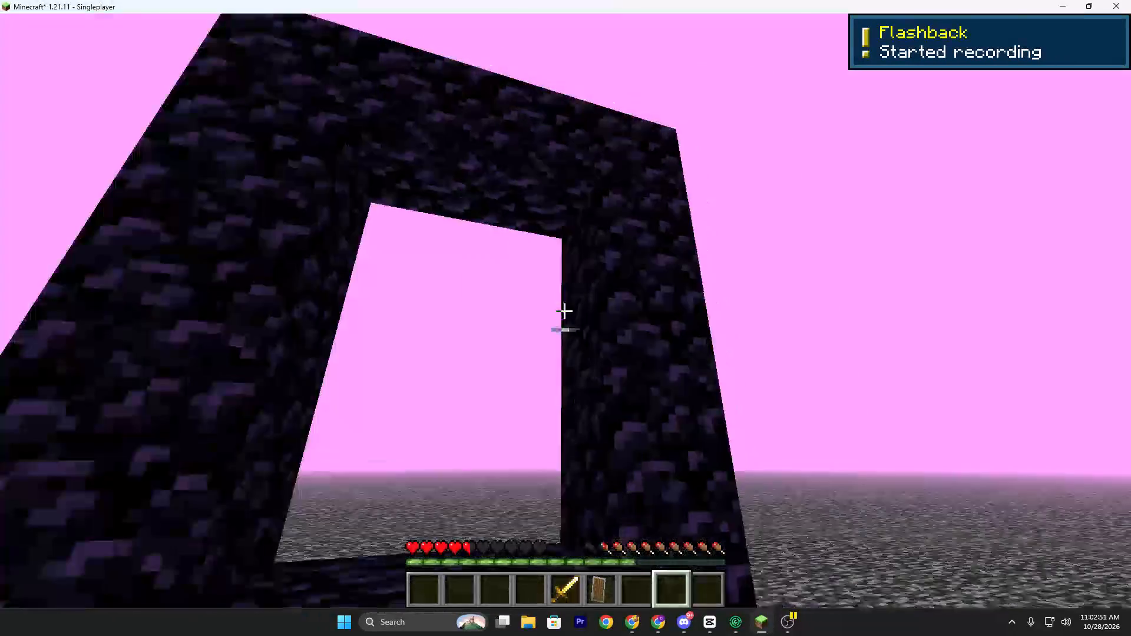
drag(564, 309, 573, 307)
click(565, 310)
key(d)
double_click(565, 310)
drag(565, 310, 587, 310)
key(a)
drag(535, 318, 571, 312)
click(565, 310)
key(w)
drag(537, 314, 567, 310)
drag(550, 314, 604, 305)
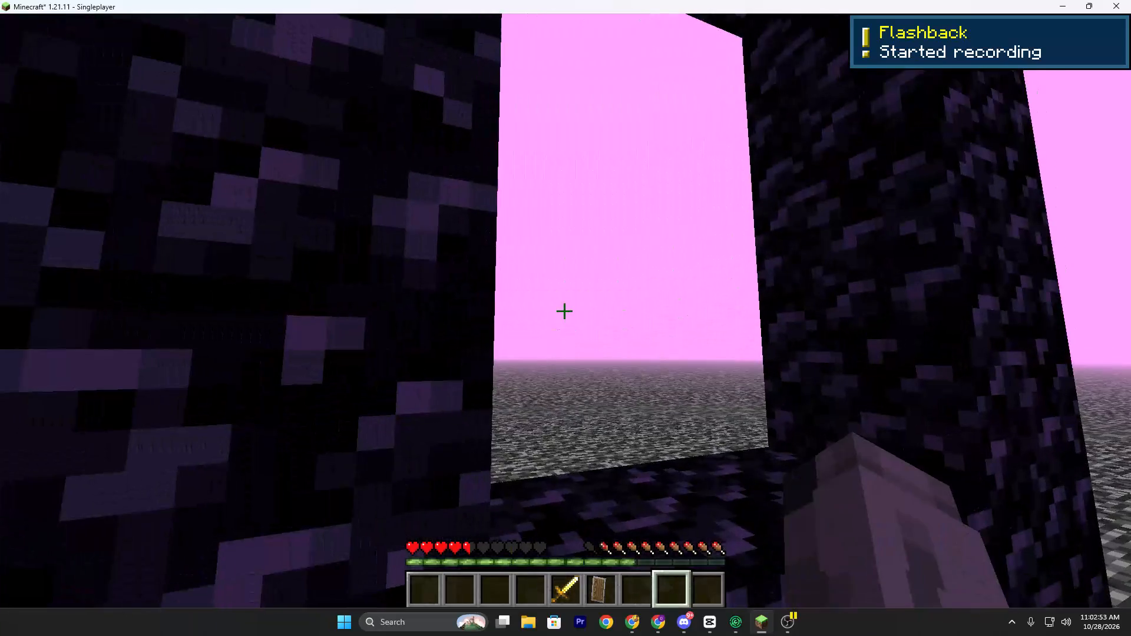
Finish the Flashback recording and save the replay under its default name.
key(Escape)
drag(760, 237, 565, 310)
click(455, 432)
click(465, 429)
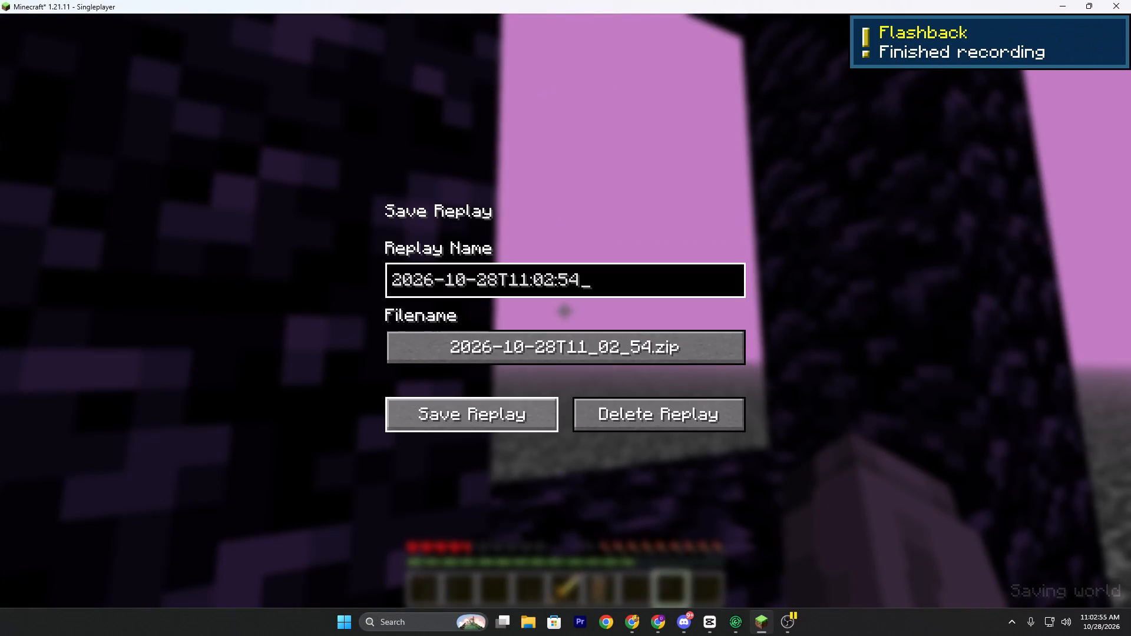
Pause the game, switch to CapCut and repeatedly play the netherroof audio around the 11 to 13 second mark.
key(Escape)
click(713, 624)
key(space)
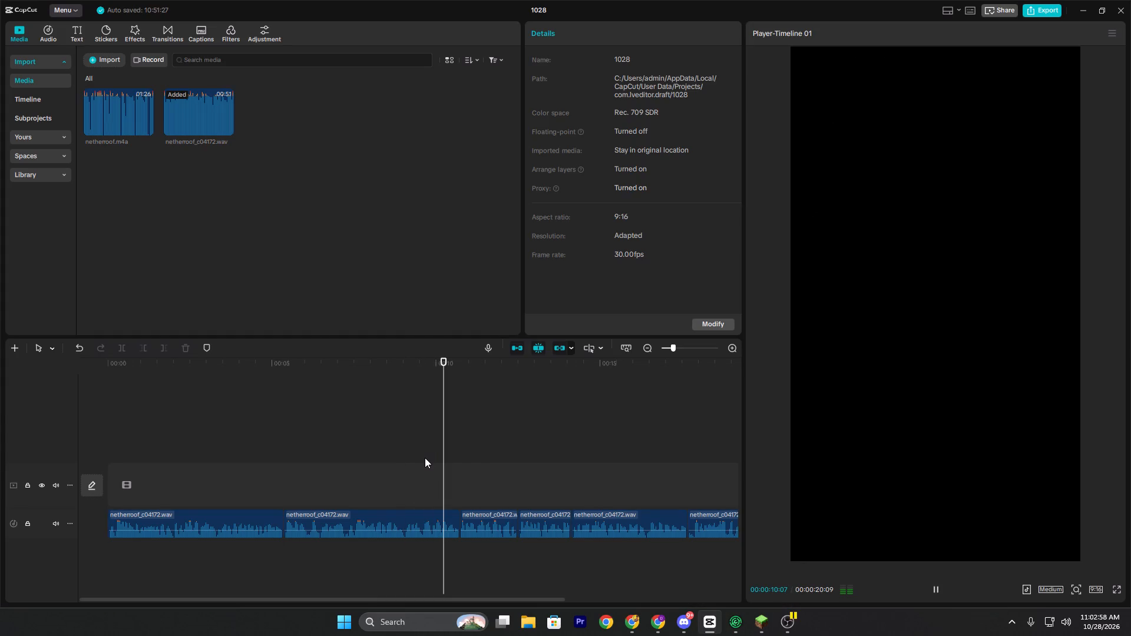
key(space)
click(459, 459)
key(space)
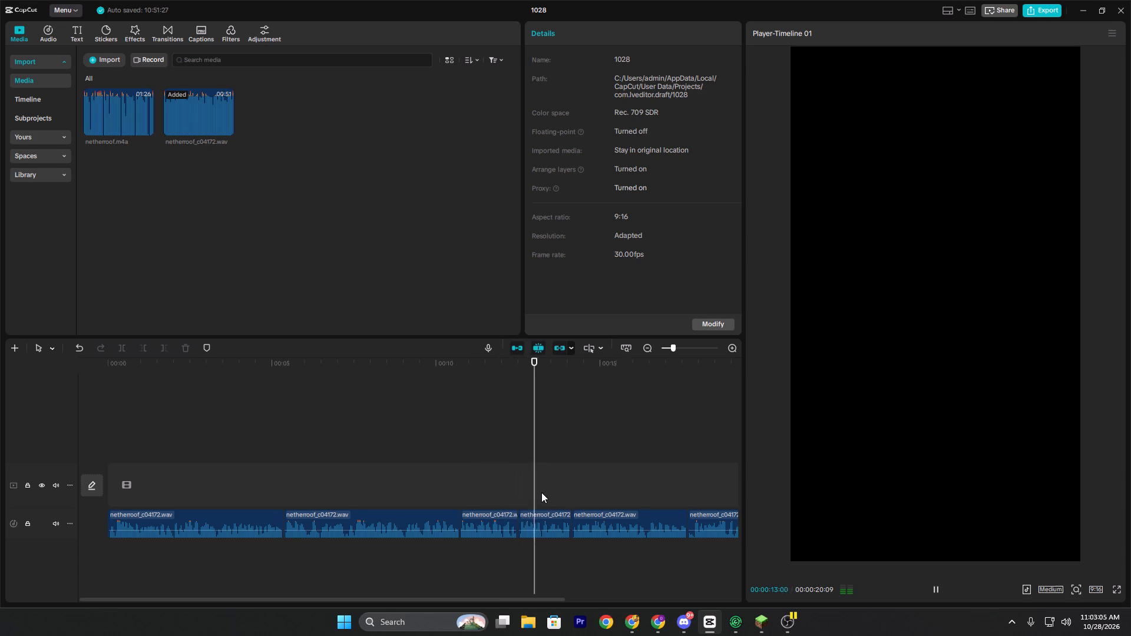
key(space)
drag(451, 469, 461, 475)
click(473, 479)
click(468, 479)
click(464, 479)
key(space)
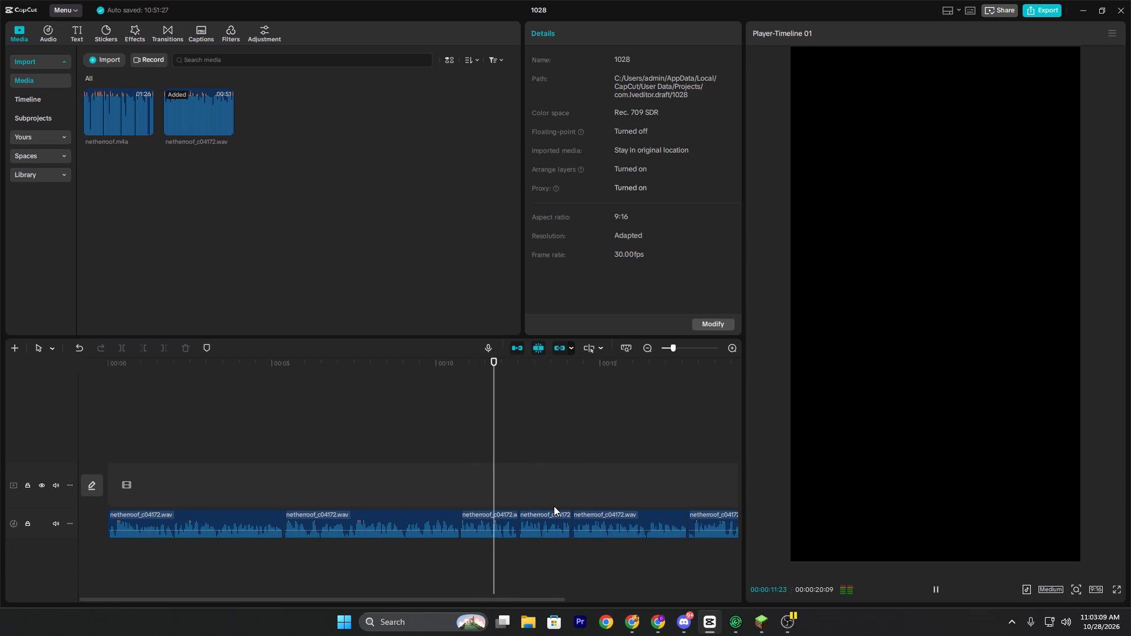
key(space)
key(space)
key(space)
click(421, 485)
key(space)
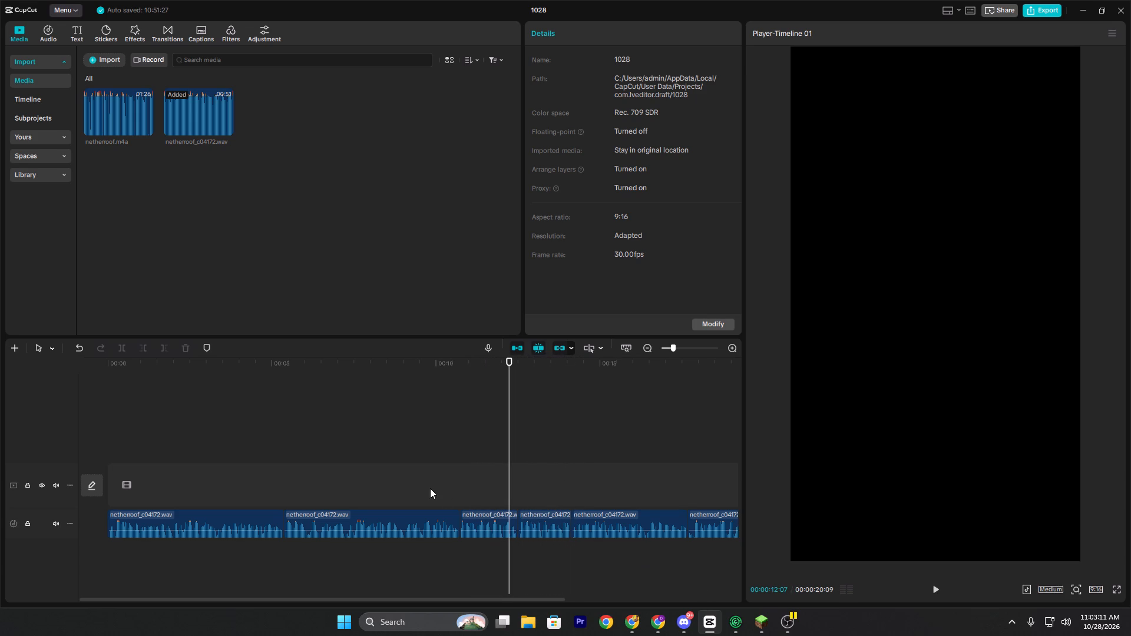
Listen to the last netherroof clips, then replay the section from about 10 seconds and stop at 00:00:12:05.
ctrl+scroll(518, 507, down, 3)
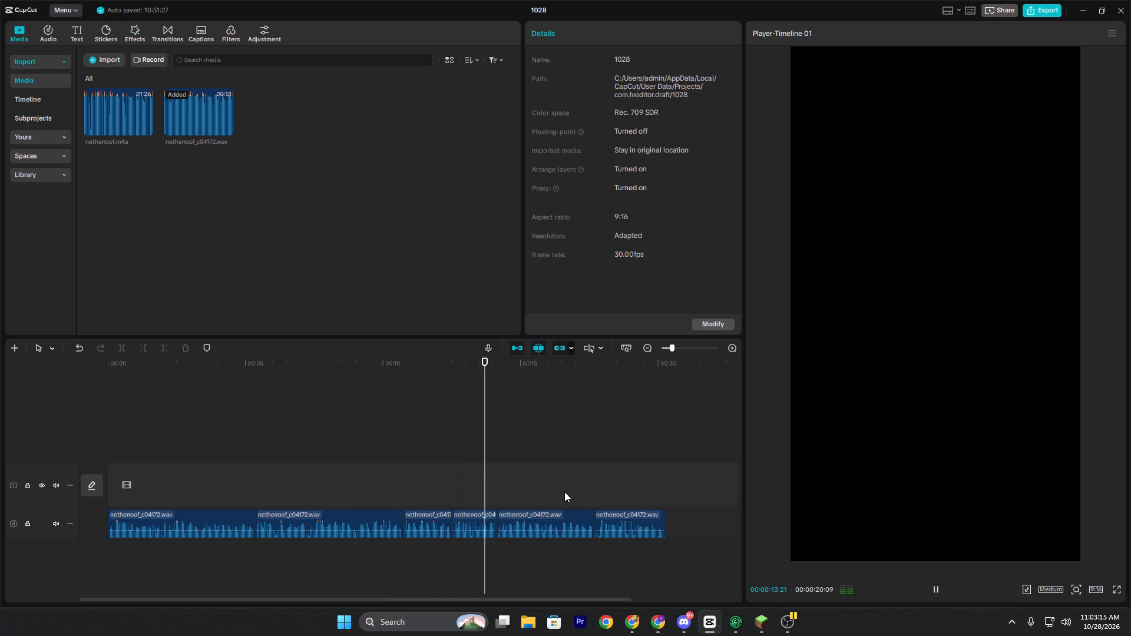
ctrl+scroll(565, 490, up, 4)
ctrl+scroll(568, 478, down, 7)
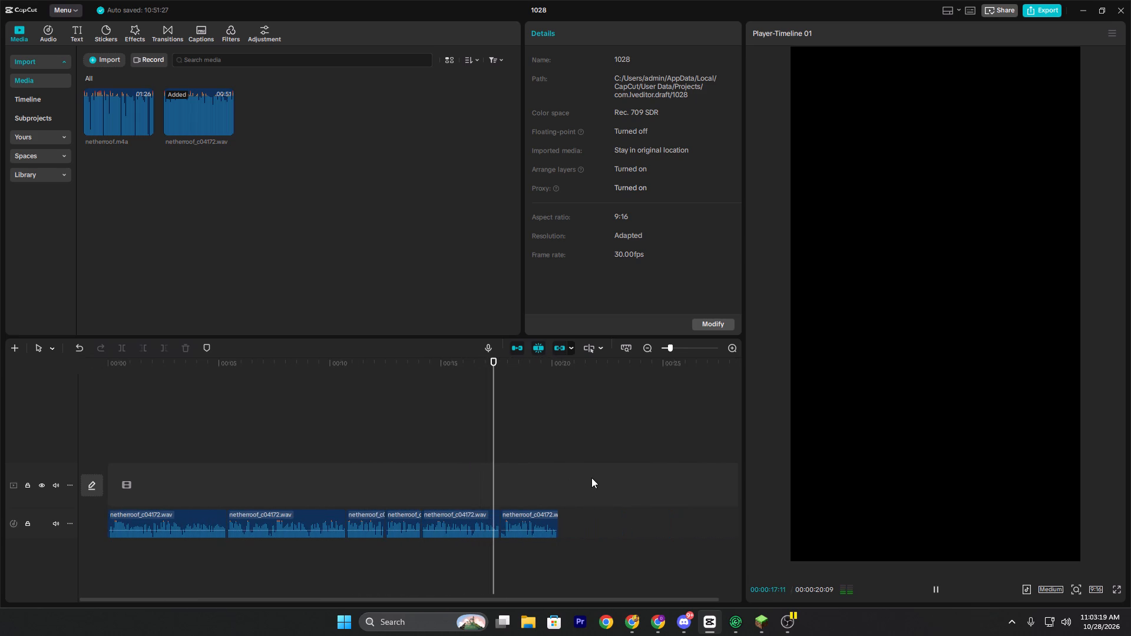
click(439, 471)
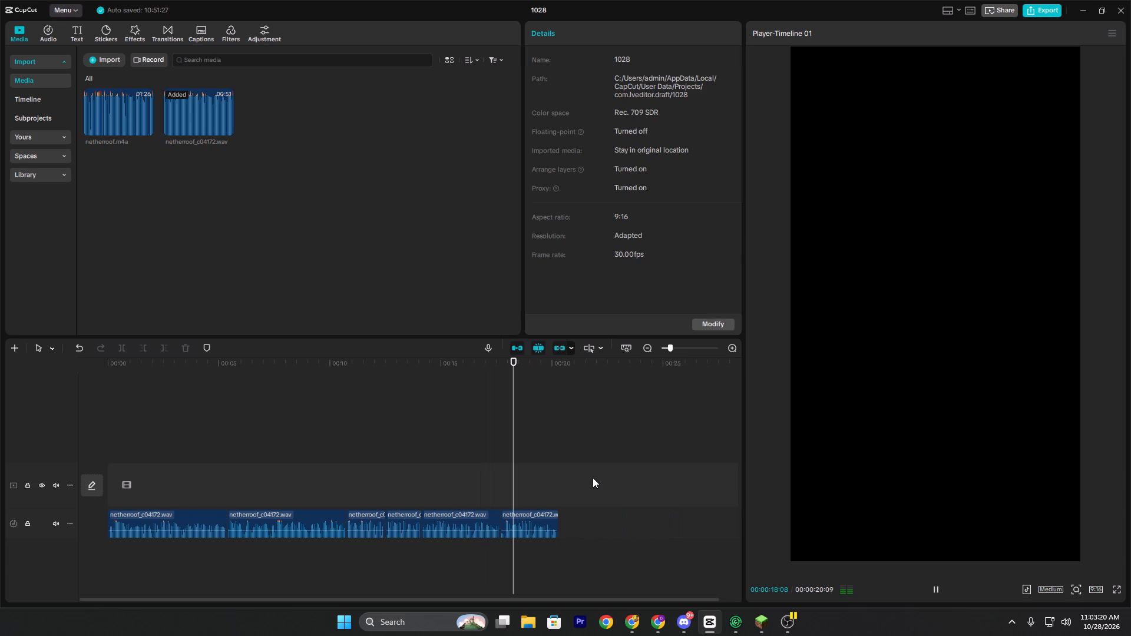
key(space)
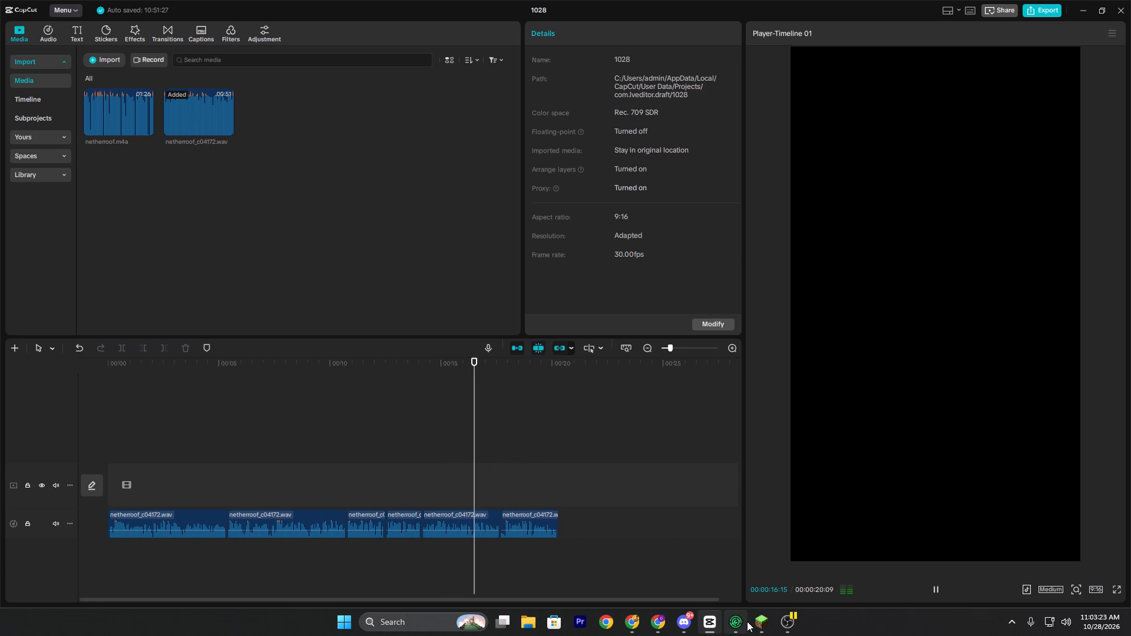
key(space)
key(space)
click(394, 470)
click(339, 466)
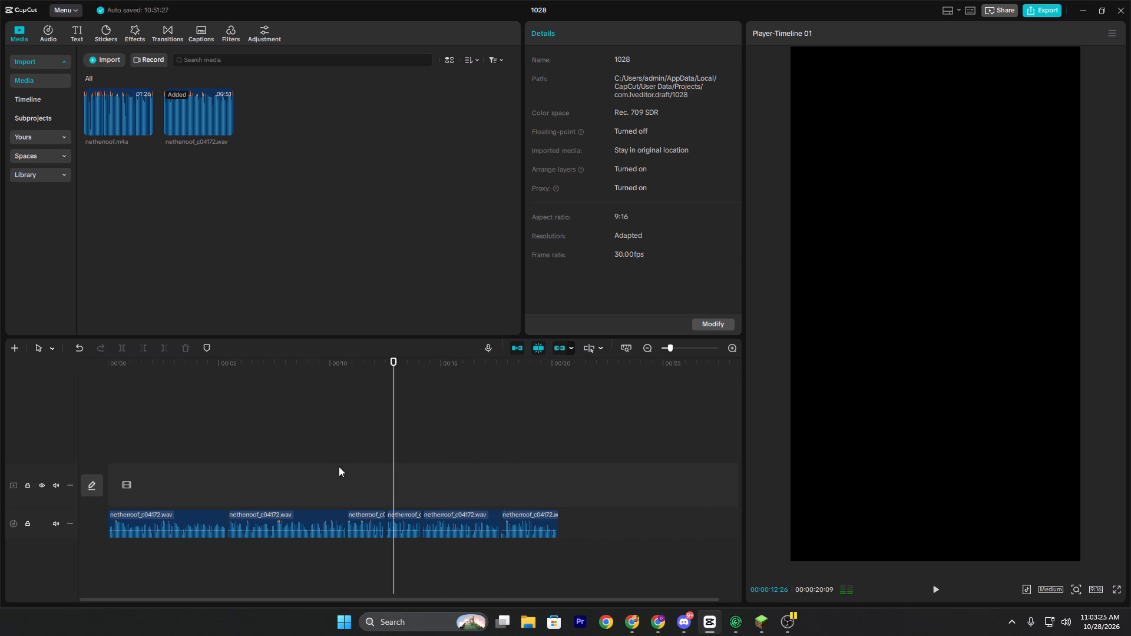
key(space)
key(space)
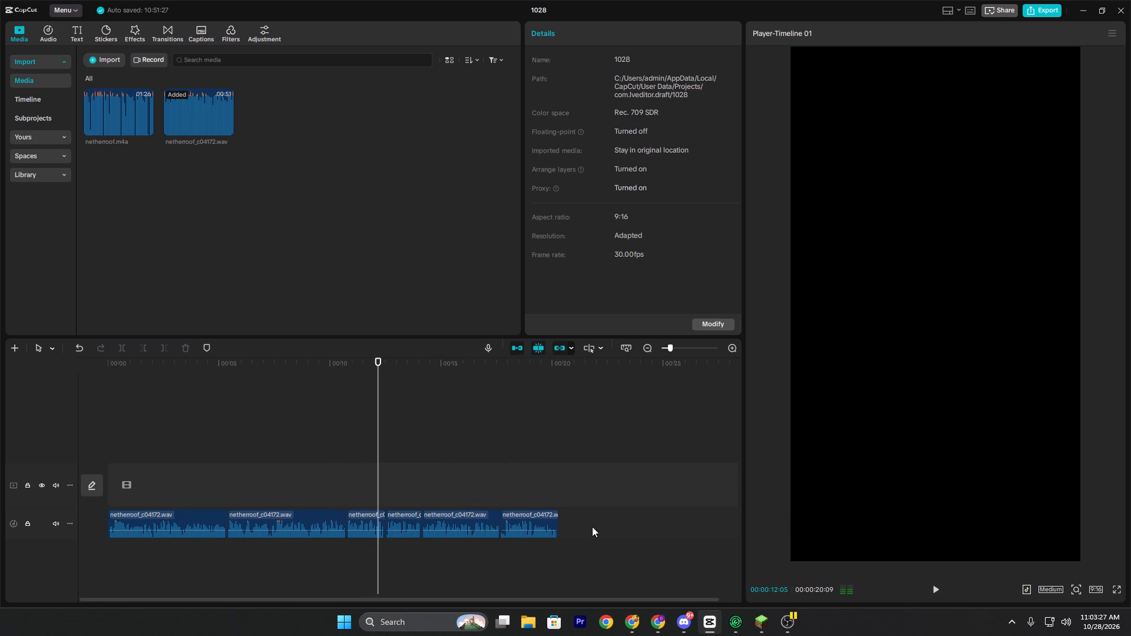
Return to Minecraft, switch to the front-facing third-person view and stand the character just in front of the obsidian portal frame.
click(766, 618)
drag(551, 203, 568, 310)
key(F5)
key(F5)
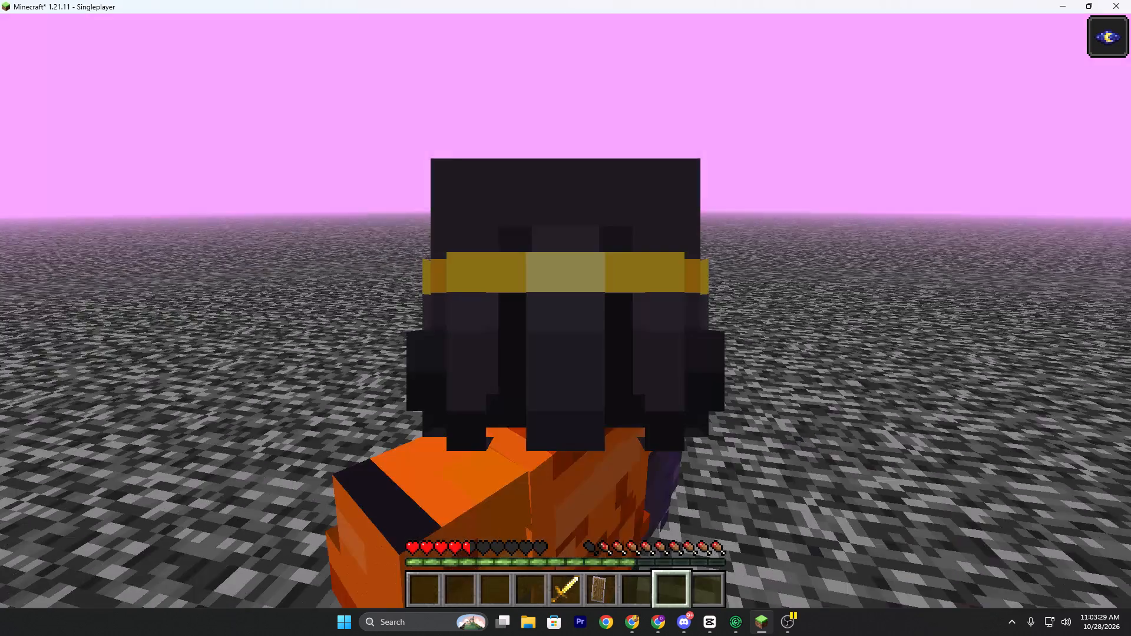
key(w)
key(d)
drag(559, 310, 565, 310)
click(564, 310)
key(a)
key(a)
key(a)
key(a)
key(a)
key(a)
key(a)
double_click(565, 310)
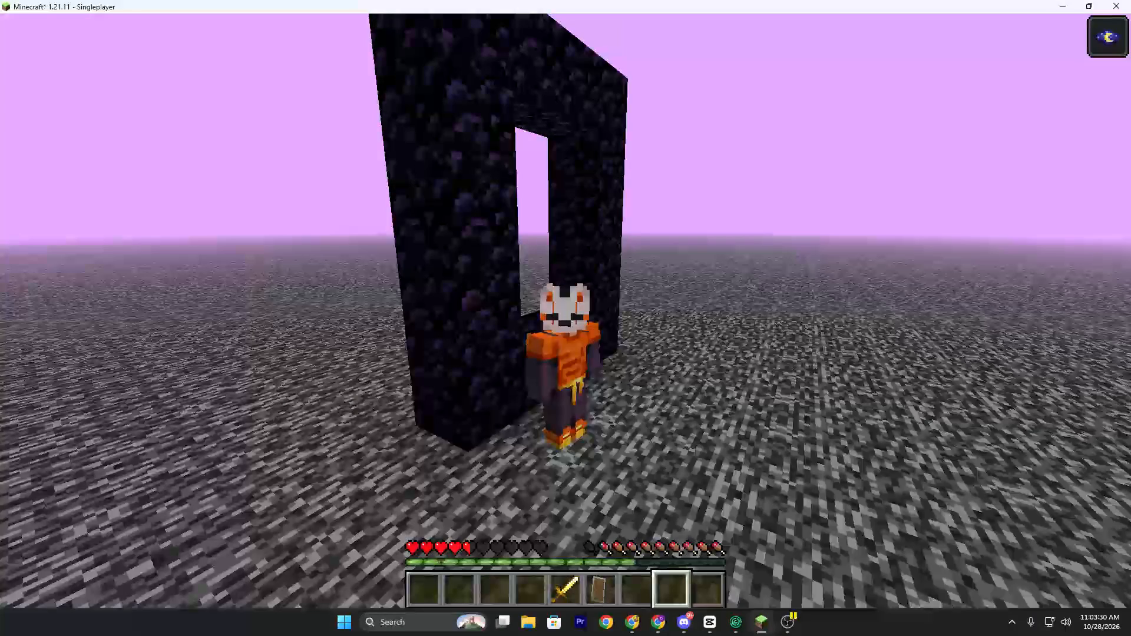
key(w)
click(565, 311)
key(s)
click(567, 312)
key(a)
text(ad)
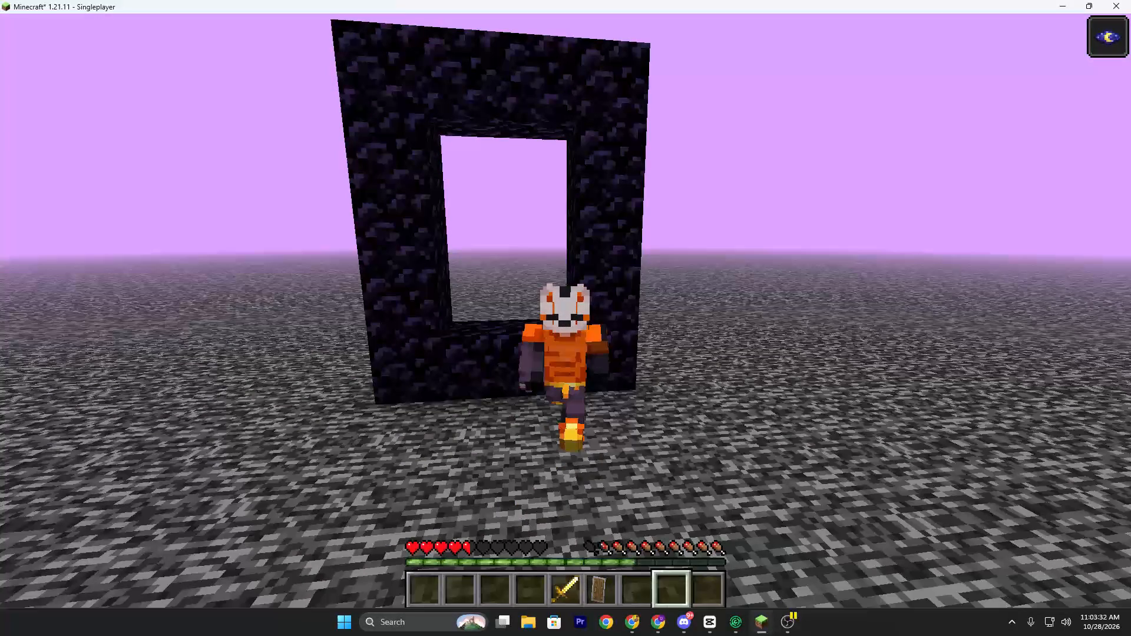
double_click(565, 310)
Hide the HUD and fine-tune the camera framing of the character standing before the portal frame.
key(F1)
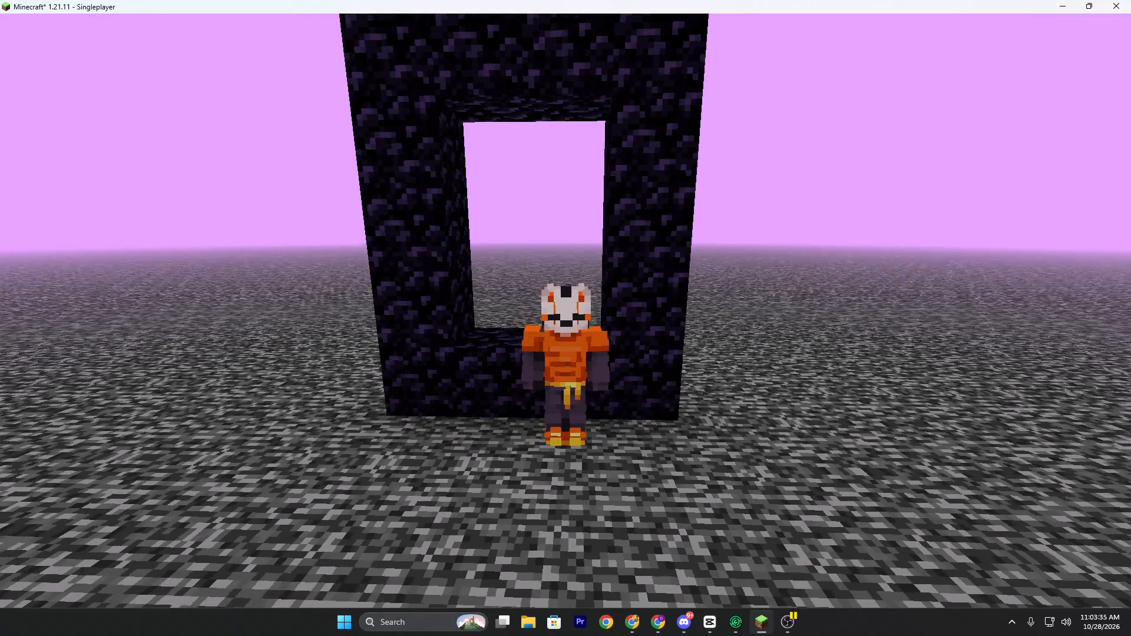
key(grave)
key(grave)
key(grave)
key(grave)
key(grave)
key(grave)
key(grave)
key(grave)
key(grave)
key(grave)
key(grave)
key(grave)
key(grave)
key(grave)
key(grave)
key(grave)
key(grave)
key(grave)
key(grave)
key(grave)
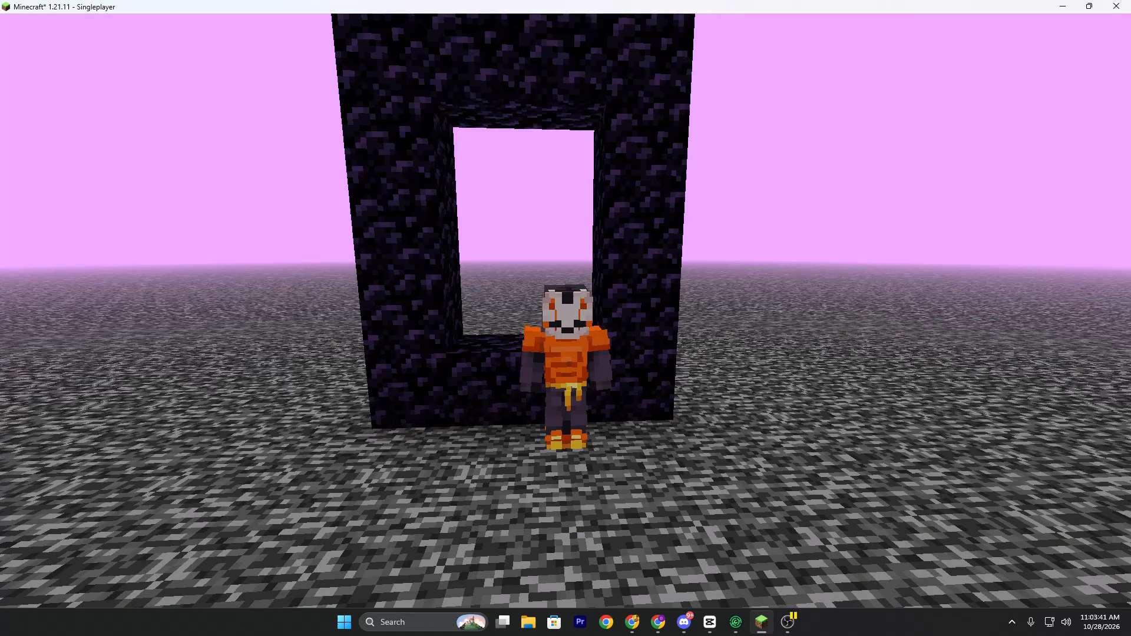
key(grave)
key(grave)
key(grave)
key(grave)
key(grave)
key(grave)
key(grave)
key(grave)
key(grave)
key(grave)
key(grave)
key(grave)
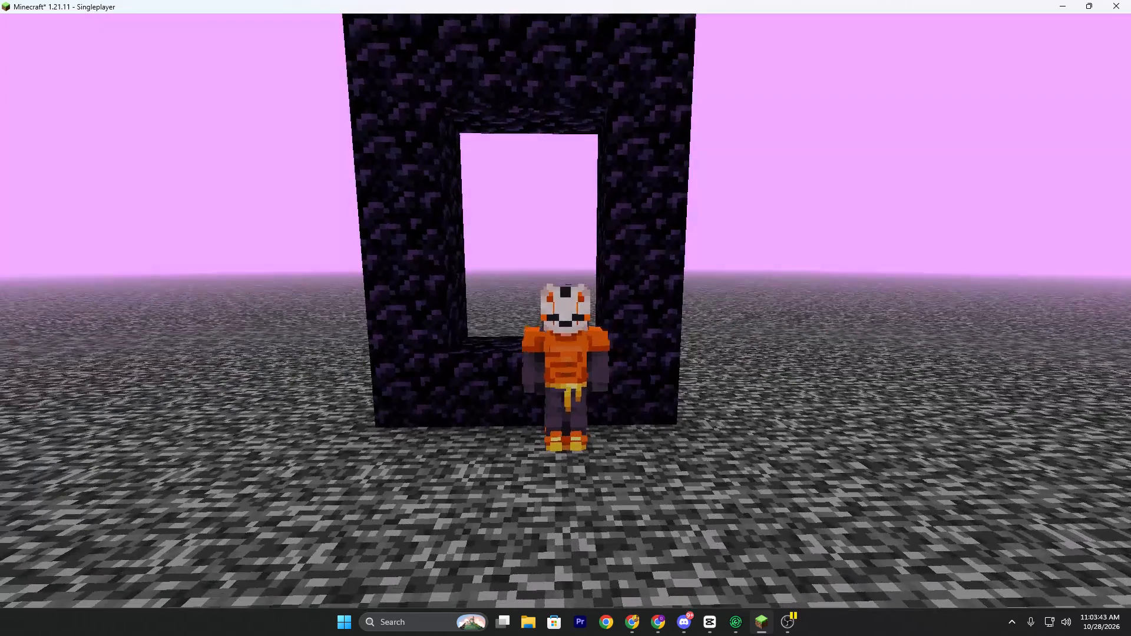
Resume the OBS recording, capture the character standing in front of the portal frame, and pause the recording again.
key(ctrl+x)
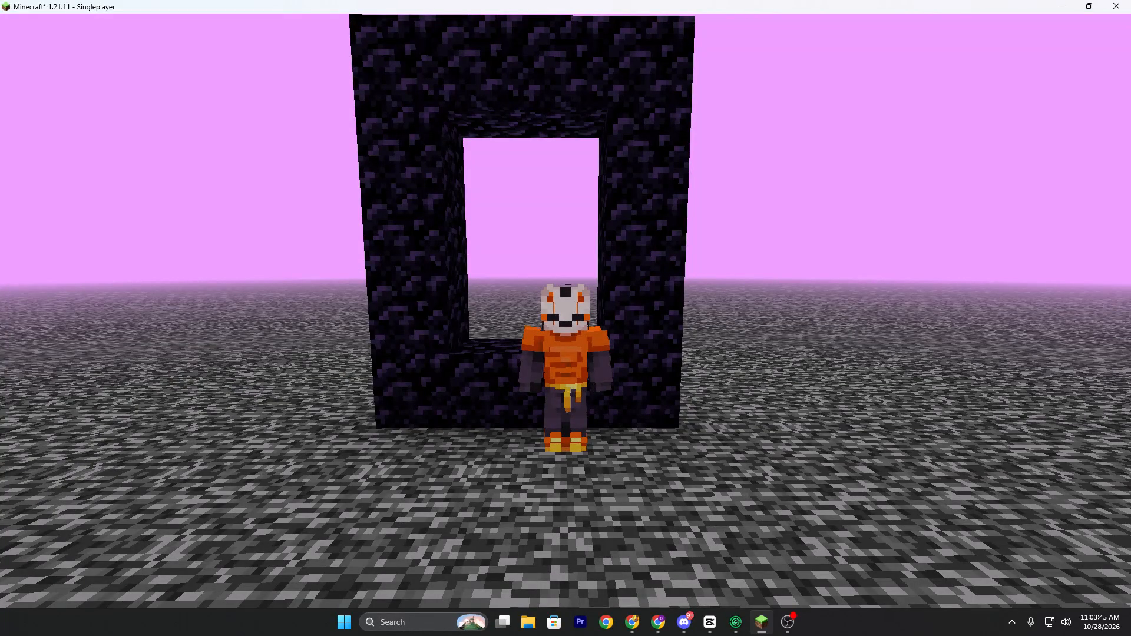
key(grave)
key(grave)
key(grave)
key(grave)
key(grave)
key(grave)
key(grave)
key(grave)
key(grave)
key(grave)
key(grave)
key(grave)
key(grave)
key(grave)
key(grave)
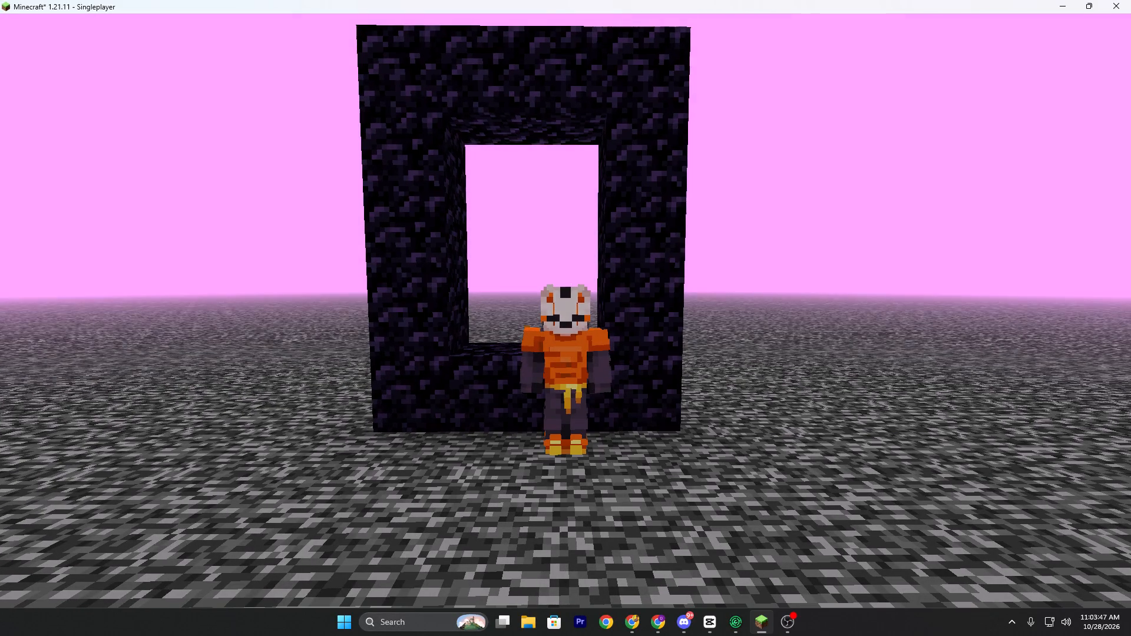
key(ctrl+c)
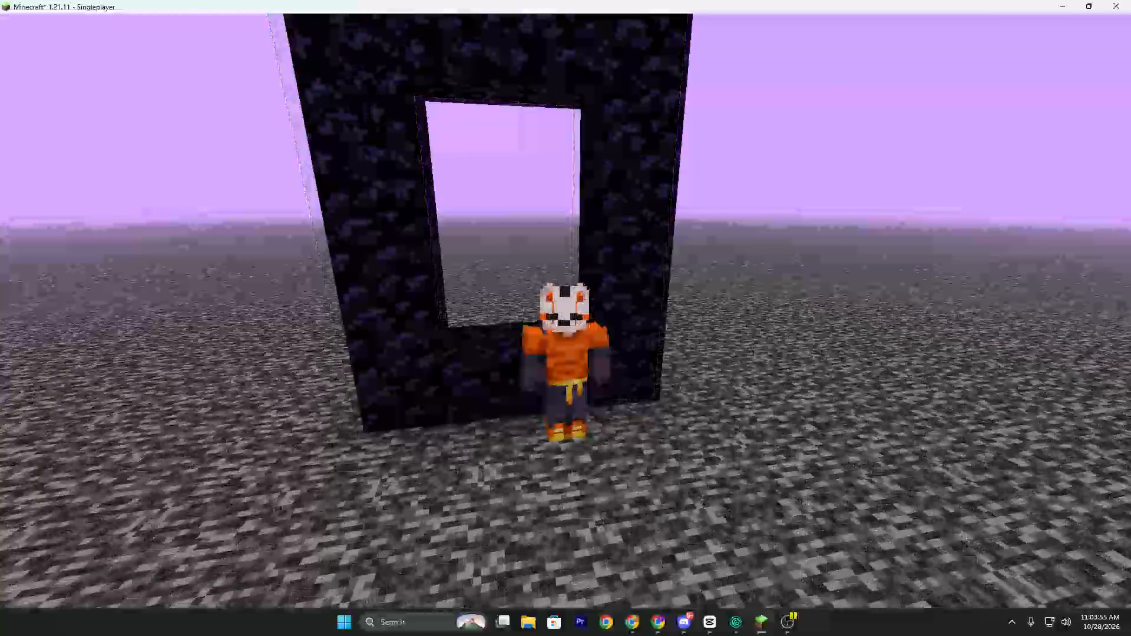
Pause the game, switch to CapCut and play the netherroof audio from 00:00:12:05 to 00:00:13:10.
key(Escape)
click(715, 617)
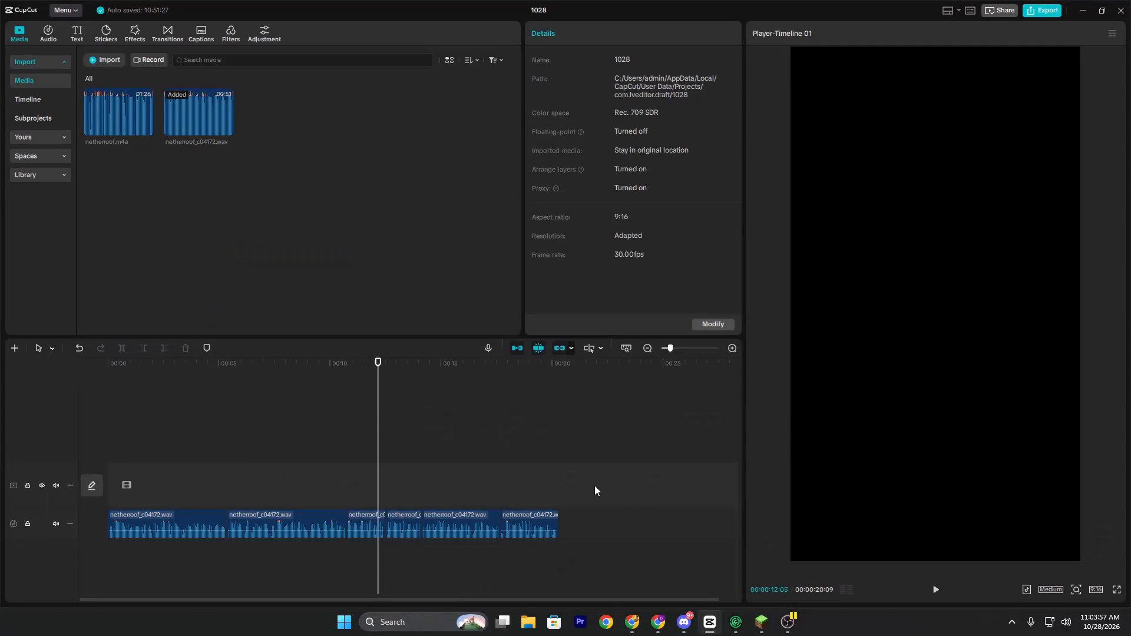
key(space)
key(space)
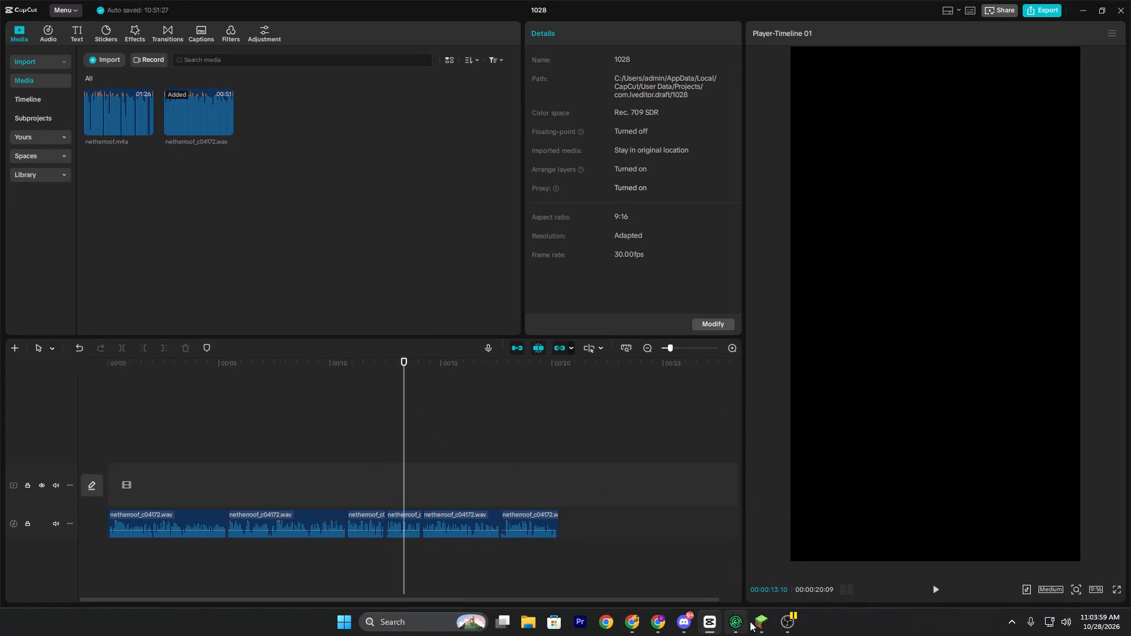
Return to Minecraft and run the character away from the obsidian portal frame, keeping the frame in the background behind it.
click(760, 621)
drag(549, 190, 565, 310)
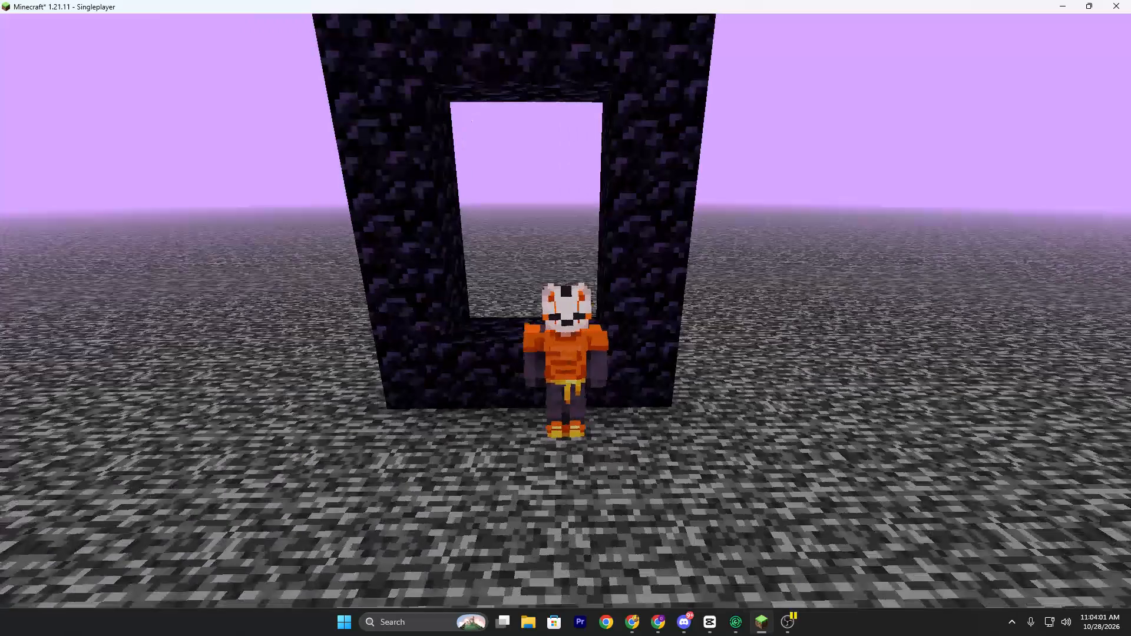
key(w)
key(w)
key(w)
key(w)
key(w)
key(w)
key(w)
key(w)
key(w)
key(w)
key(w)
key(w)
key(w)
key(w)
key(w)
key(w)
key(w)
key(w)
key(w)
key(w)
drag(566, 309, 629, 296)
drag(559, 312, 573, 307)
drag(561, 311, 607, 300)
drag(560, 310, 564, 310)
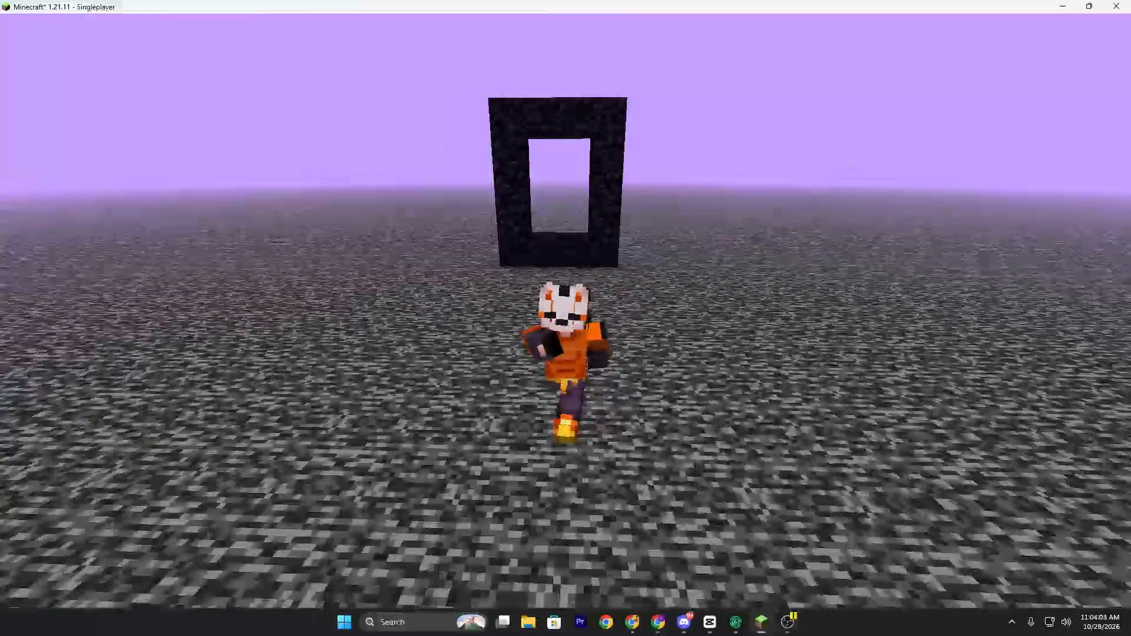
drag(564, 310, 571, 309)
Rehearse the character's repeated crouching and a jump in front of the distant portal frame, trying low and raised camera angles.
key(grave)
key(grave)
key(grave)
key(grave)
key(grave)
key(grave)
key(grave)
key(grave)
key(grave)
key(grave)
key(grave)
key(grave)
key(grave)
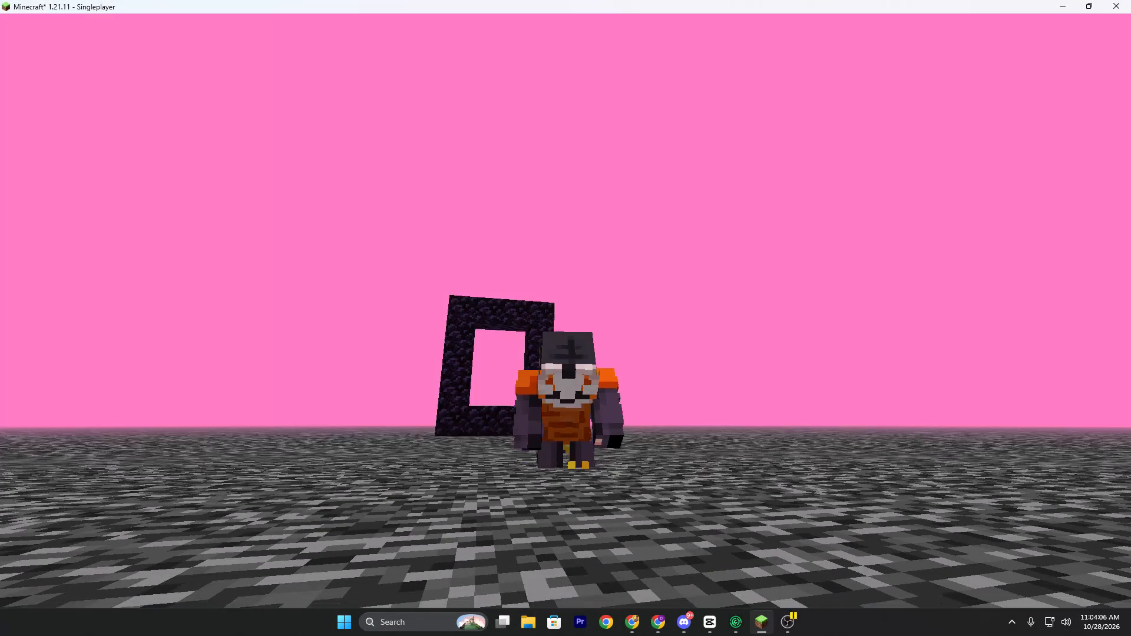
key(space)
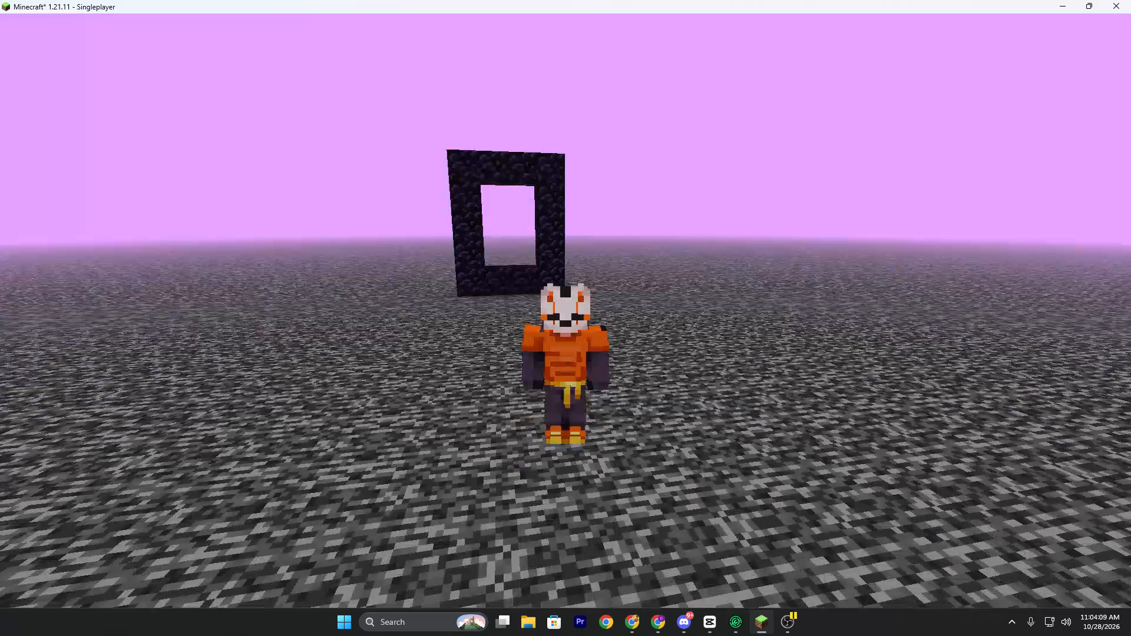
Resume the OBS recording, capture the character crouching repeatedly with the portal frame behind it, and pause the recording.
key(ctrl+x)
key(grave)
key(grave)
key(grave)
key(grave)
key(grave)
key(grave)
key(grave)
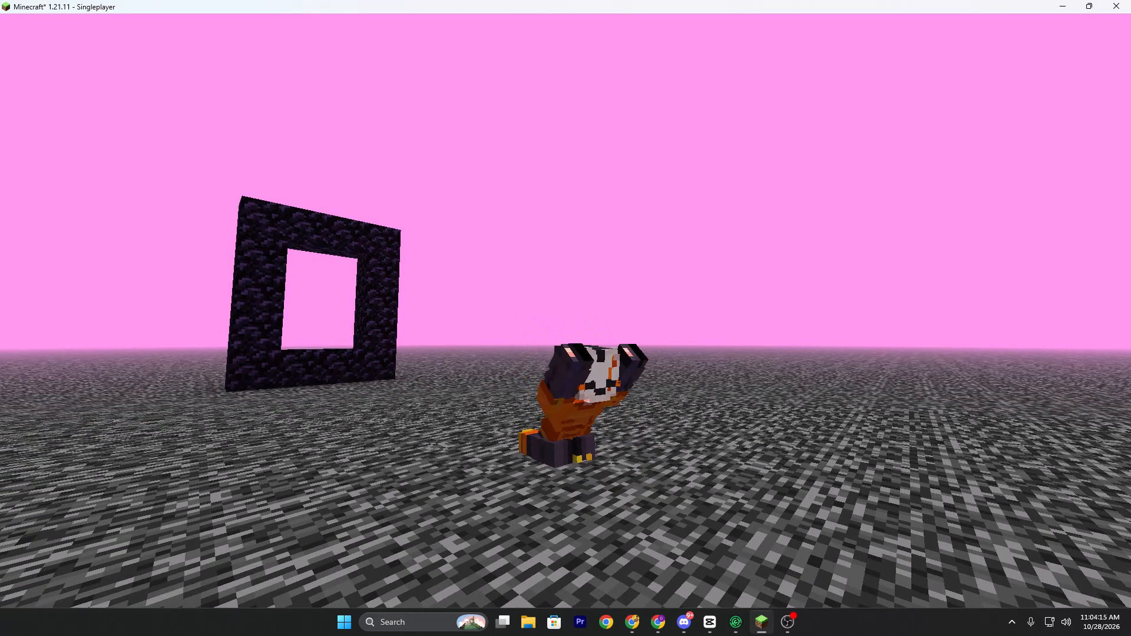
key(ctrl+c)
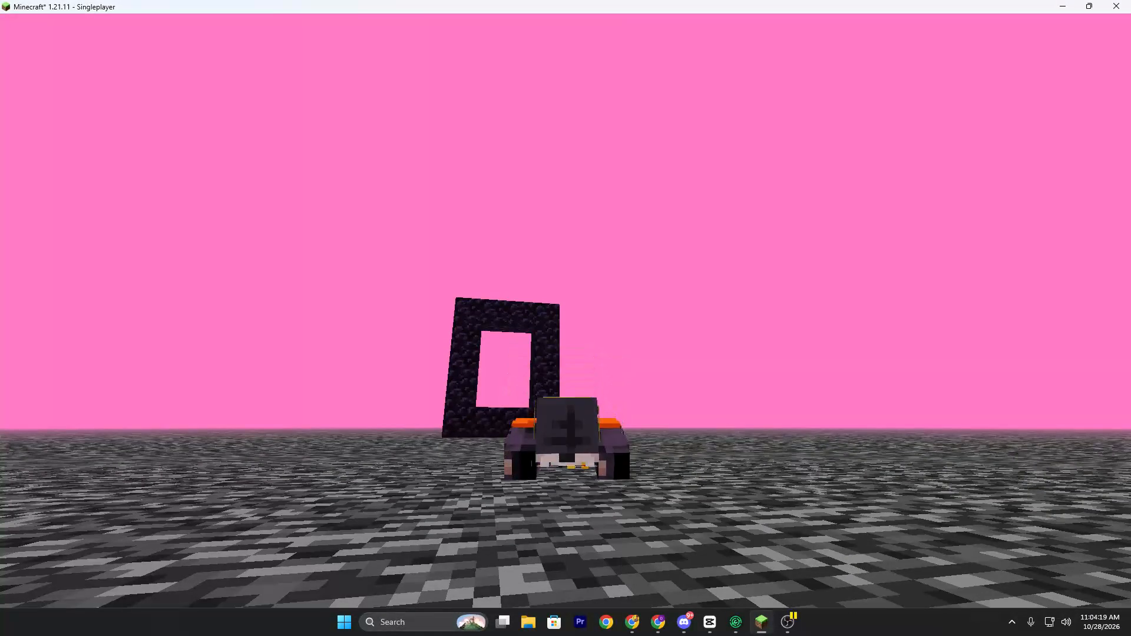
Rehearse the crouching from a low camera angle, resume the OBS recording for another take with the portal frame behind, and pause it.
click(565, 310)
key(grave)
key(grave)
key(grave)
key(grave)
key(grave)
key(grave)
key(grave)
key(grave)
key(grave)
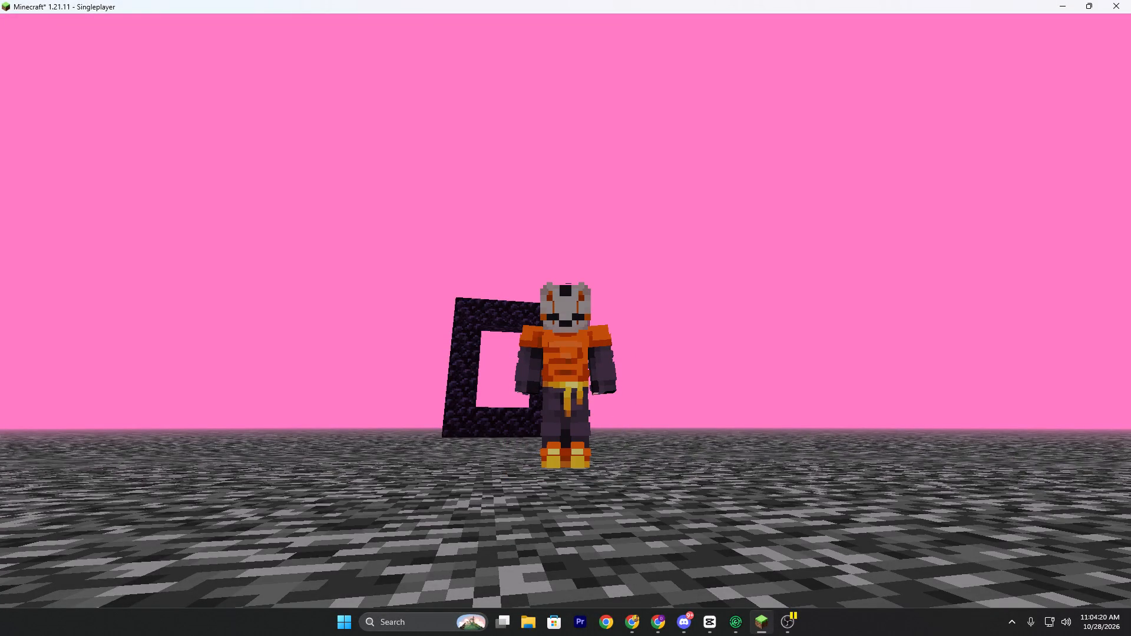
key(ctrl+x)
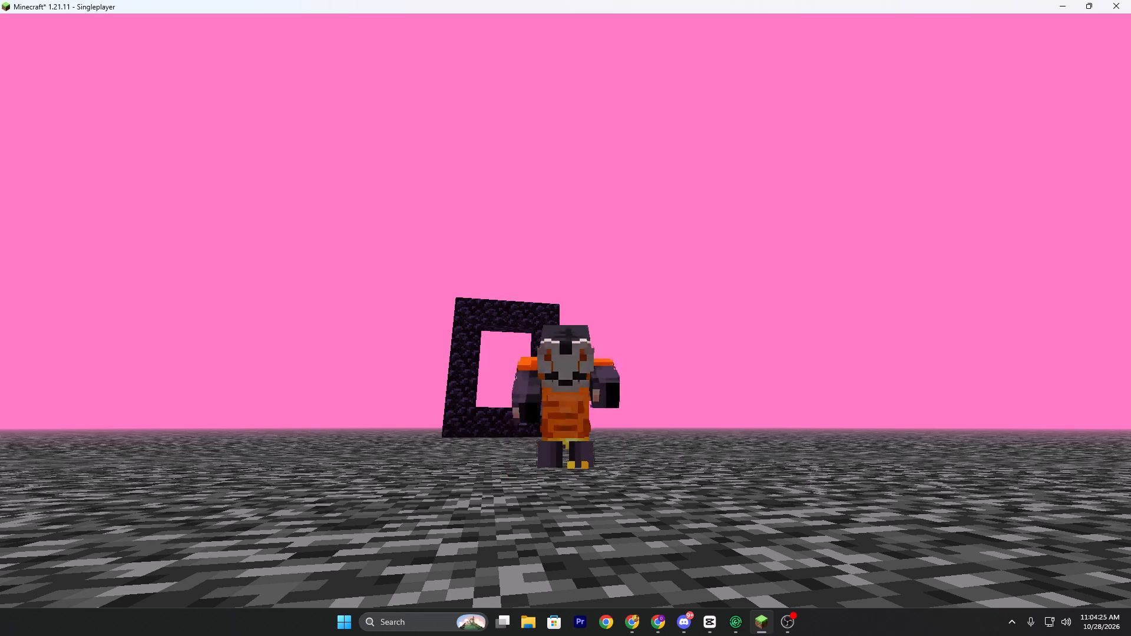
key(ctrl+c)
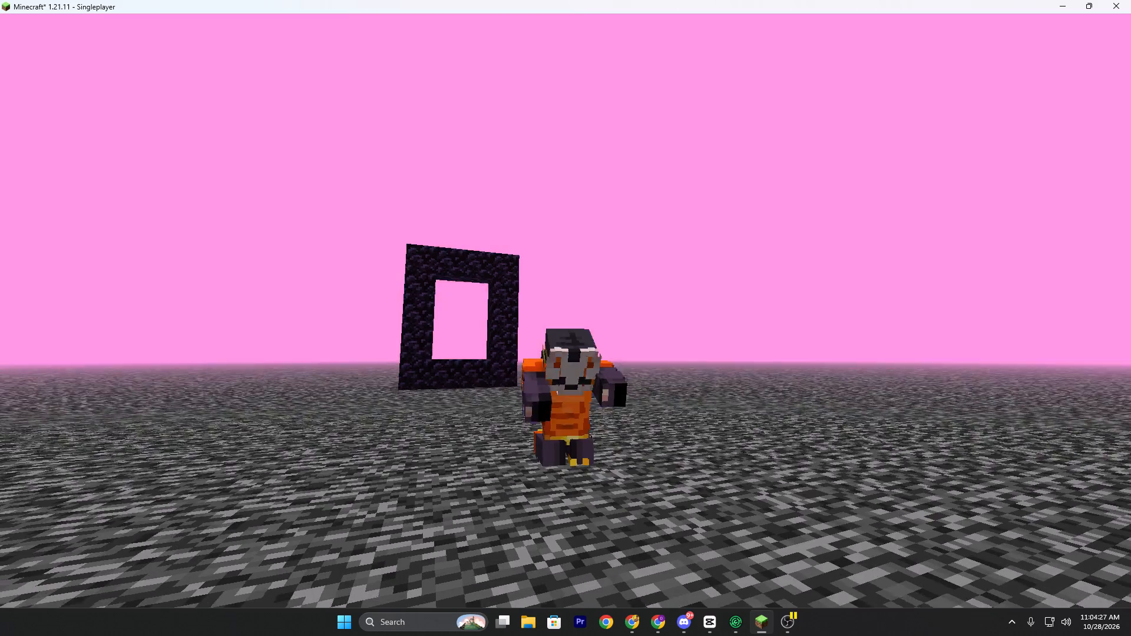
Pause the game, switch to CapCut and play the netherroof audio from 00:00:13:10 to about 17 seconds, pausing midway.
key(space)
key(Escape)
click(700, 635)
key(space)
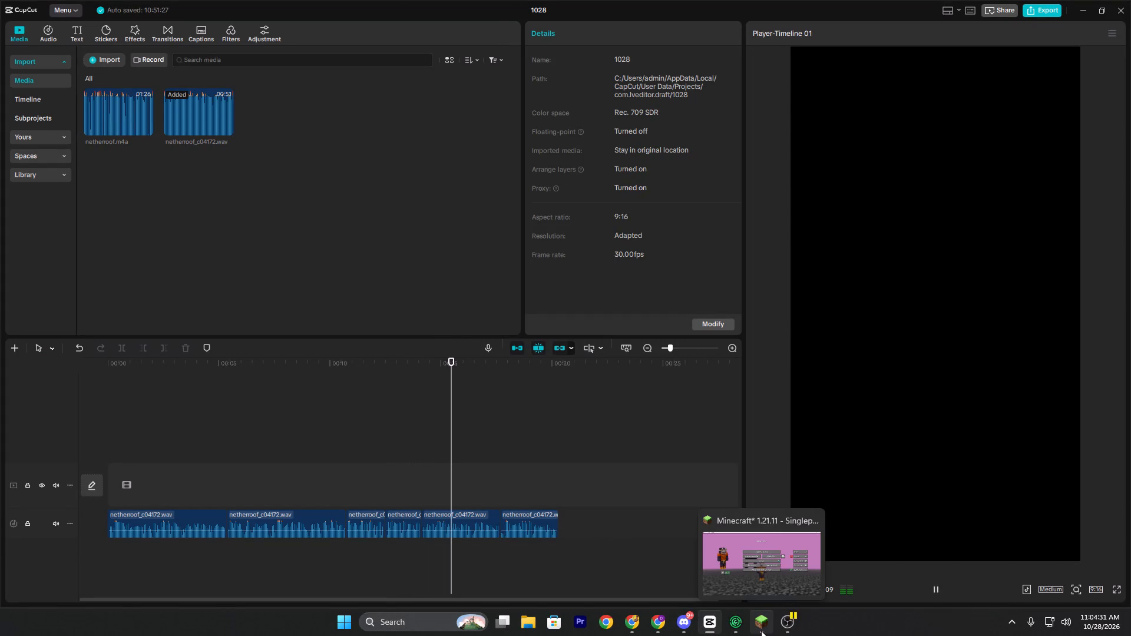
key(space)
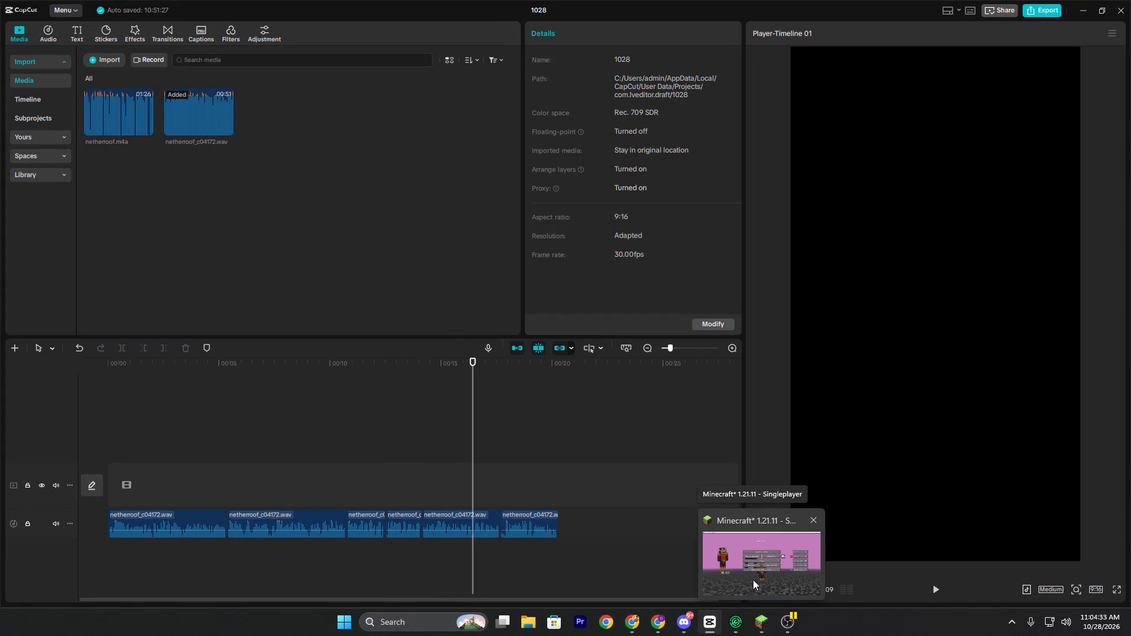
key(space)
key(space)
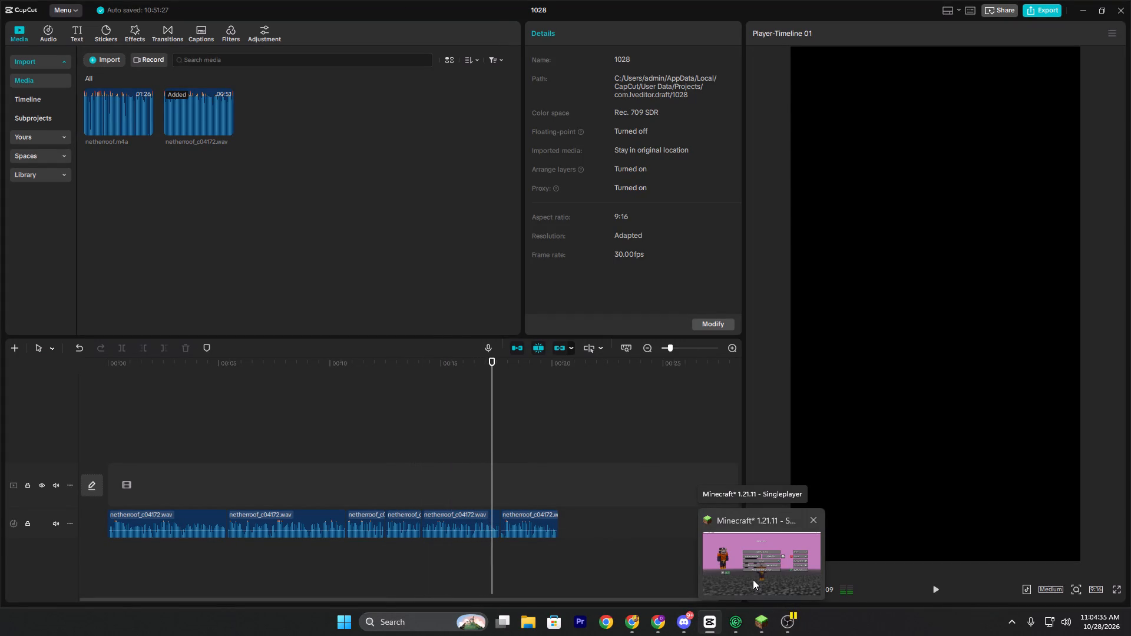
Return to Minecraft, bring back the HUD with the debug overlay, and run across the bedrock roof away from the portal frame.
click(753, 579)
drag(567, 185, 565, 310)
key(F3)
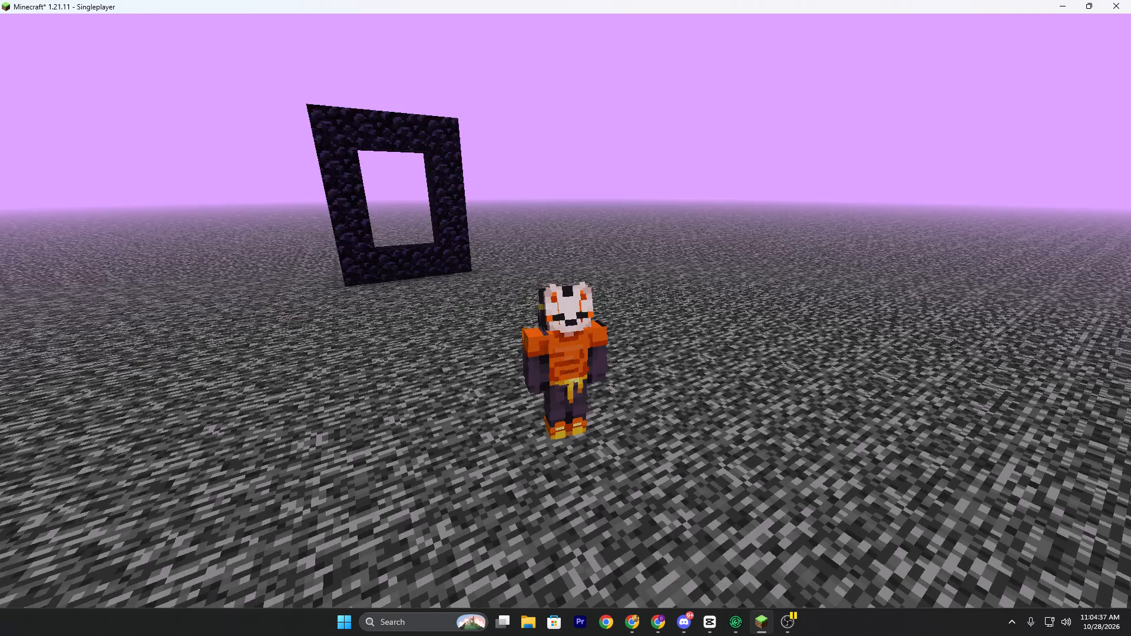
key(F1)
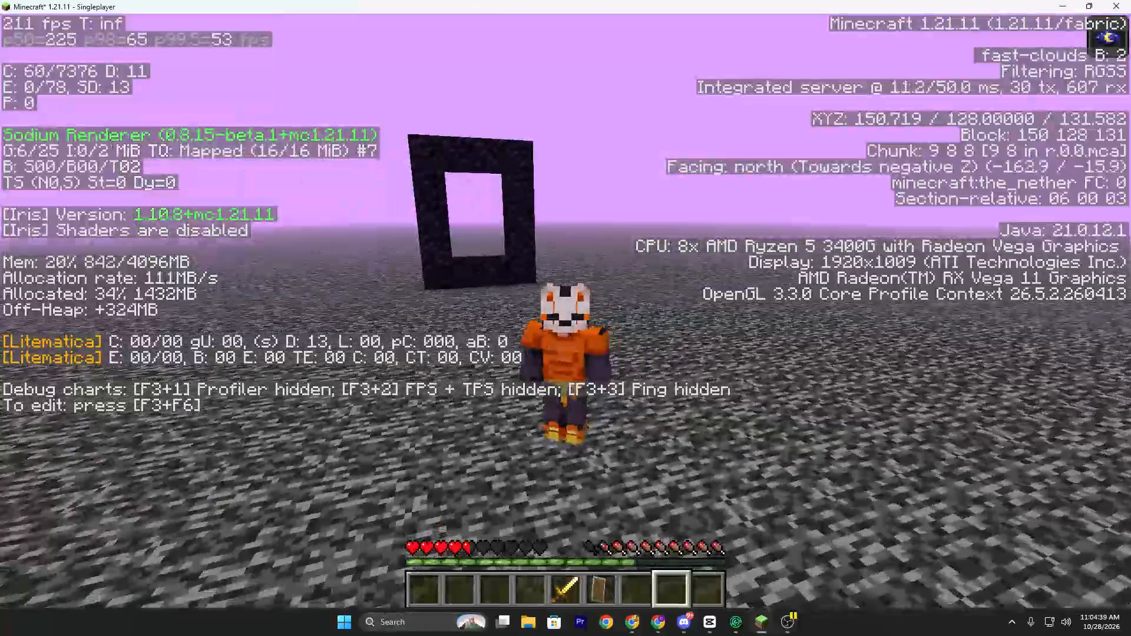
key(w)
text(ww)
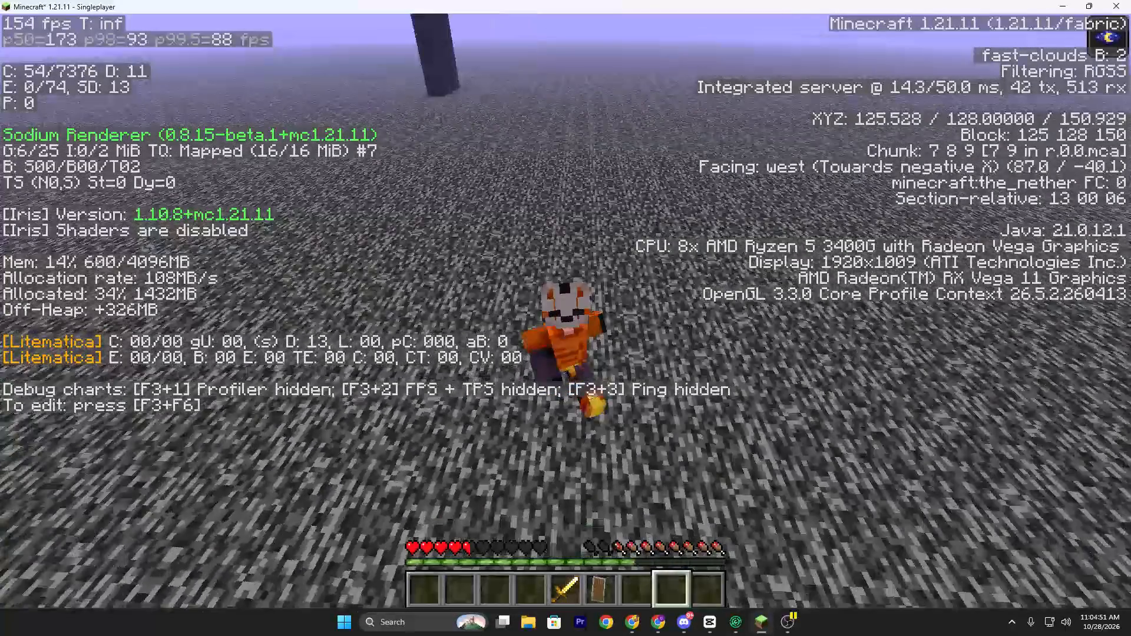
click(567, 310)
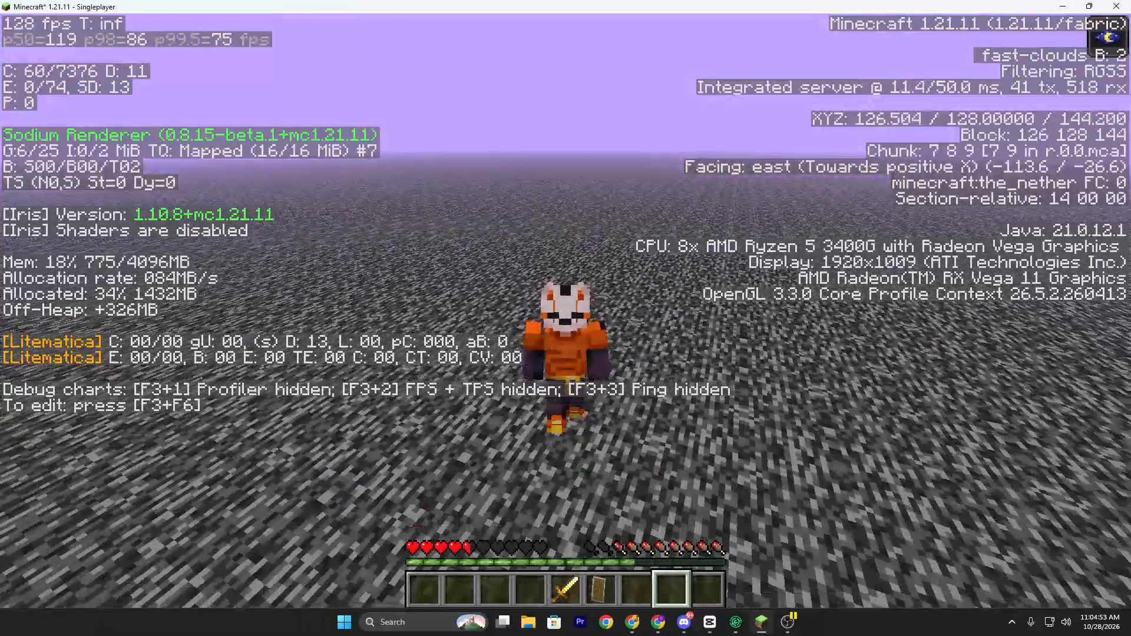
Pause the game and switch to OBS.
key(Escape)
click(806, 622)
click(794, 627)
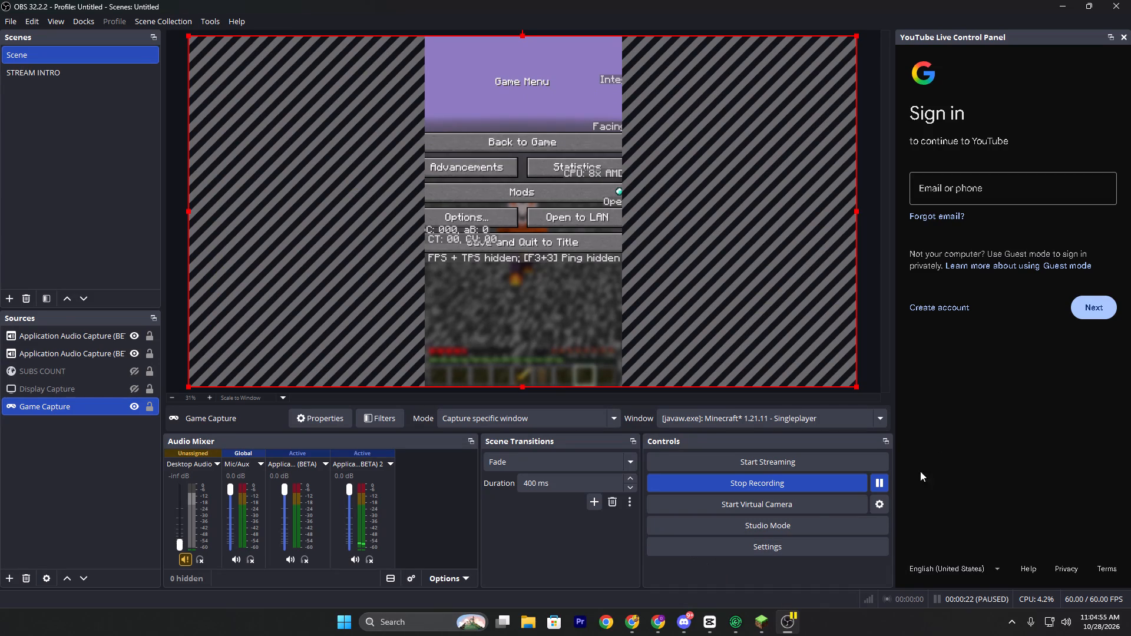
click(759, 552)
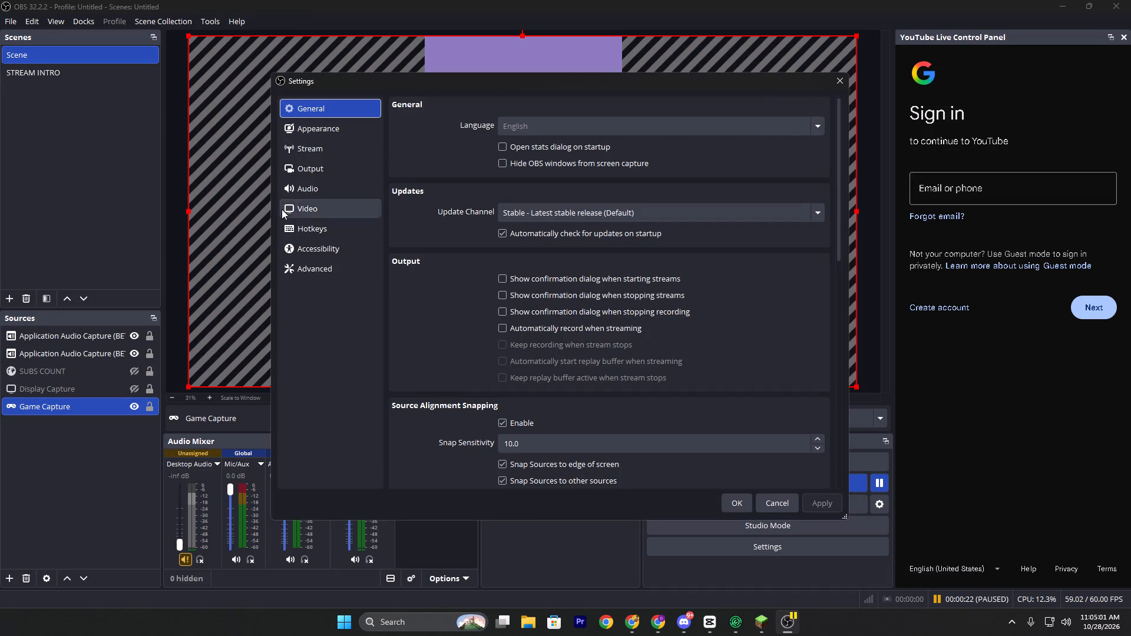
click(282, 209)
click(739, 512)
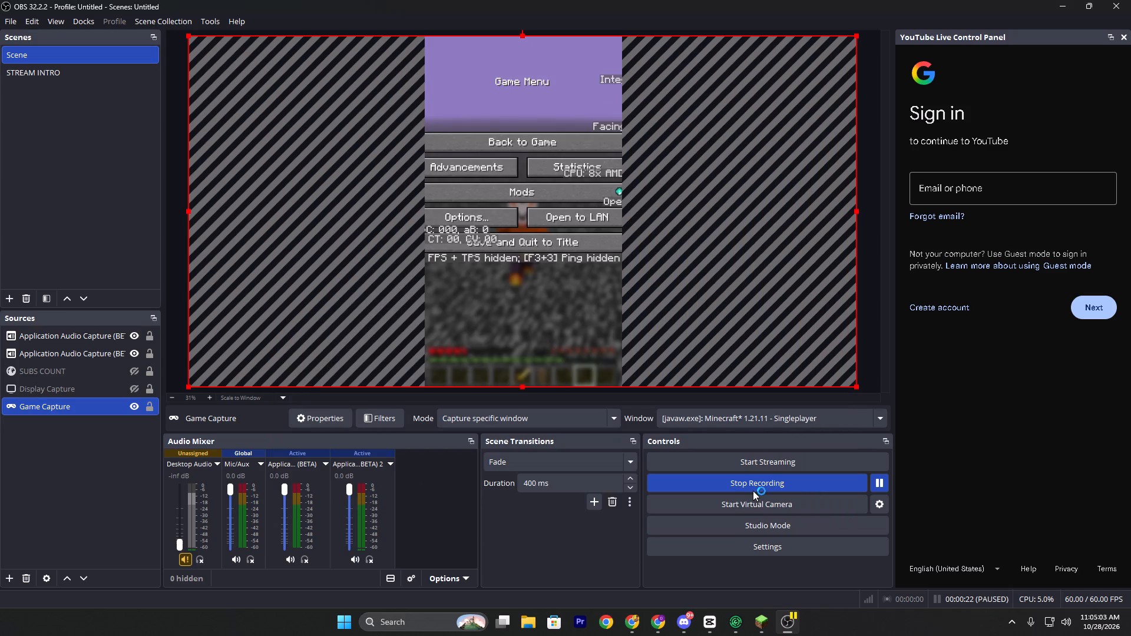
Stop the paused OBS recording.
click(743, 482)
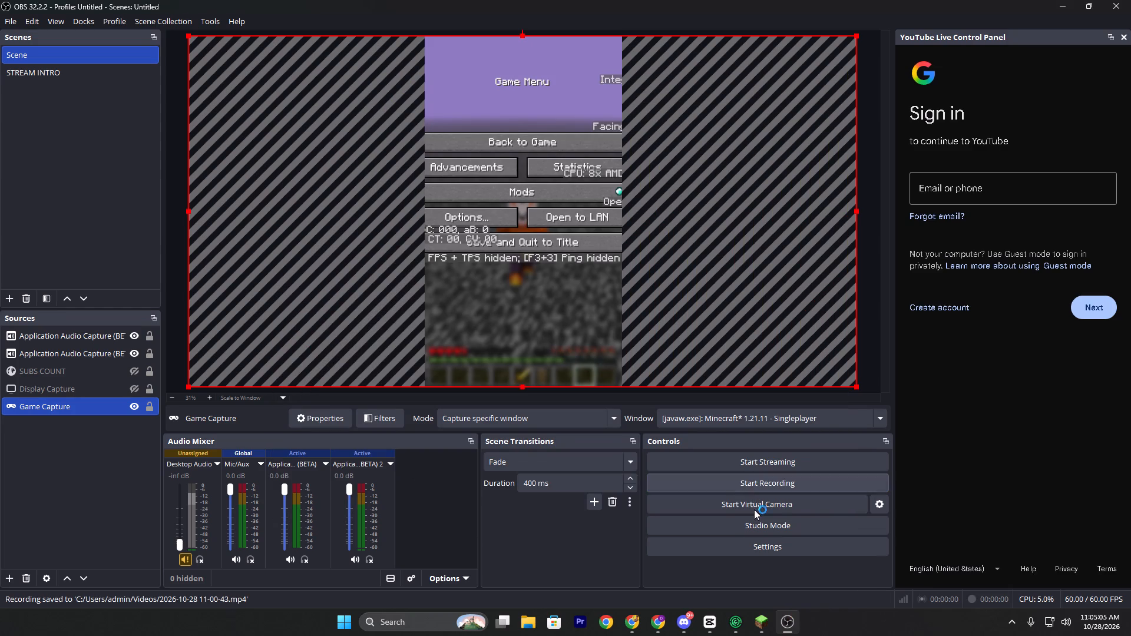
Set the OBS base canvas and output resolutions to 1920x1080 and apply the video settings.
click(787, 552)
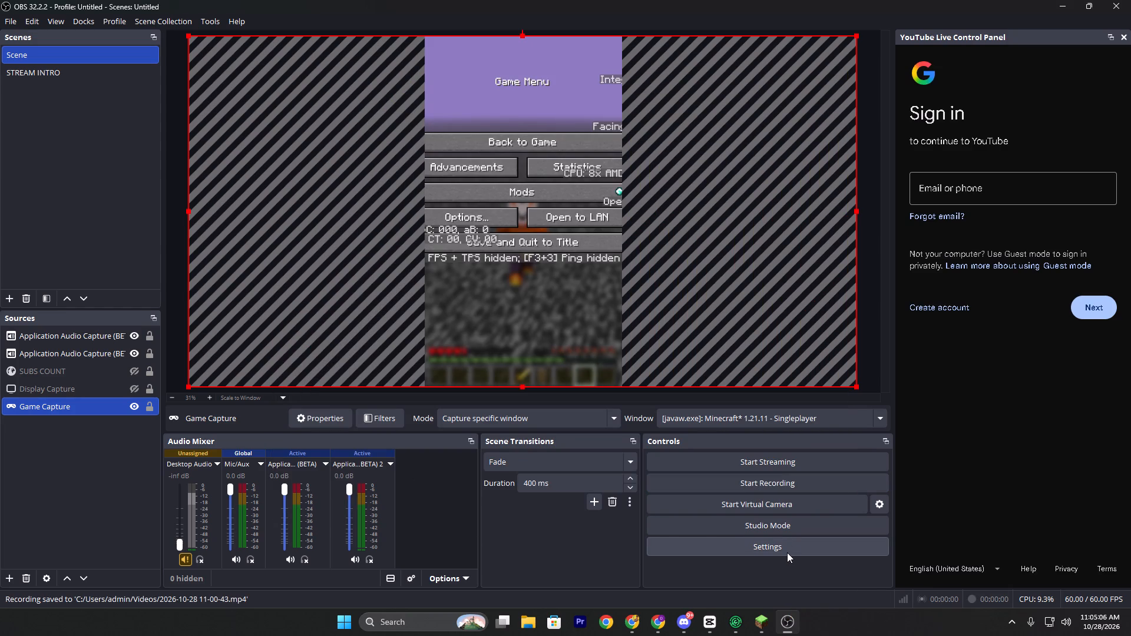
click(306, 210)
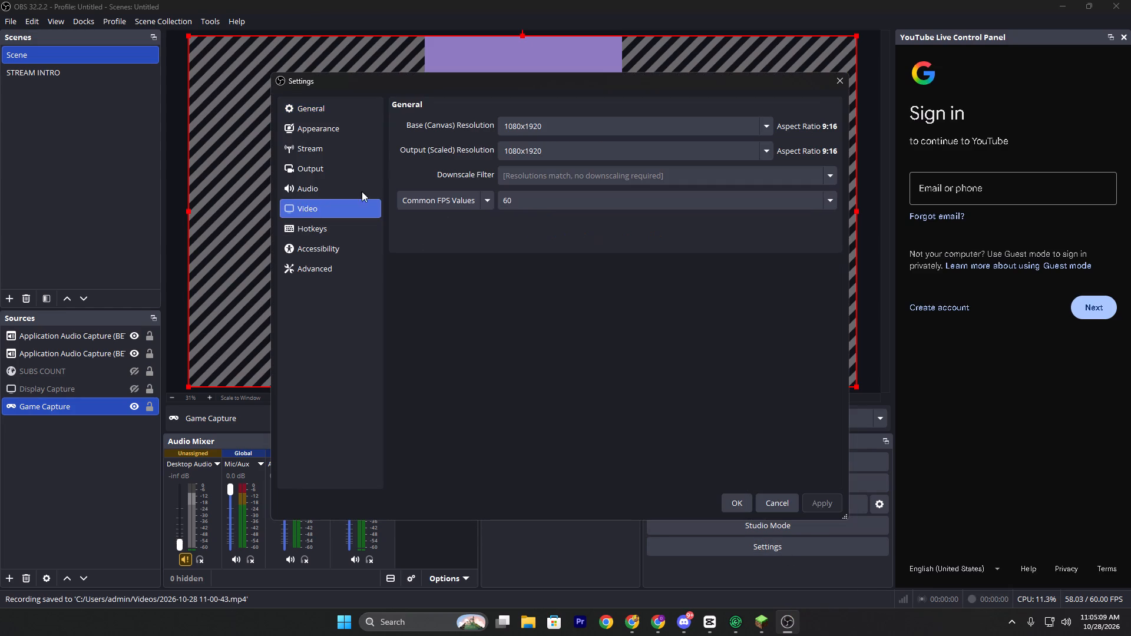
double_click(562, 127)
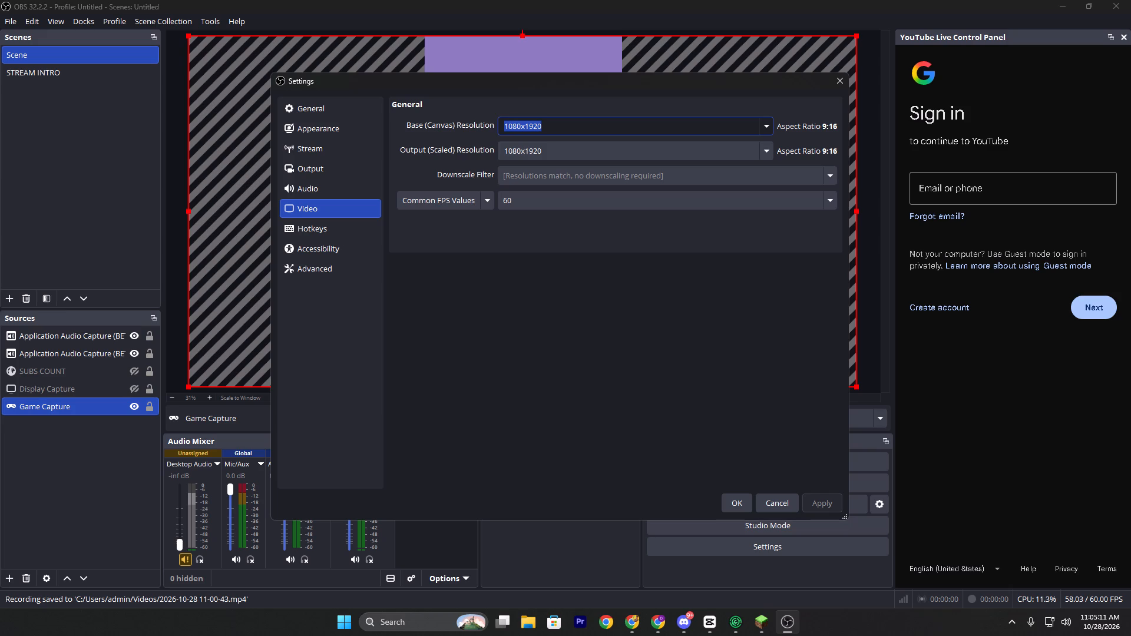
text(19)
key(Return)
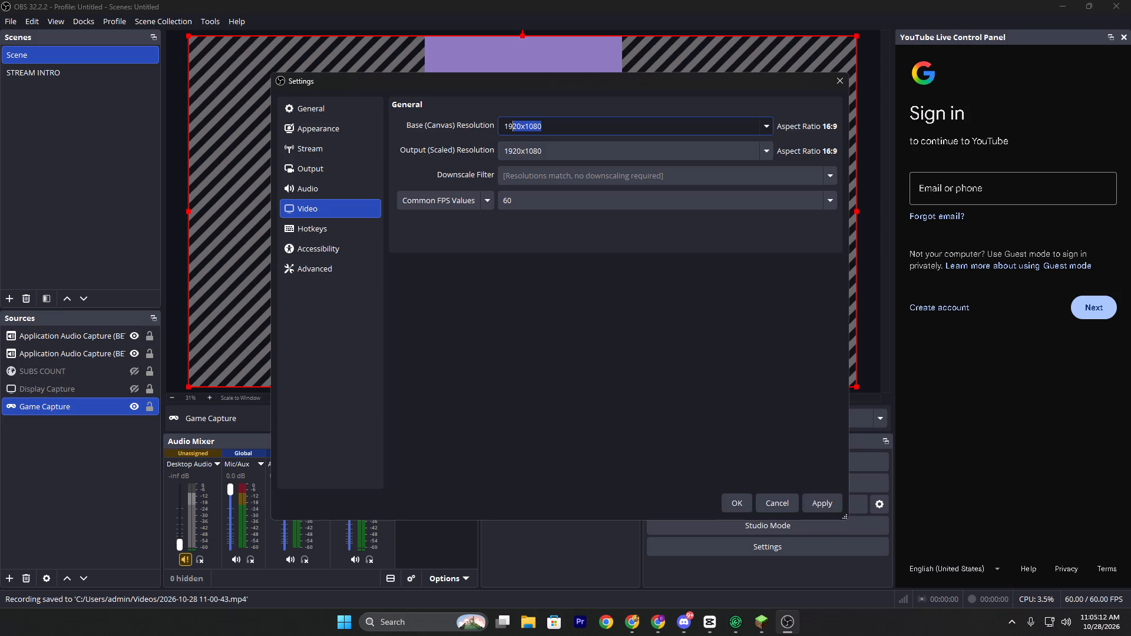
click(828, 499)
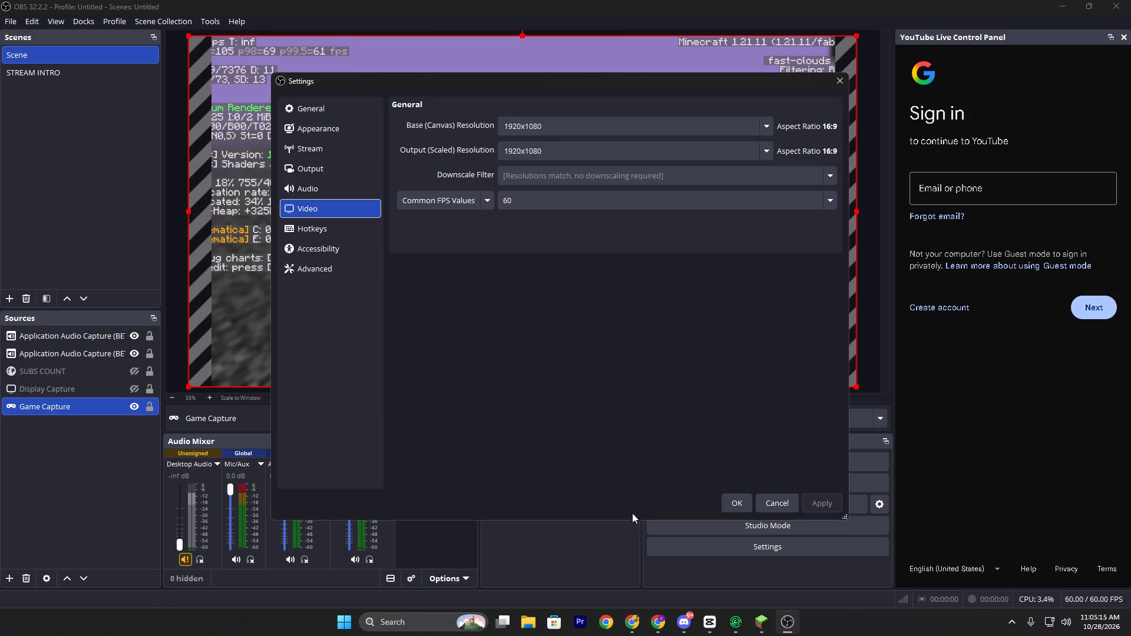
click(738, 508)
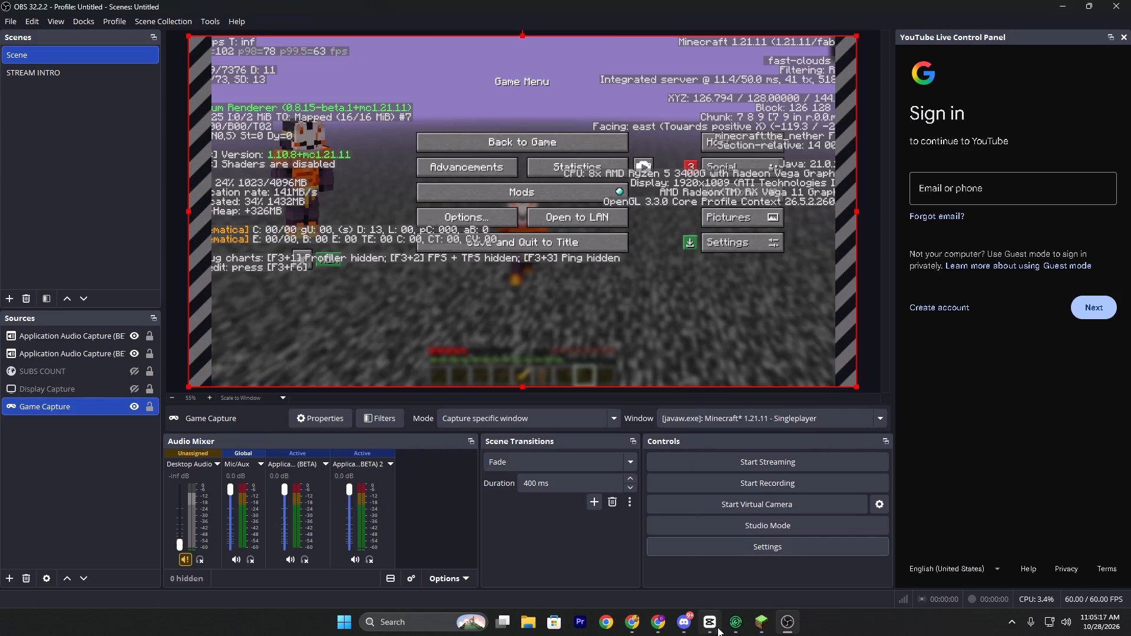
Return to Minecraft, resume the game, and run and jump across the bedrock roof to about X 141, Z 108.
click(750, 631)
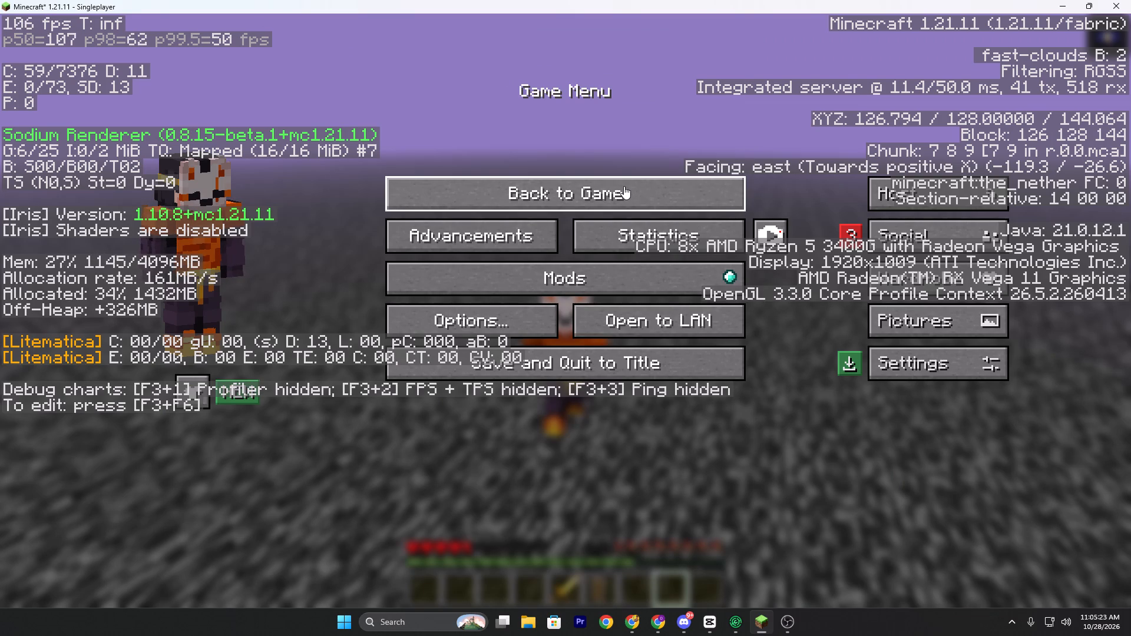
drag(624, 186, 565, 310)
key(w)
key(w)
key(w)
key(w)
key(w)
key(w)
key(w)
key(w)
key(w)
key(w)
key(w)
key(w)
key(w)
key(w)
key(w)
key(w)
key(w)
key(w)
key(w)
key(w)
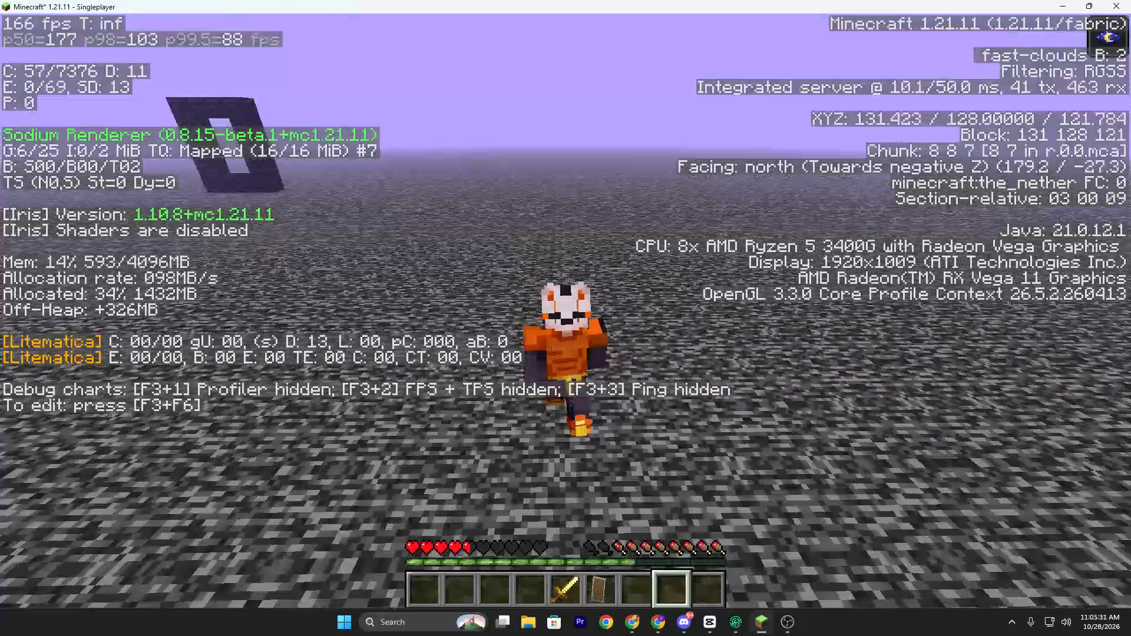
key(space)
key(space)
key(space)
key(space)
key(space)
key(space)
key(space)
key(space)
key(space)
key(space)
key(space)
key(space)
key(space)
key(space)
key(space)
key(space)
key(space)
key(space)
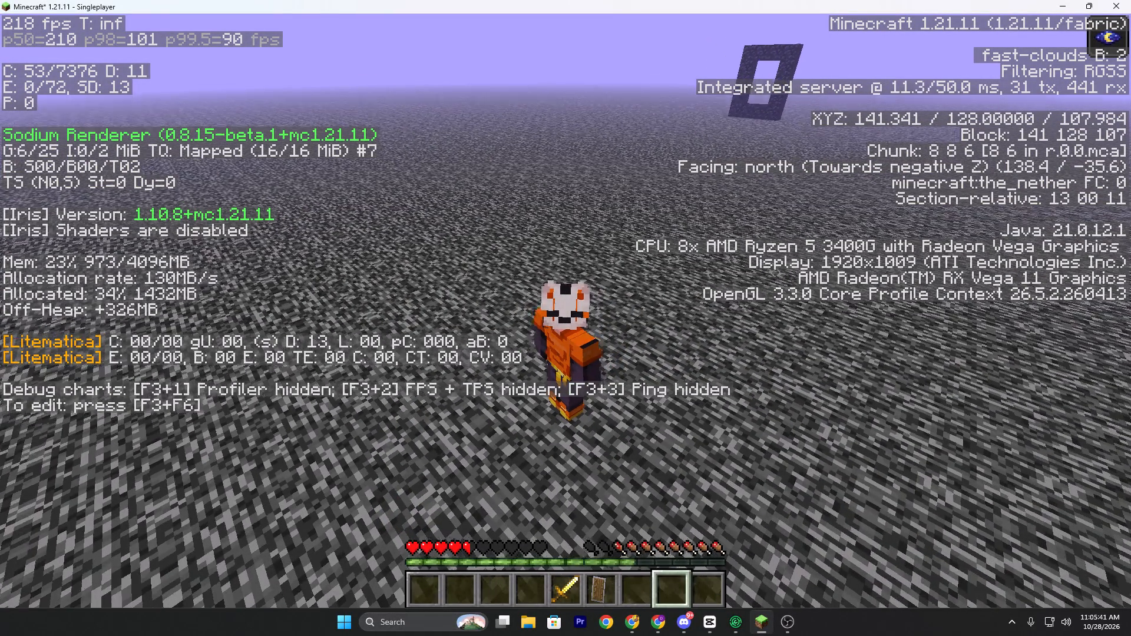
Sprint and jump west across the bedrock roof to about X 90, Z 119.
key(w)
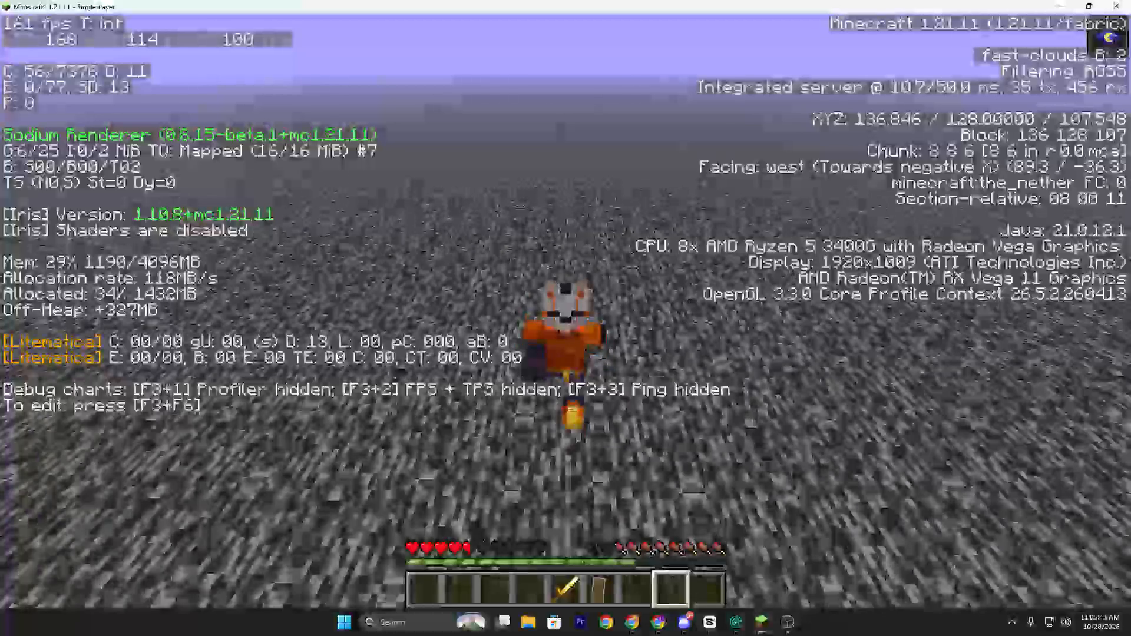
key(ctrl+space)
key(ctrl+space)
key(ctrl+space)
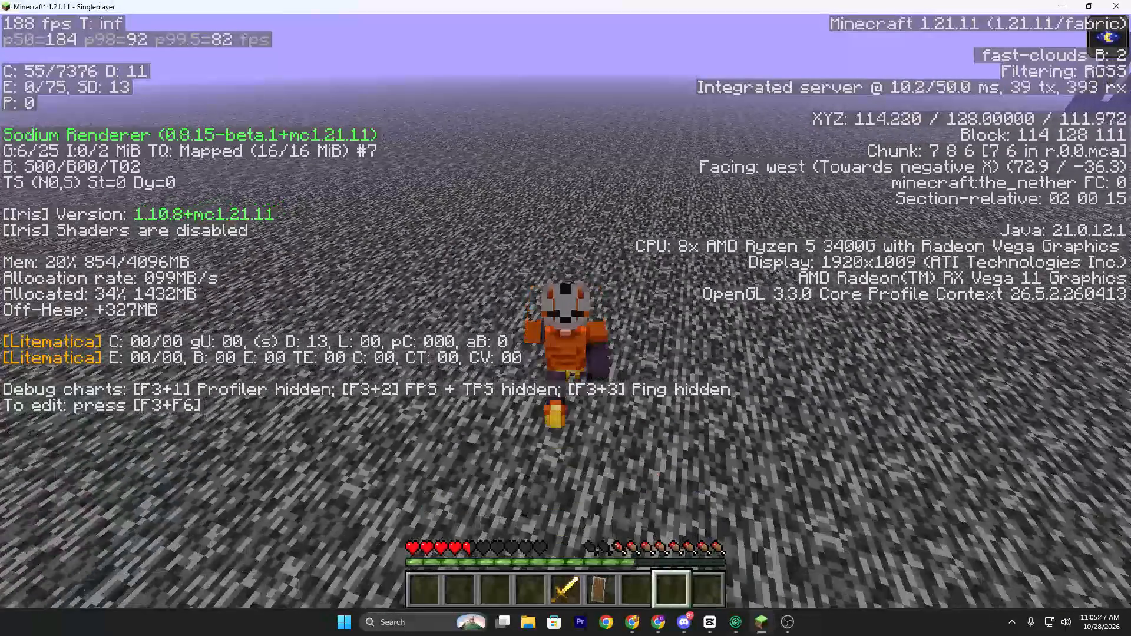
key(ctrl+space)
key(ctrl+space)
key(ctrl+space)
key(ctrl+space)
key(ctrl+space)
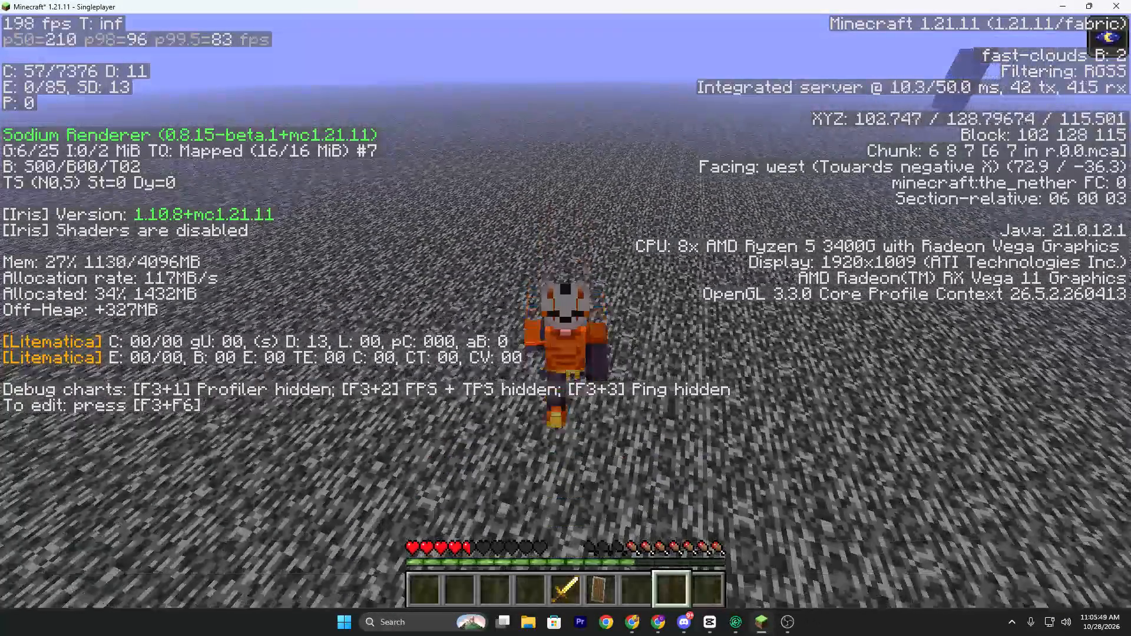
key(ctrl+space)
key(ctrl+space)
key(ctrl+space)
key(ctrl+space)
key(ctrl+space)
key(ctrl+space)
key(ctrl+space)
key(ctrl+space)
key(ctrl+space)
key(ctrl+space)
key(ctrl+space)
key(ctrl+space)
key(ctrl+space)
key(ctrl+space)
key(ctrl+space)
key(ctrl+space)
key(ctrl+space)
key(ctrl+space)
key(ctrl+space)
key(ctrl+space)
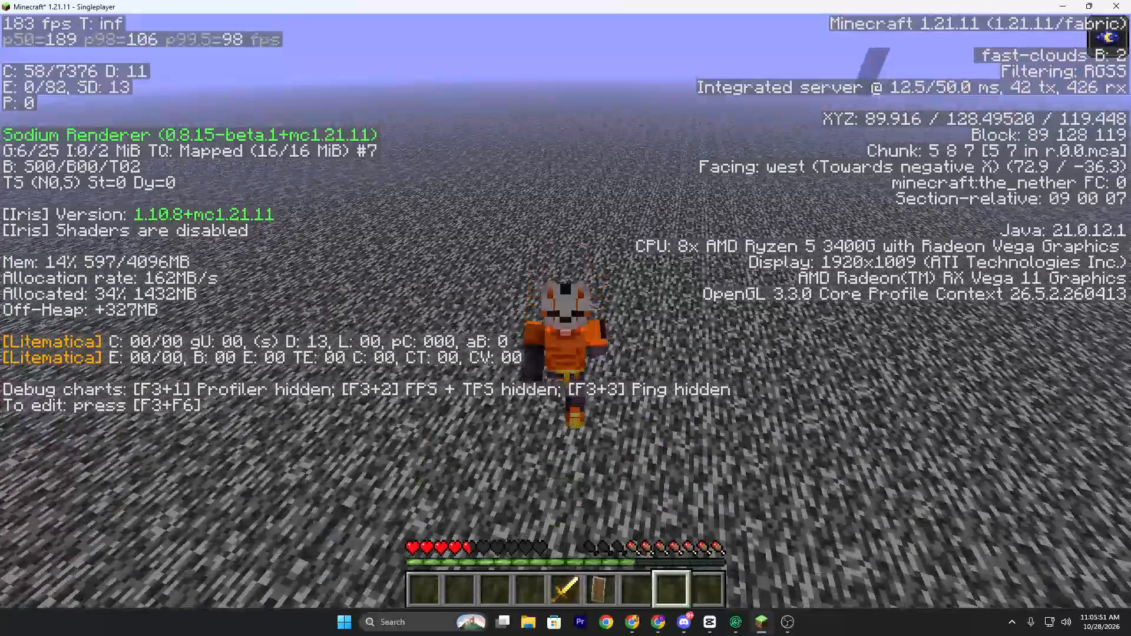
Switch the game mode to Creative and on to Spectator.
key(F3)
key(F4)
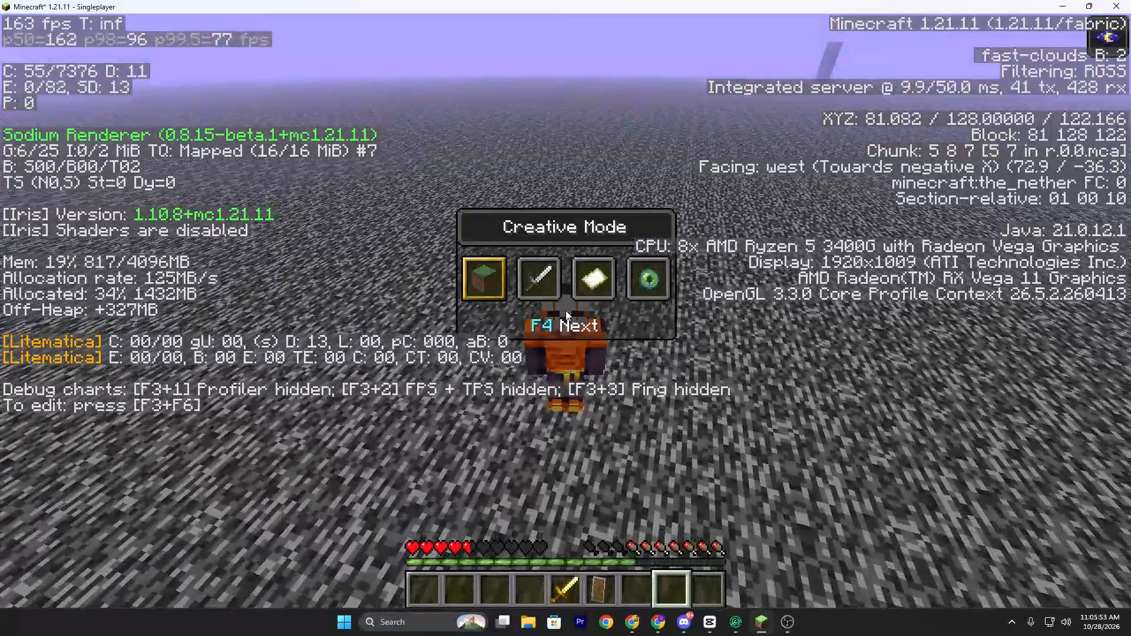
key(space)
key(space)
text(w)
key(F3)
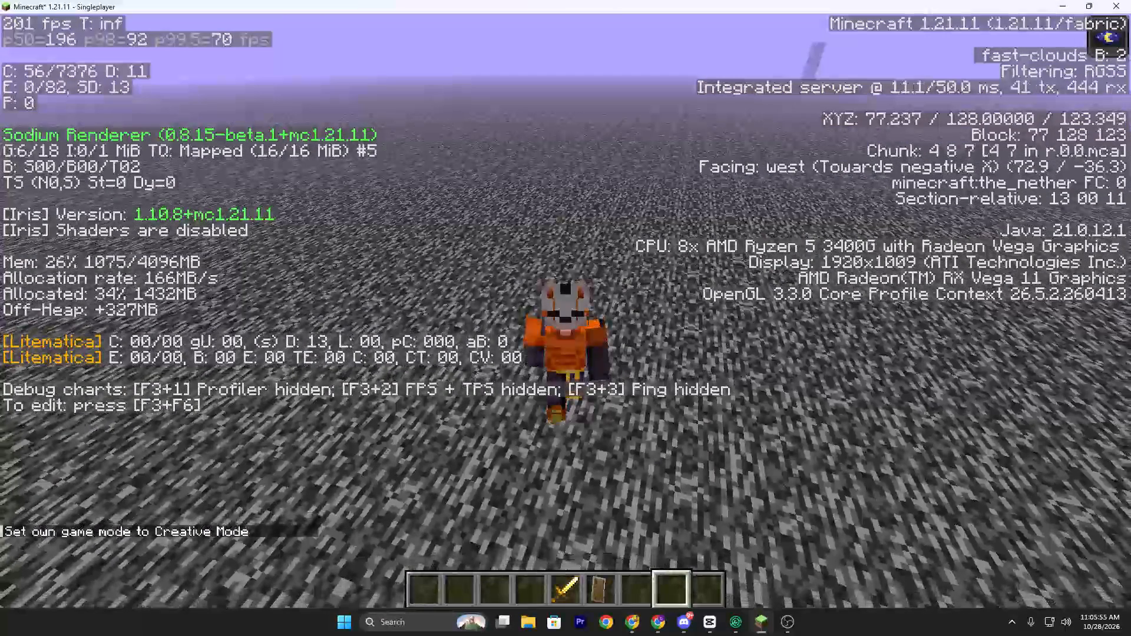
key(F4)
key(F4)
key(F4)
Raise the spectator flight speed and fly west over the bedrock roof to about X -167, Z 3.
key(w)
key(space)
ctrl+scroll(565, 310, up, 7)
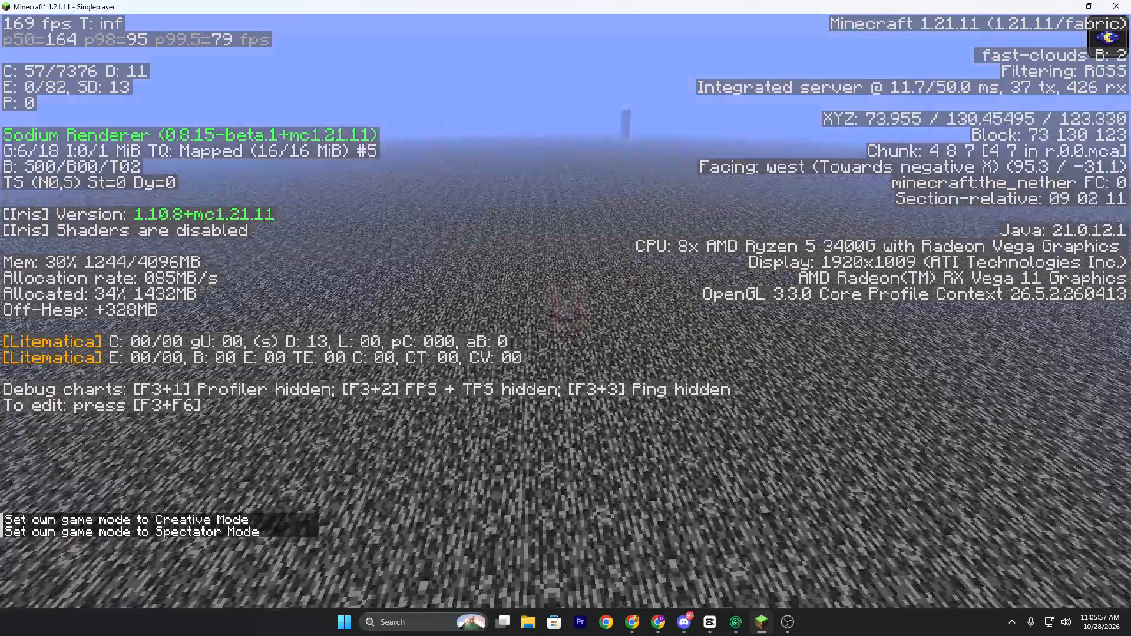
ctrl+scroll(565, 310, up, 13)
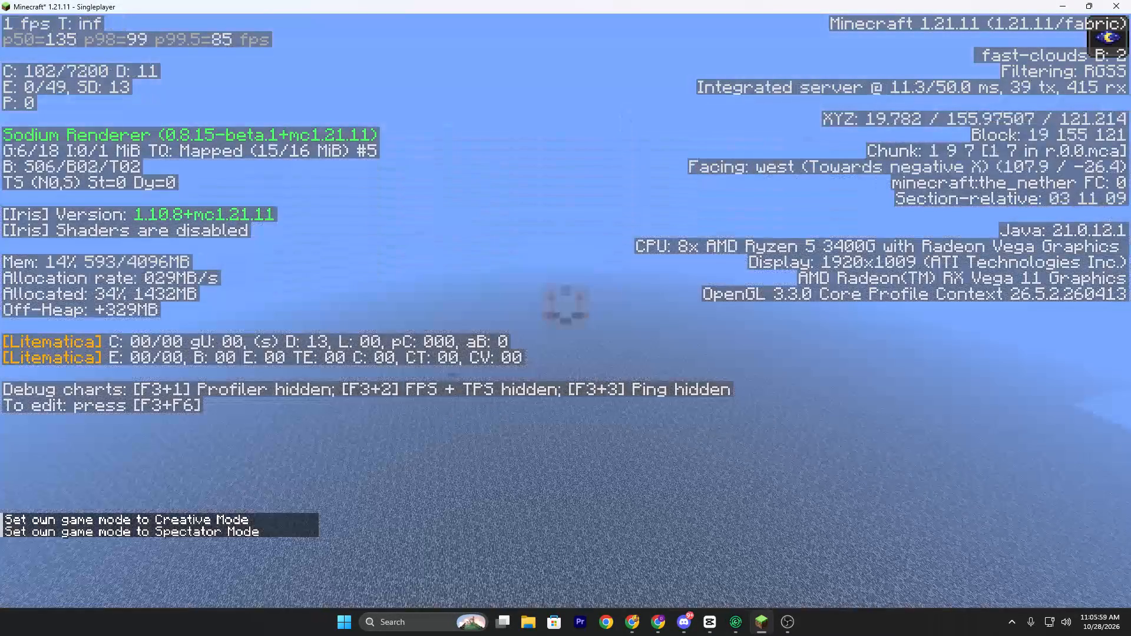
shift+scroll(565, 310, up, 4)
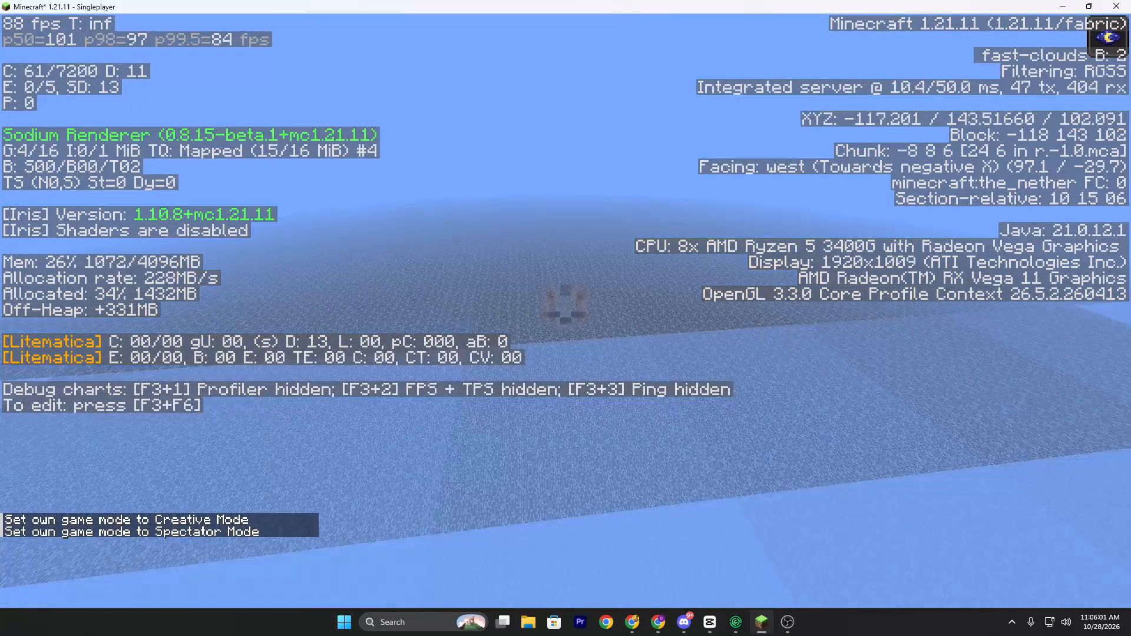
key(d)
shift+scroll(565, 310, up, 2)
text(s)
key(space)
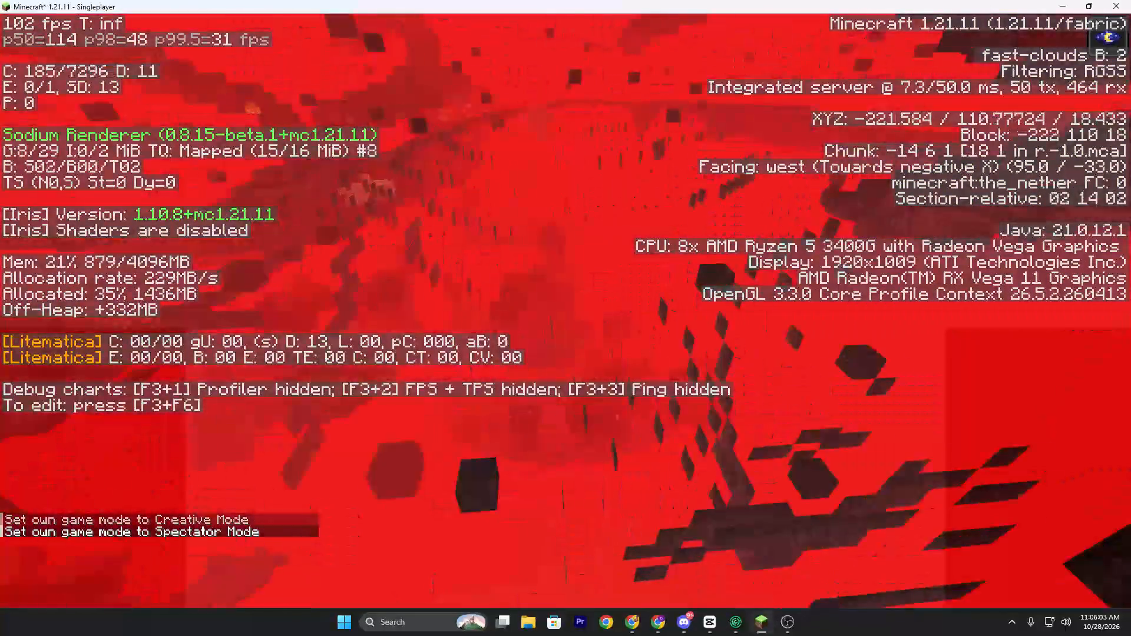
text(ds)
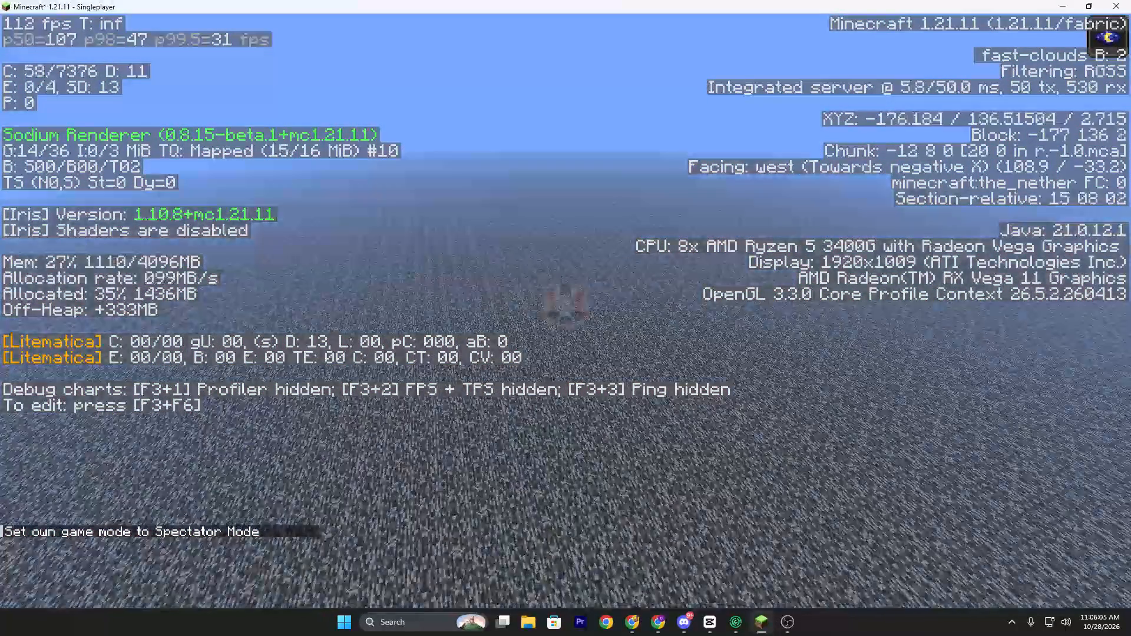
Clear all effects from the player with the command /effect clear @s.
text(/ef)
key(f)
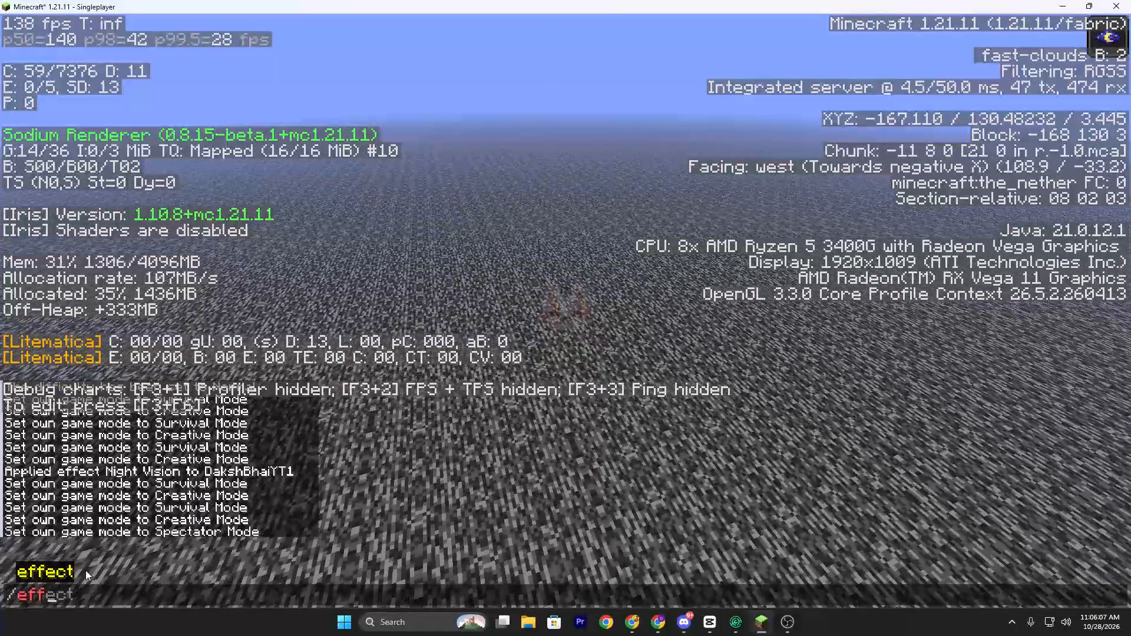
click(81, 571)
click(74, 574)
key(space)
click(93, 557)
key(space)
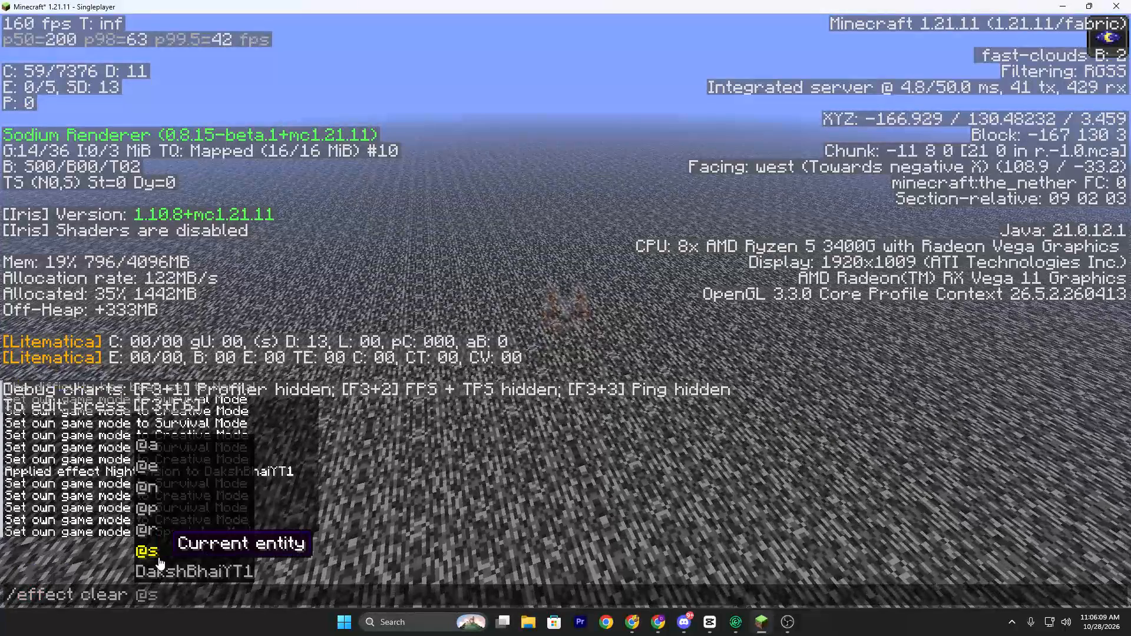
key(Return)
Fly west above the bedrock roof to about X -353, Z -55.
key(w)
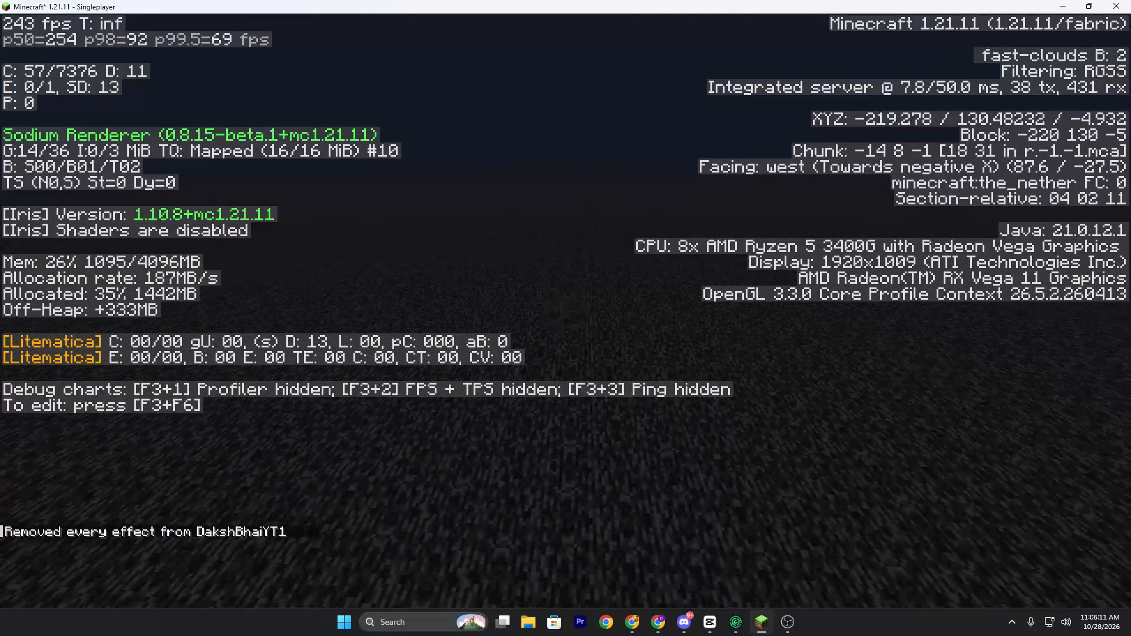
key(ctrl+d)
key(ctrl+d)
key(ctrl+d)
key(ctrl+d)
key(ctrl+d)
key(ctrl+d)
key(ctrl+d)
key(ctrl+d)
key(ctrl+d)
key(ctrl+d)
key(ctrl+d)
key(ctrl+d)
key(ctrl+d)
key(ctrl+d)
key(ctrl+d)
key(ctrl+d)
key(ctrl+d)
key(ctrl+d)
key(ctrl+d)
key(ctrl+d)
key(w)
key(w)
key(w)
key(w)
key(w)
key(w)
key(w)
key(w)
key(w)
key(w)
key(w)
key(w)
key(w)
key(w)
key(w)
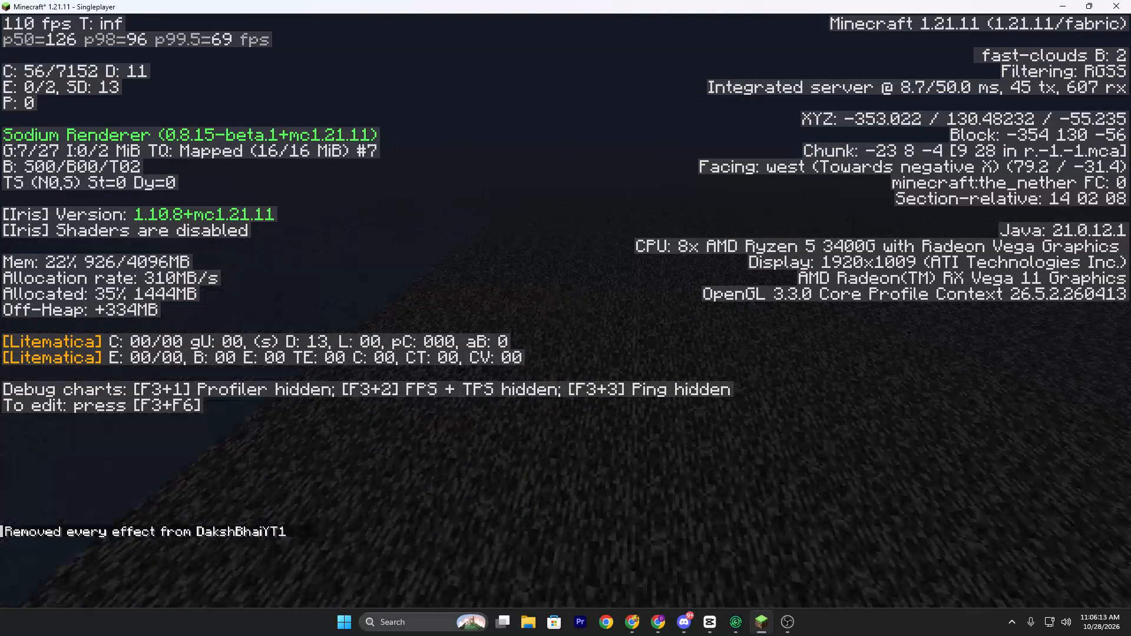
Switch to first-person view and fly farther west to about X -628, Z -75.
key(F5)
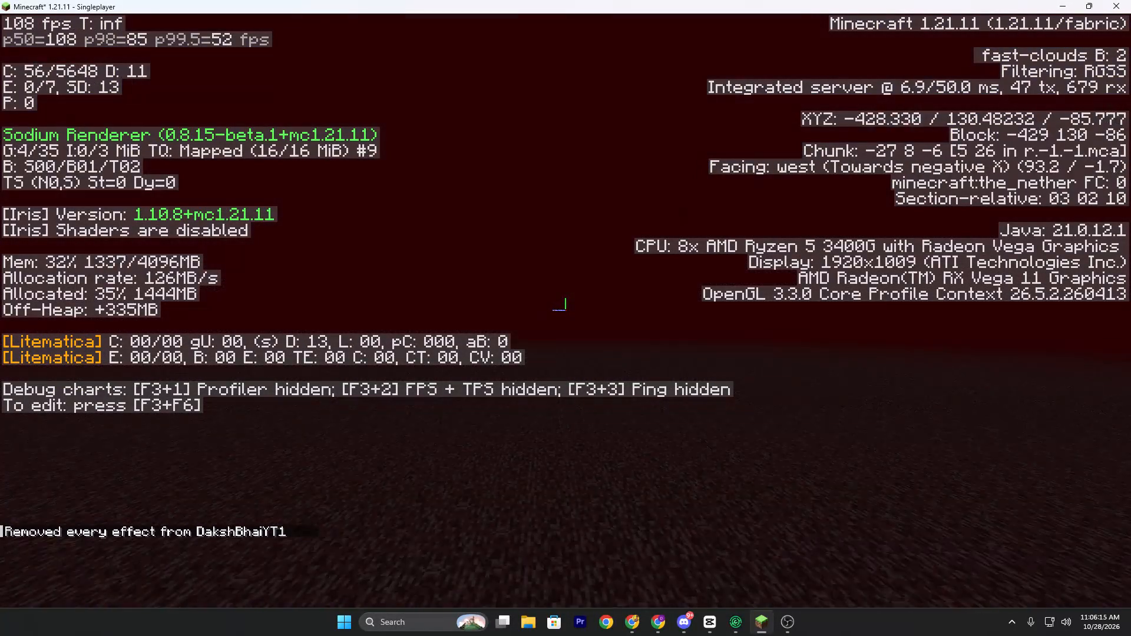
key(w)
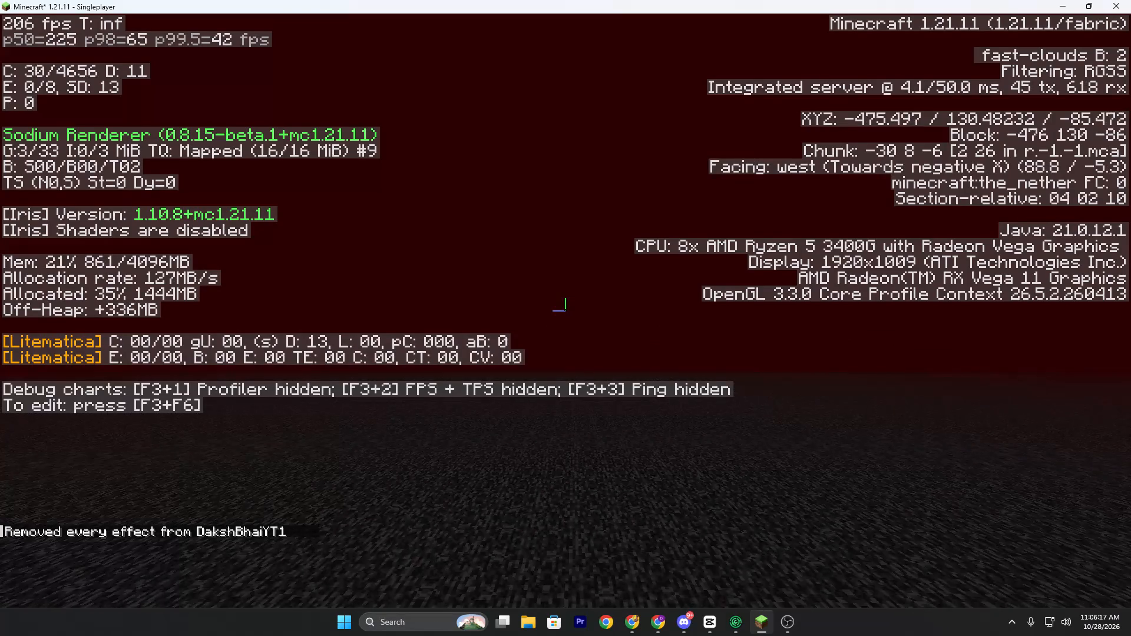
key(ctrl+space)
key(shift+a)
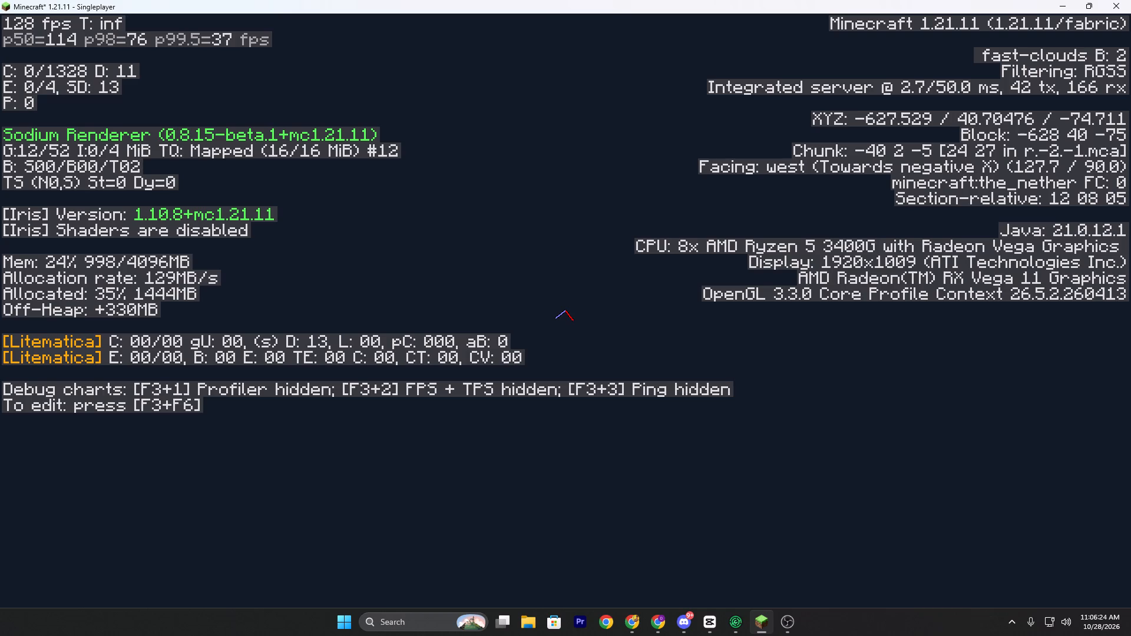
Ascend from below the bedrock to about Y 141, above the nether roof.
key(space)
key(space)
key(space)
key(space)
key(space)
key(space)
key(space)
key(space)
key(space)
key(space)
key(space)
key(space)
key(space)
key(space)
key(space)
key(space)
key(space)
key(space)
key(space)
key(space)
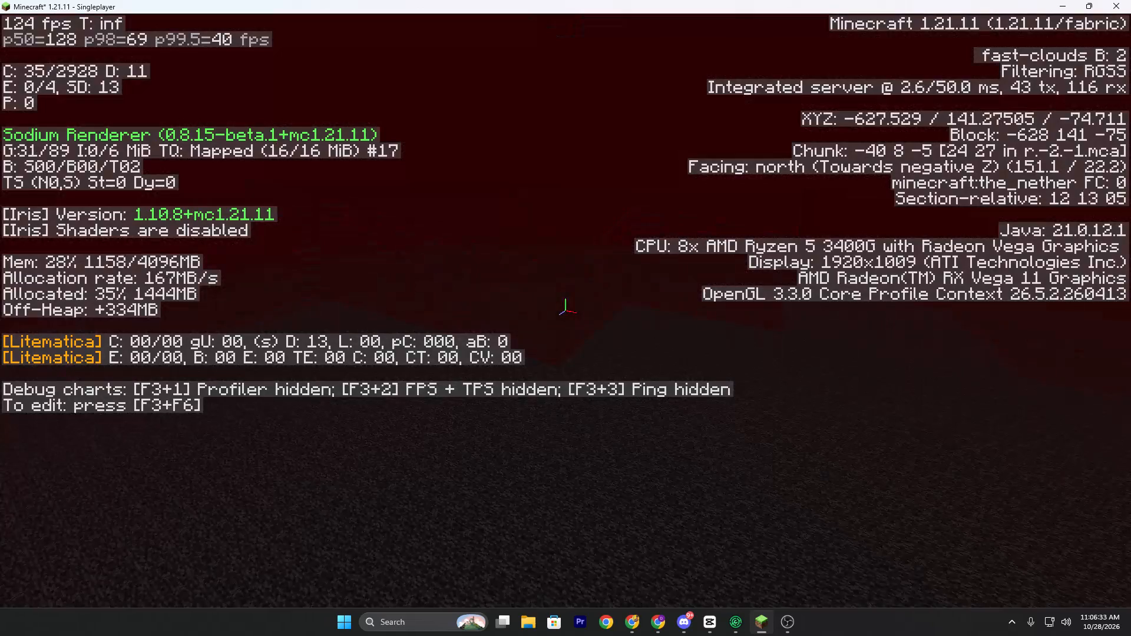
Fly low over the roof at about Y 133, heading east and north to about X -443, Z -293.
key(w)
key(w)
key(w)
key(w)
key(w)
key(w)
key(w)
key(w)
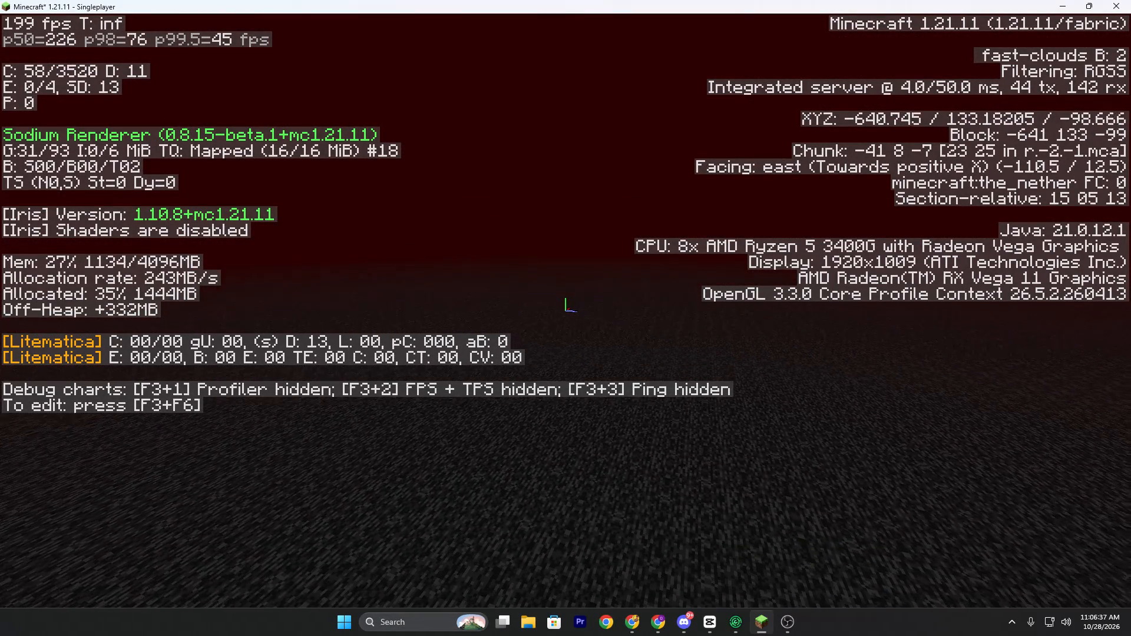
key(w)
key(w)
key(w)
key(w)
key(w)
key(w)
key(w)
key(w)
key(w)
key(w)
key(w)
key(w)
key(w)
key(w)
key(w)
key(w)
key(w)
key(w)
key(w)
key(w)
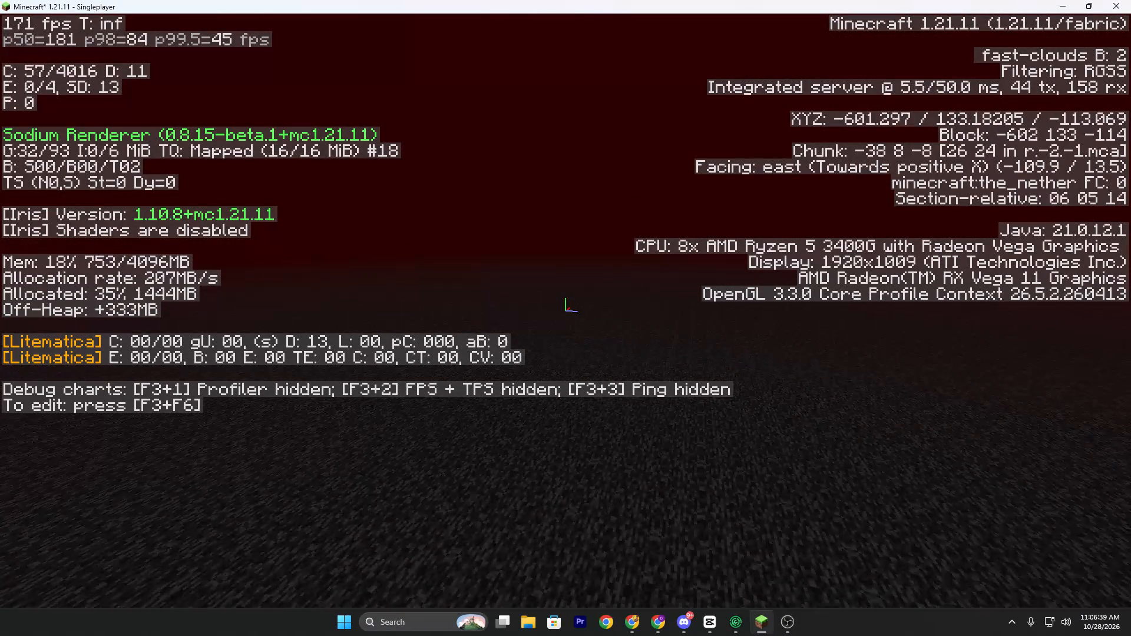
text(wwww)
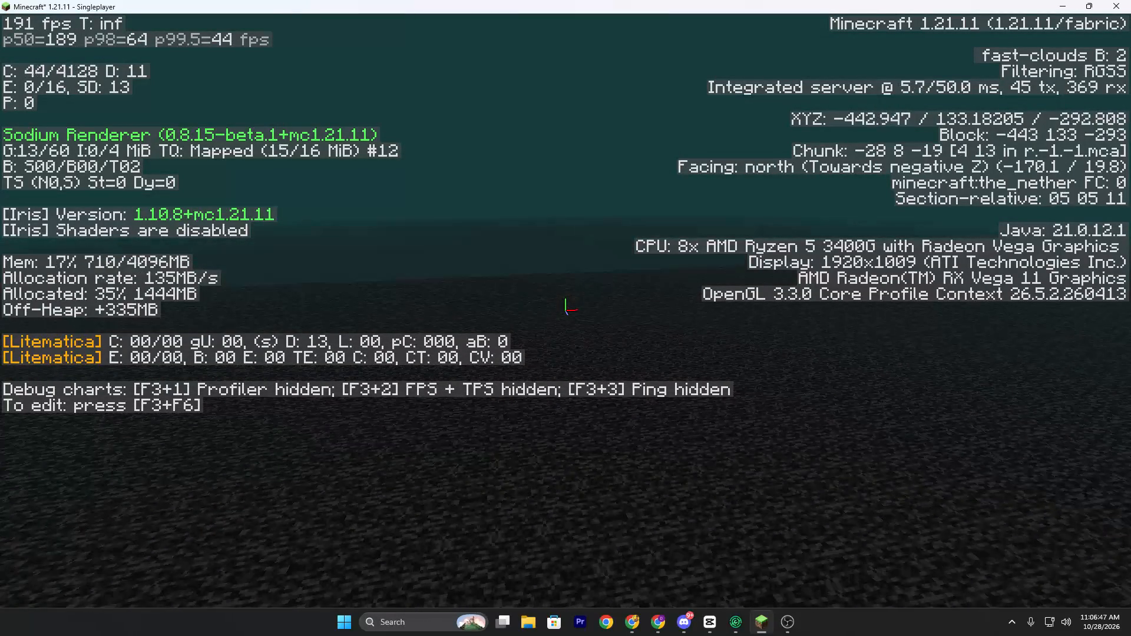
Fly low over the bedrock roof at about Y 133, heading northwest to about X -464, Z -350.
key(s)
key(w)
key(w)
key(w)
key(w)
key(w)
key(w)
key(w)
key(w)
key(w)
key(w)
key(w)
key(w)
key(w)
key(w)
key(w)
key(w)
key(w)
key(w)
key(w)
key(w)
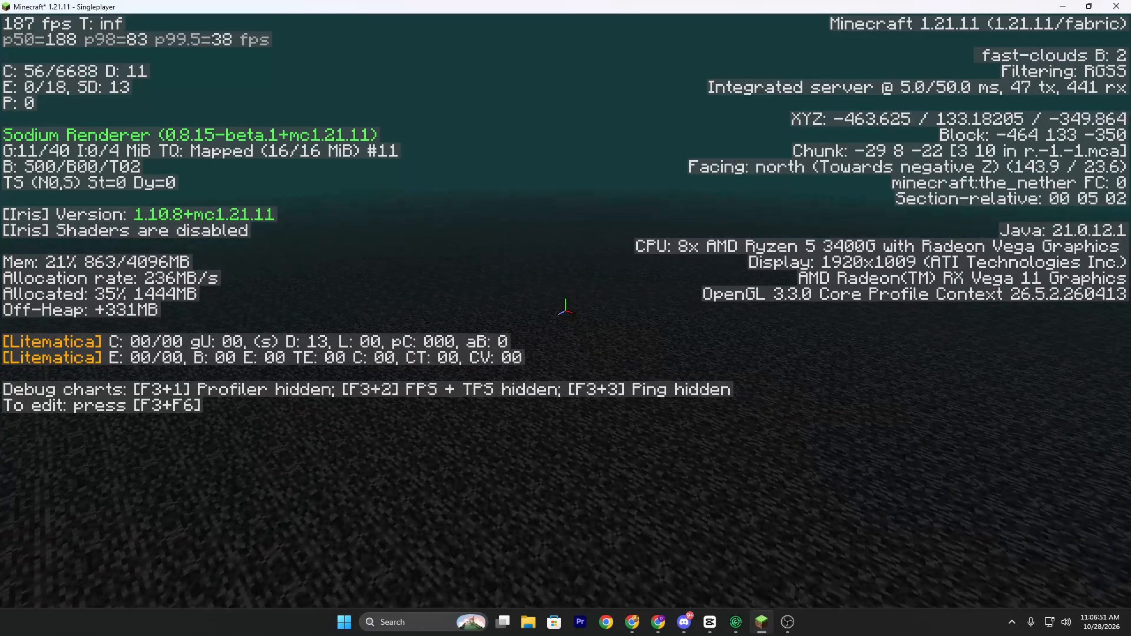
Check the profiler chart and hide it again while flying northeast to about X -393, Z -426.
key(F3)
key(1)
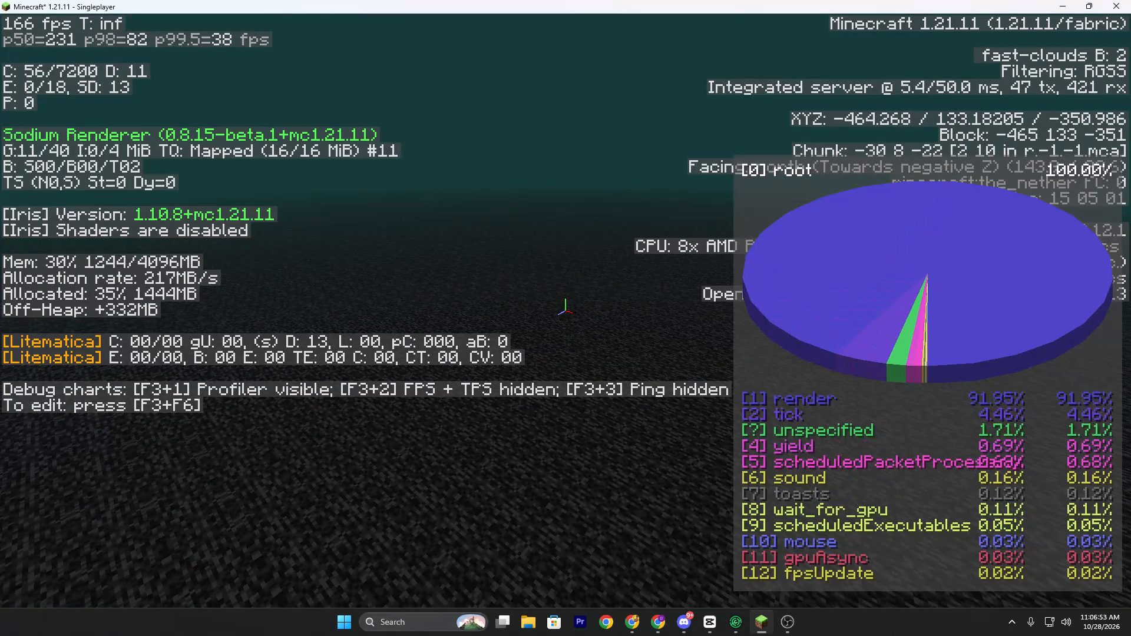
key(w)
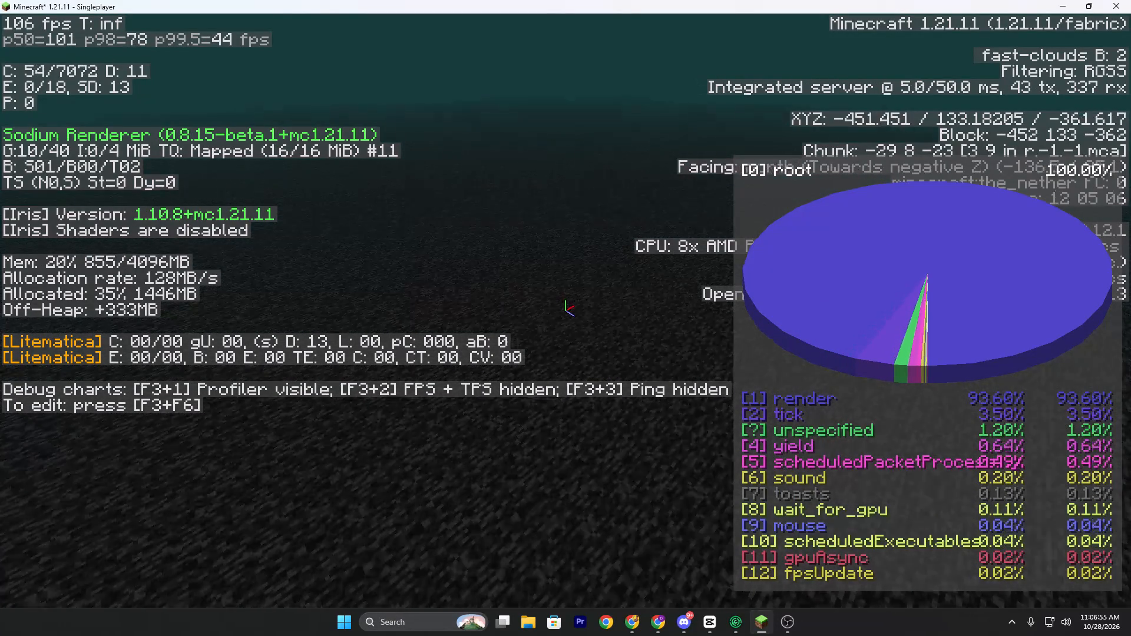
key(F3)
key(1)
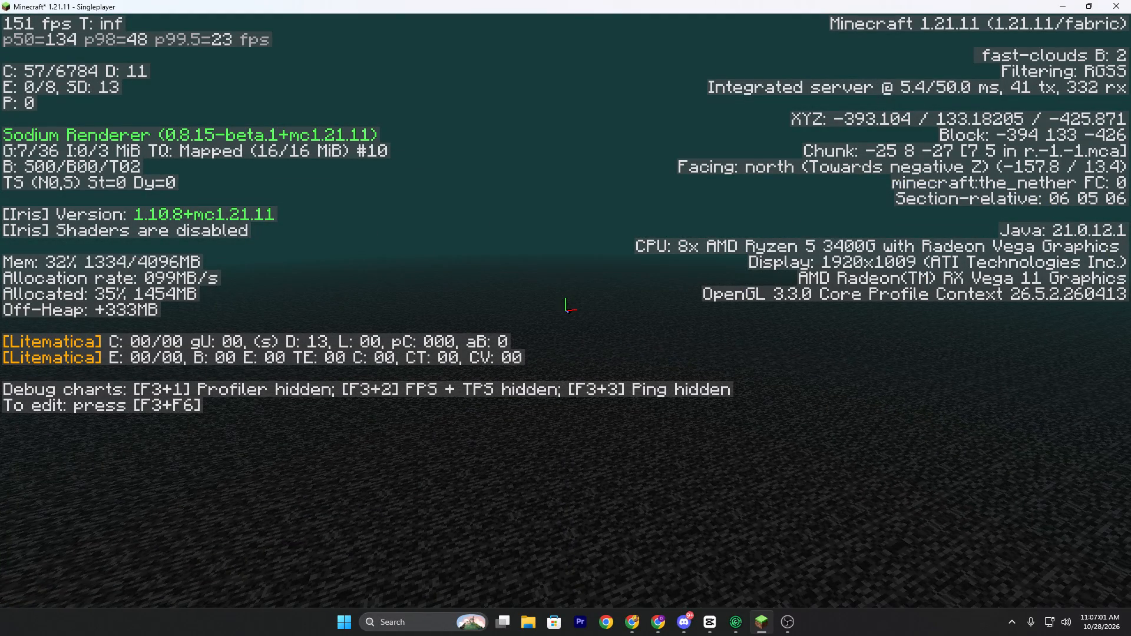
View the ping chart and the FPS + TPS charts, leaving all debug charts hidden.
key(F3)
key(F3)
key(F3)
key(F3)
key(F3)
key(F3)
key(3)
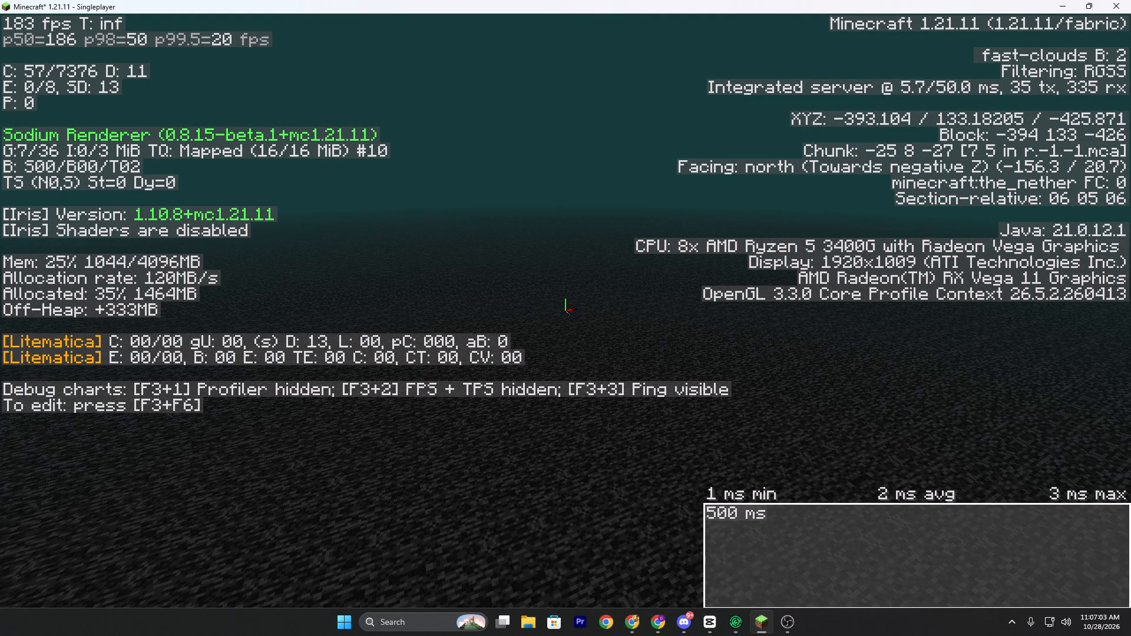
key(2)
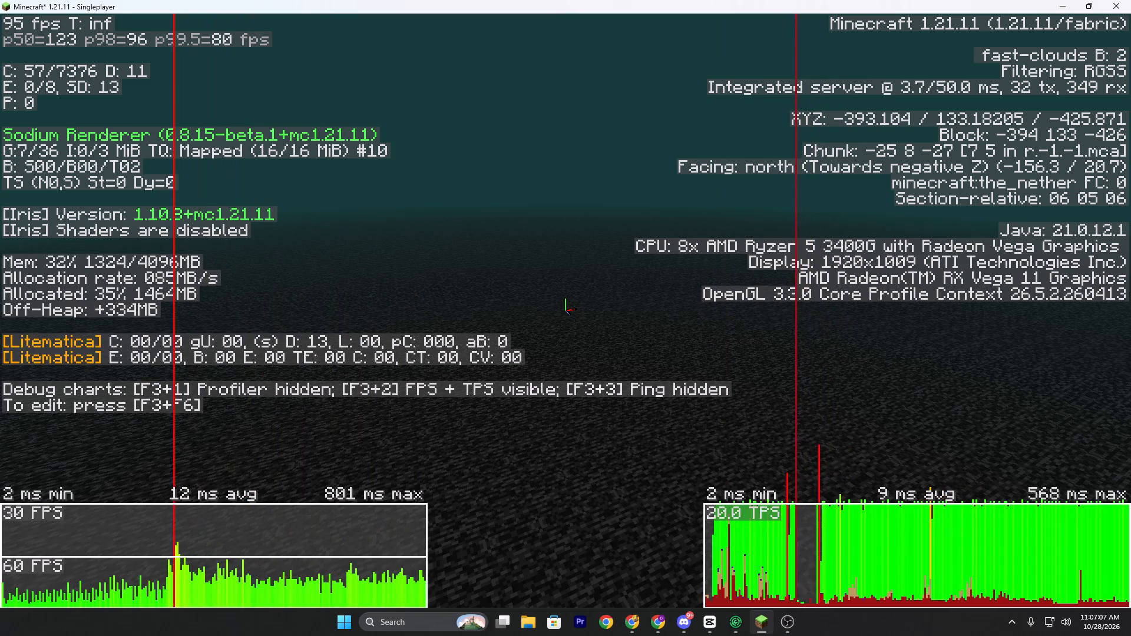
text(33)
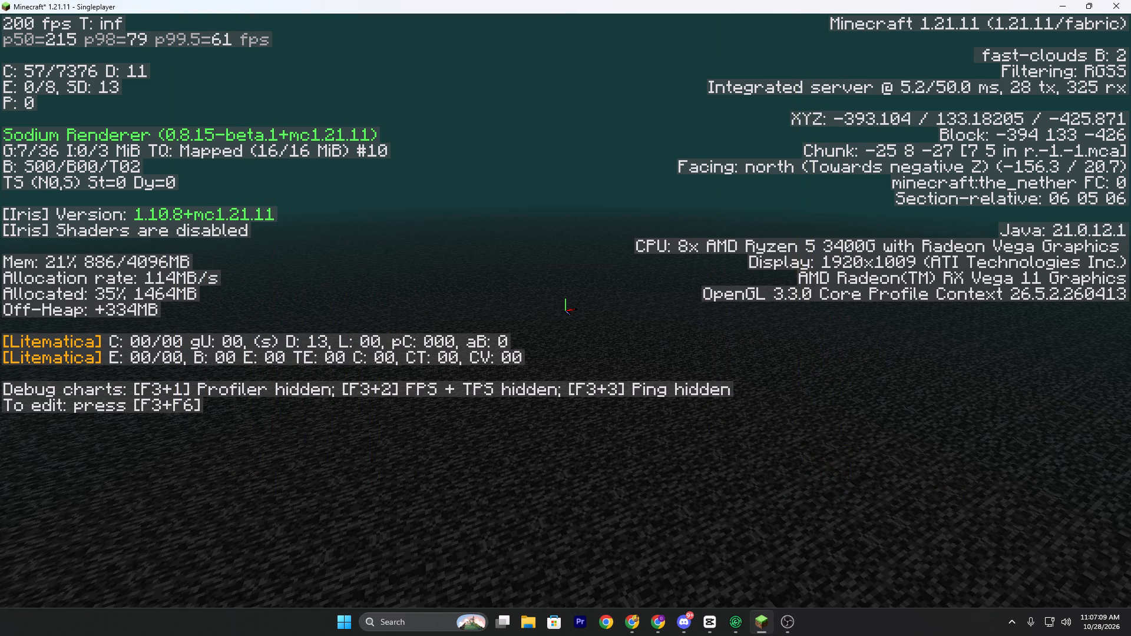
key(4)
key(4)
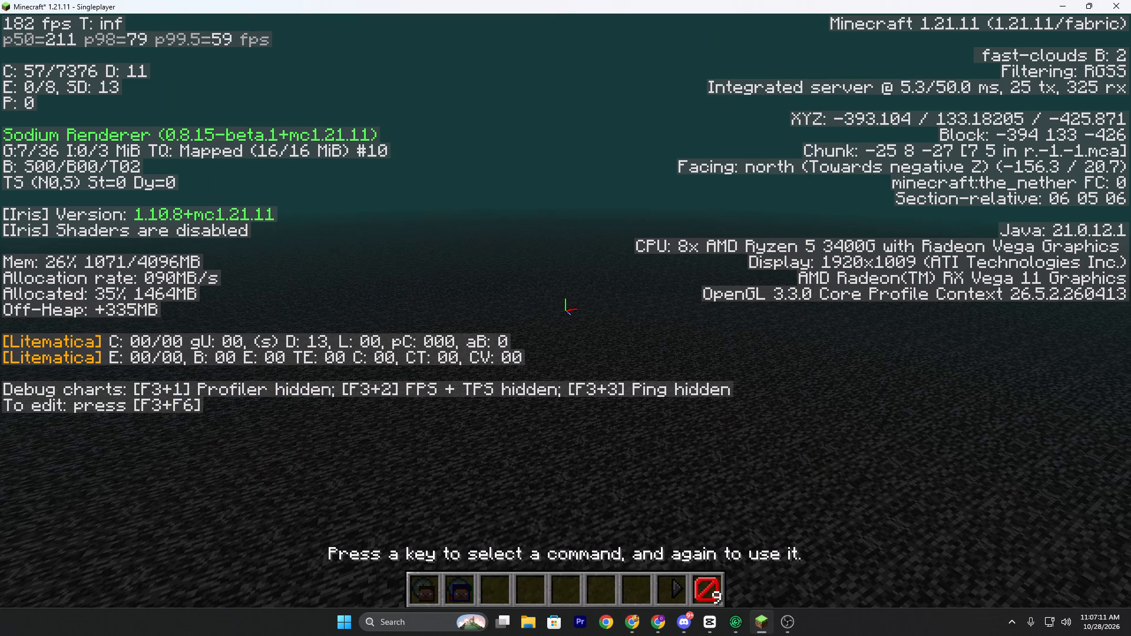
Fly north over the roof at about Y 133 to about X -392, Z -633.
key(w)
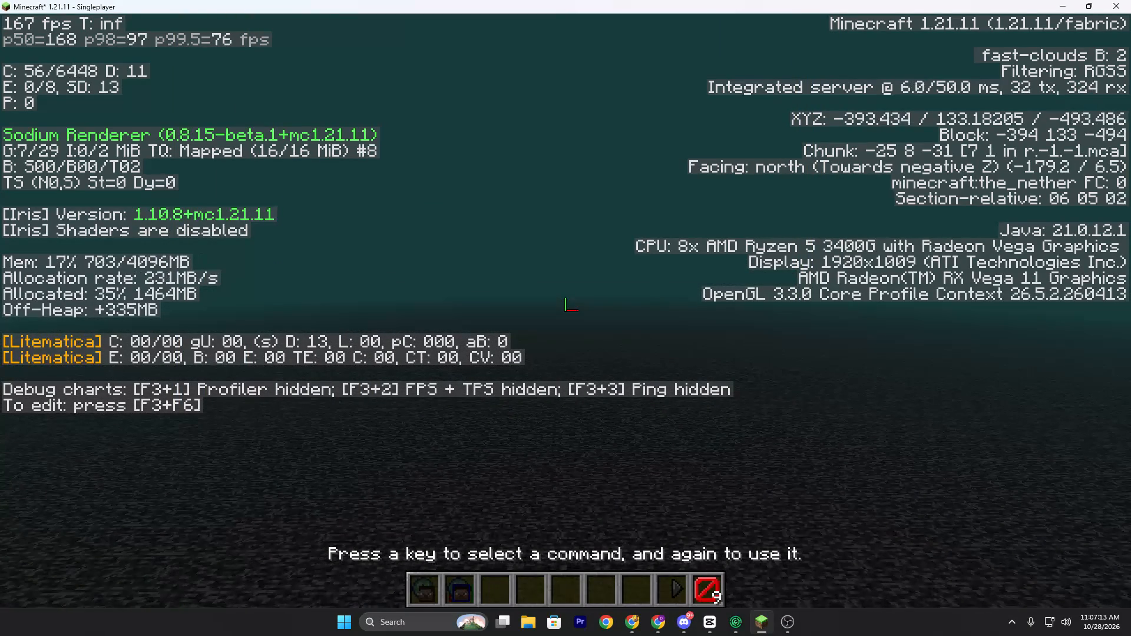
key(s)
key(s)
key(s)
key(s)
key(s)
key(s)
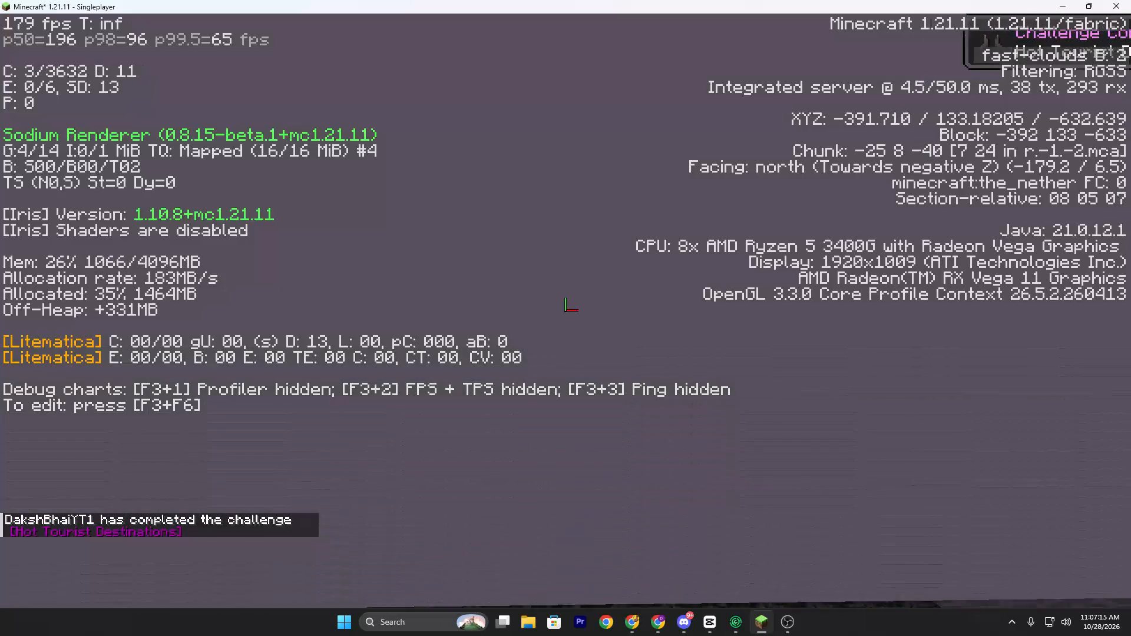
Turn west and fly over the roof to about X -429, Z -611.
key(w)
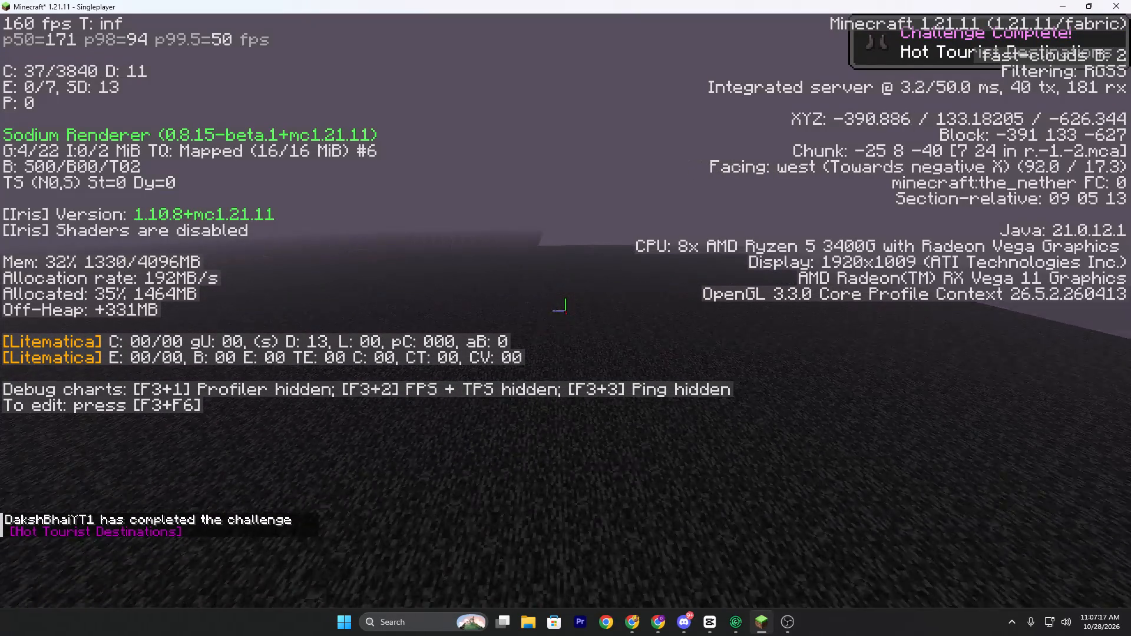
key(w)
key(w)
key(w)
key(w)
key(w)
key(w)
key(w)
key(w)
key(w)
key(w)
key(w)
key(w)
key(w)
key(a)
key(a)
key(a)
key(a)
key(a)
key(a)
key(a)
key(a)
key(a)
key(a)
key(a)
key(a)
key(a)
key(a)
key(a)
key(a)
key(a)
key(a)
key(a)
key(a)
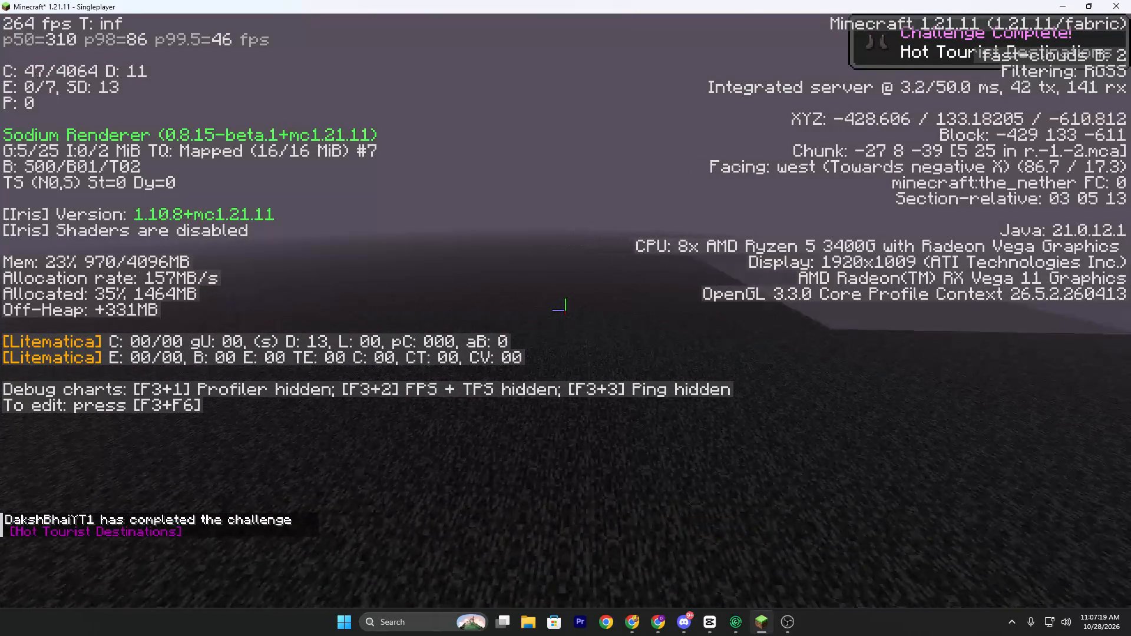
Fly southwest over the roof, still facing west, to about X -488, Z -499.
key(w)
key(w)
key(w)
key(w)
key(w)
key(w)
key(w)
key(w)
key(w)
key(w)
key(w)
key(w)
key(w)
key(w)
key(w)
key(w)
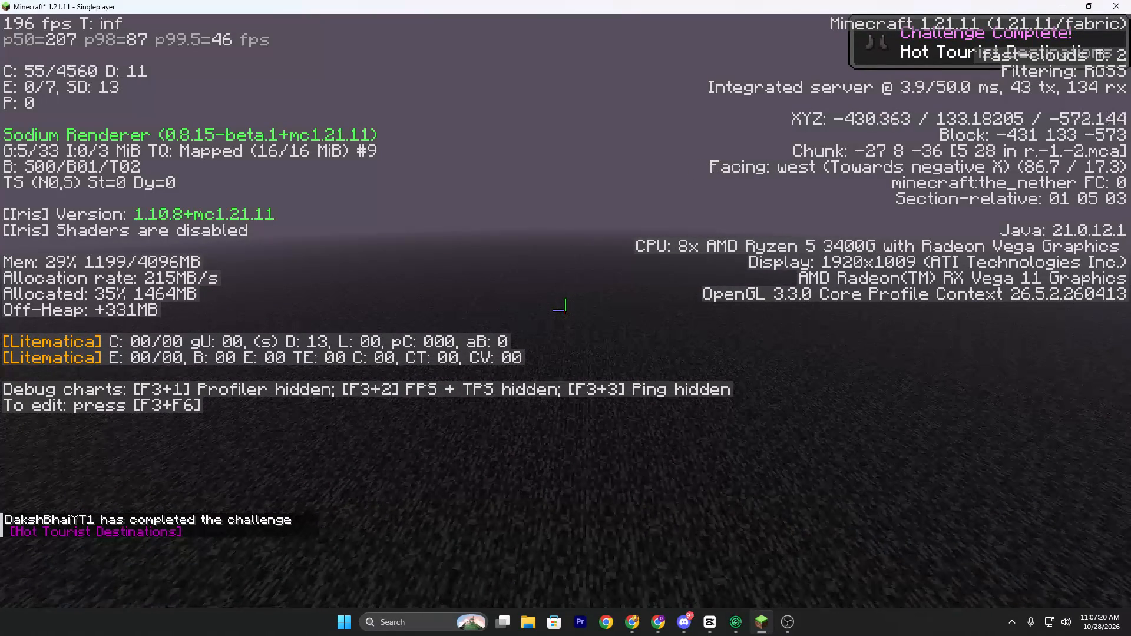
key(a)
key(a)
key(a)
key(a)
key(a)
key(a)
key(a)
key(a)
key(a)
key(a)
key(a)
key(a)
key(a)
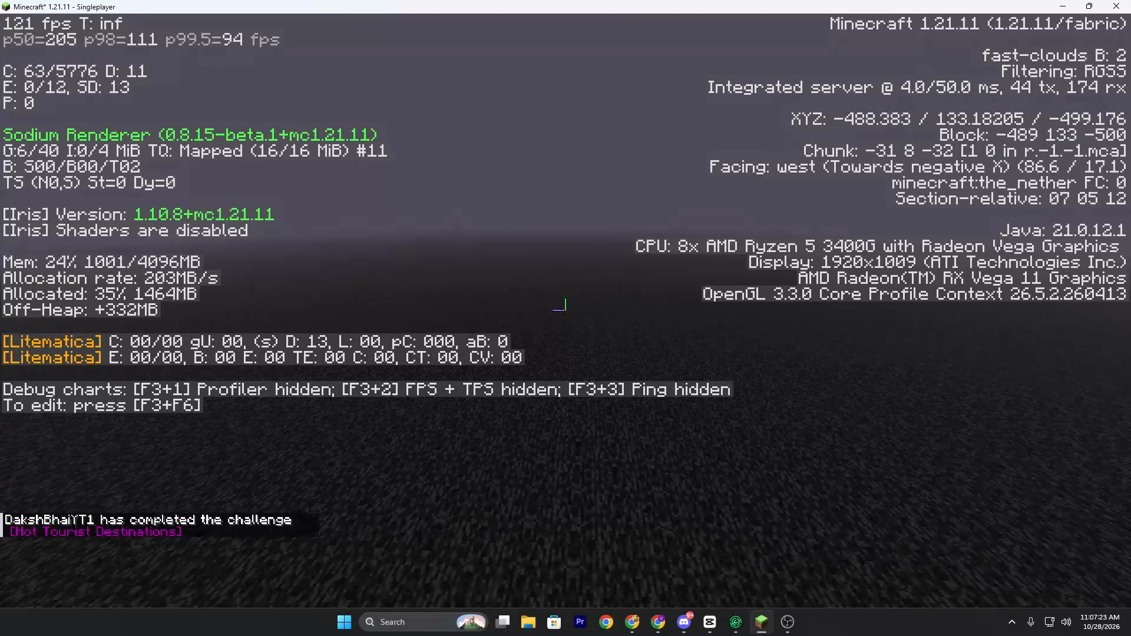
Pause the world at the game menu.
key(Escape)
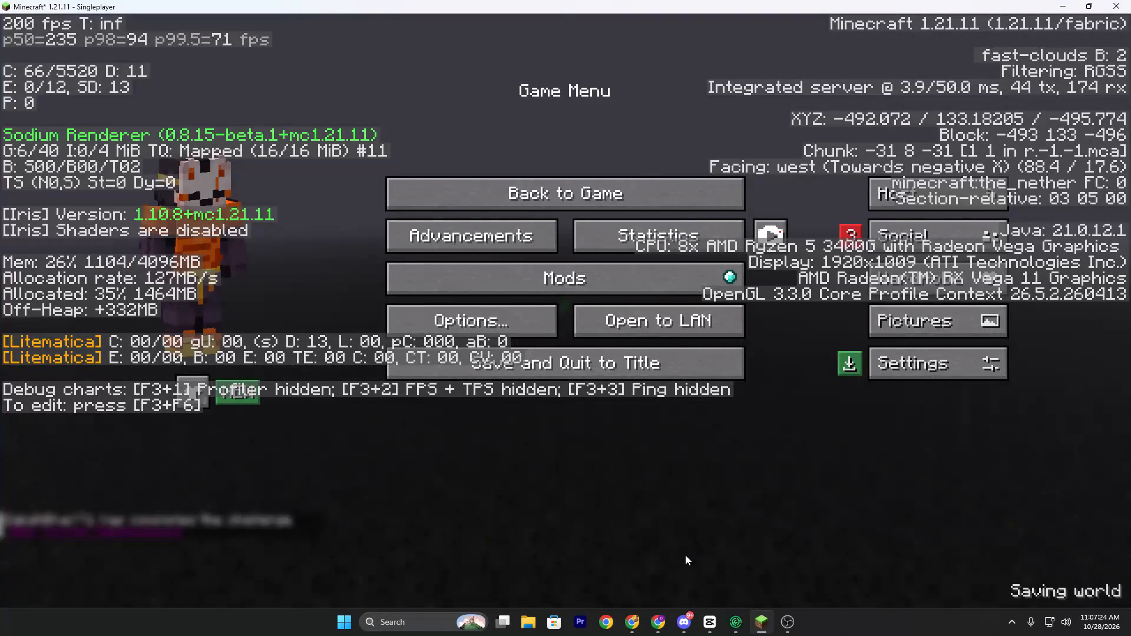
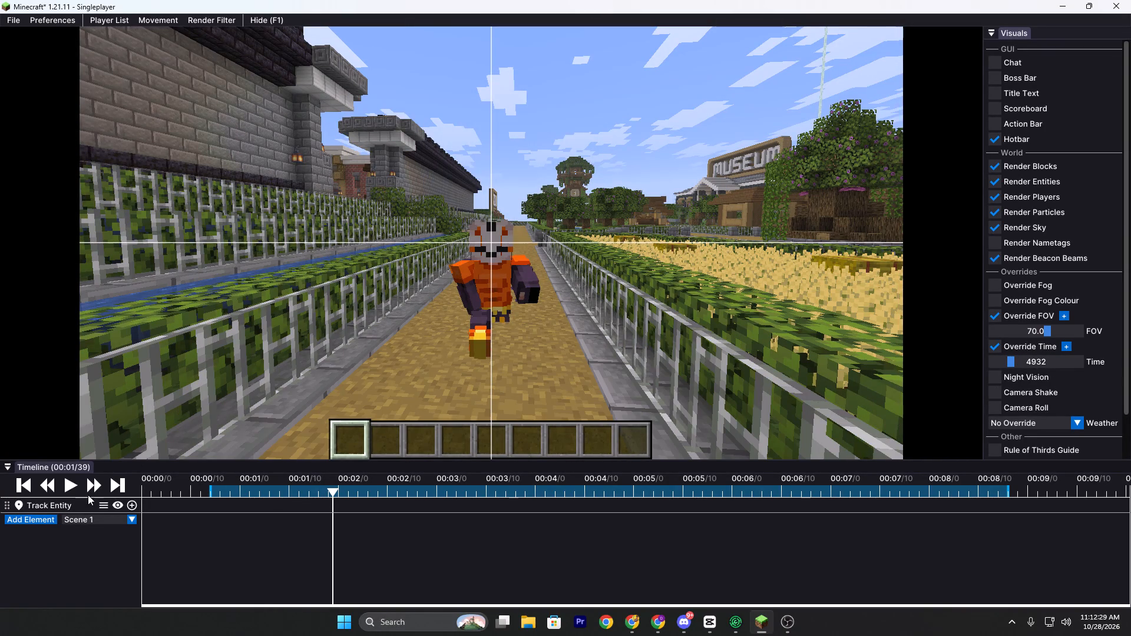
Play a few seconds of the open Flashback replay of the orange-armoured player on the path, and pause it.
click(67, 488)
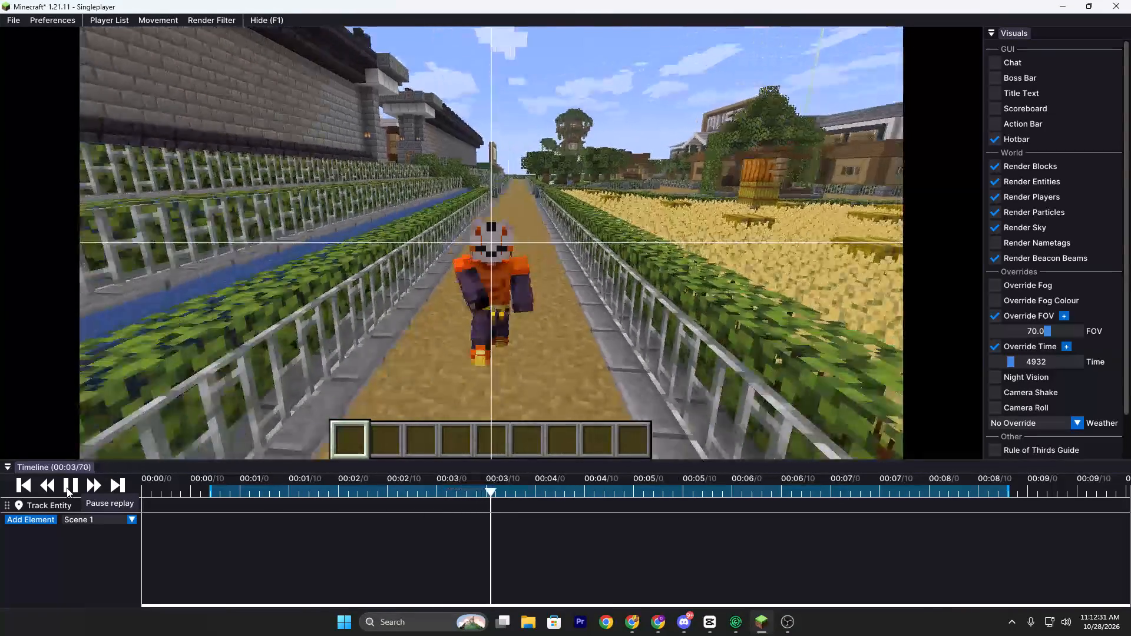
click(67, 488)
Quit the current replay to the title screen and open the 13-second Flashback replay 2026-10-27T17:06:42.
key(Escape)
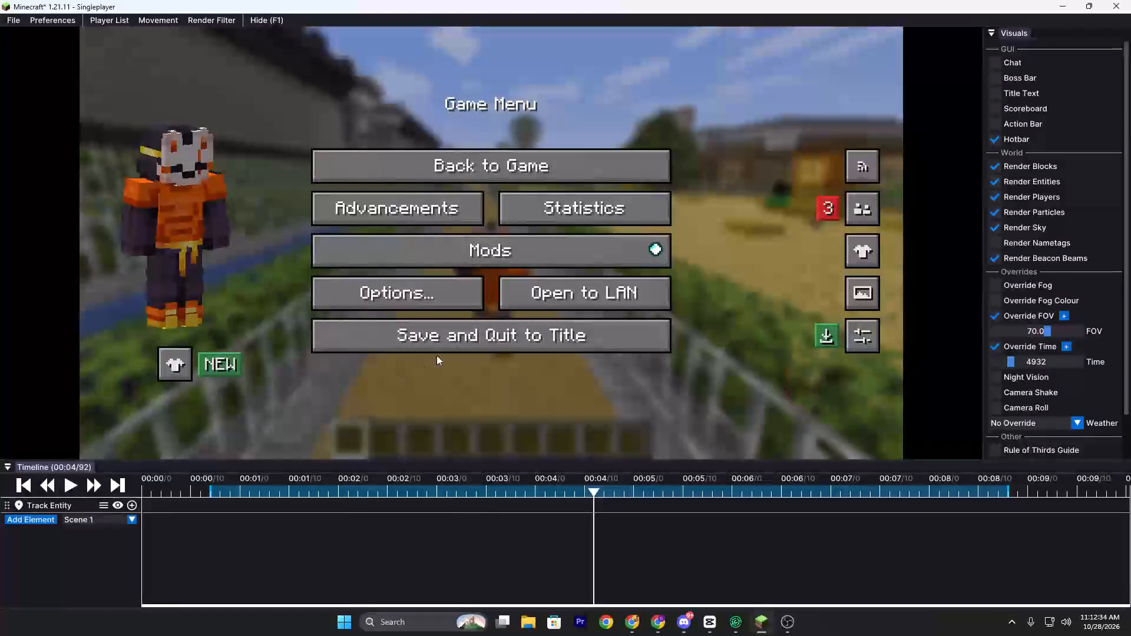
click(441, 352)
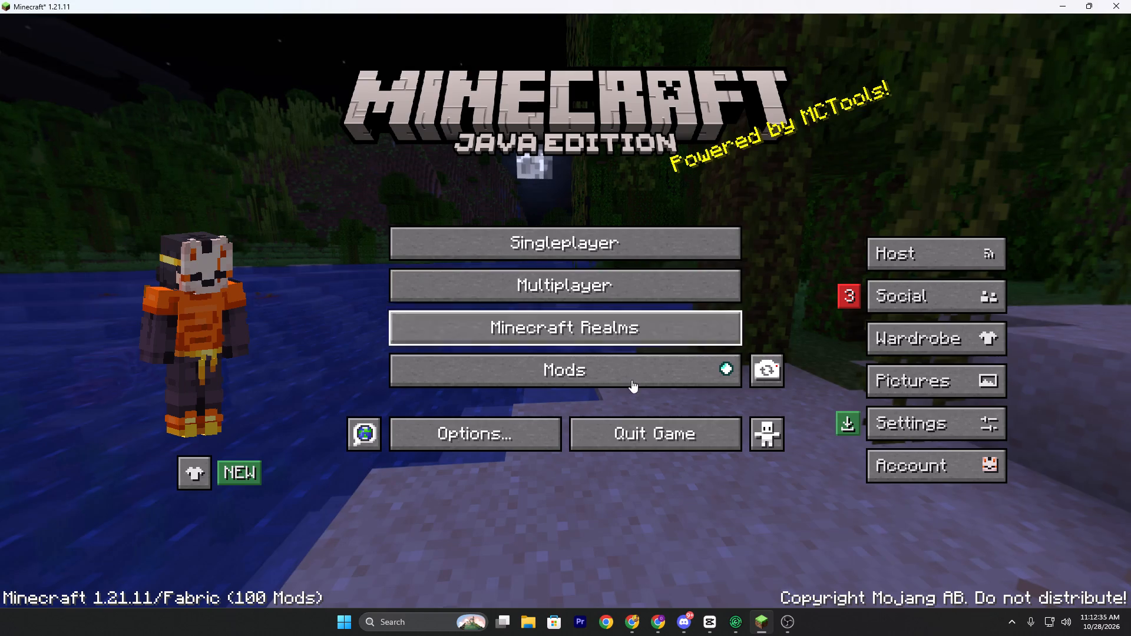
click(758, 376)
scroll(501, 352, down, 9)
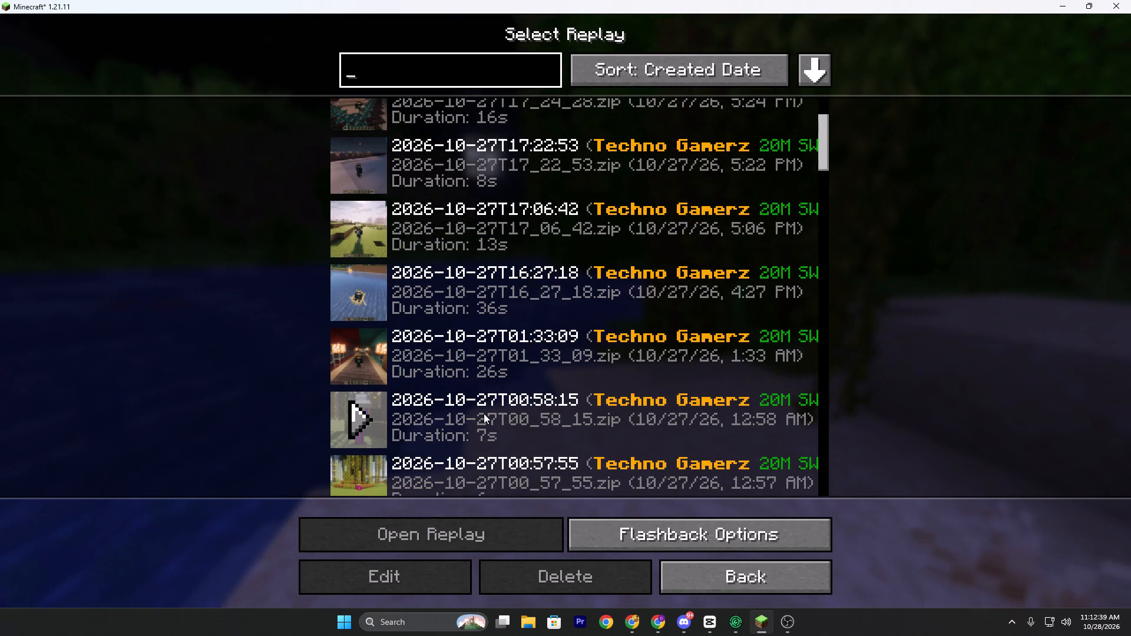
click(373, 235)
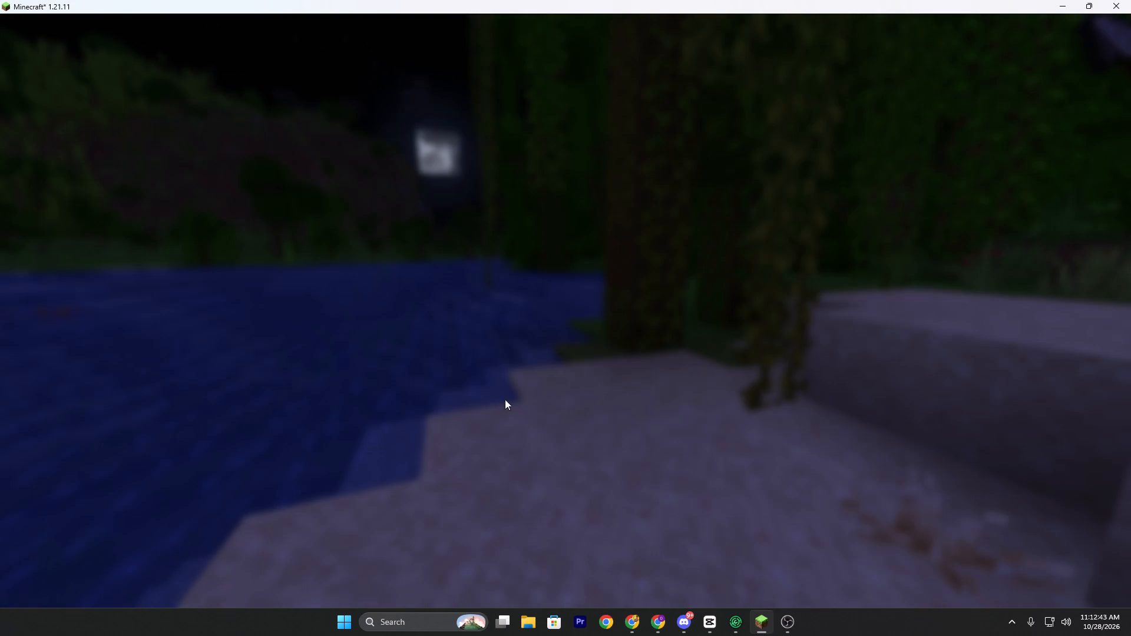
Switch to the CapCut project 1028 while the replay loads.
click(715, 615)
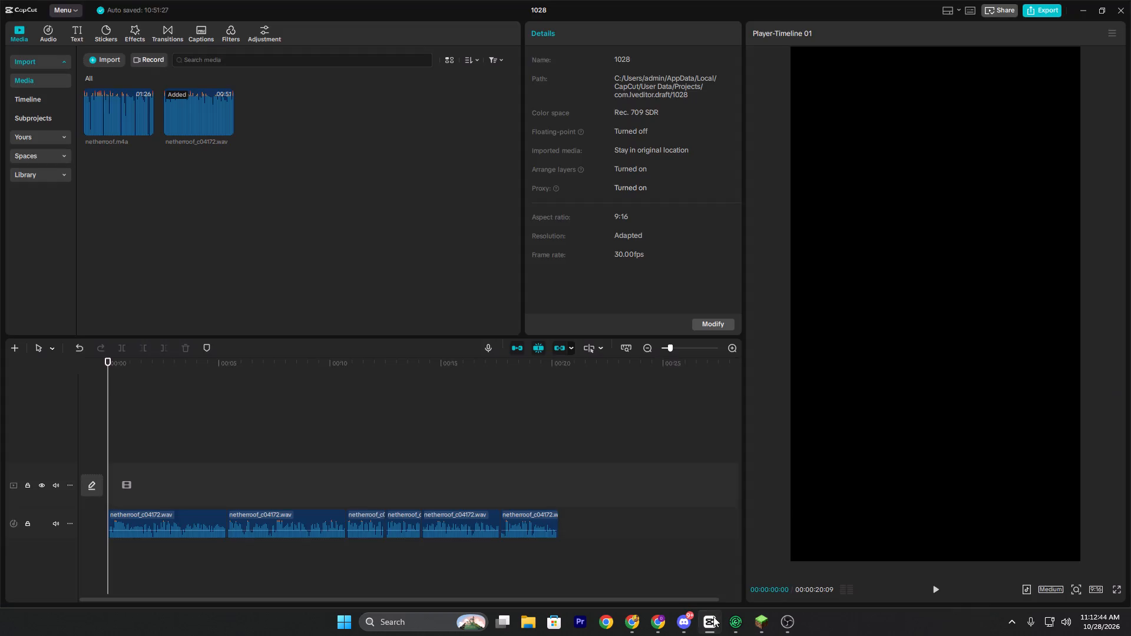
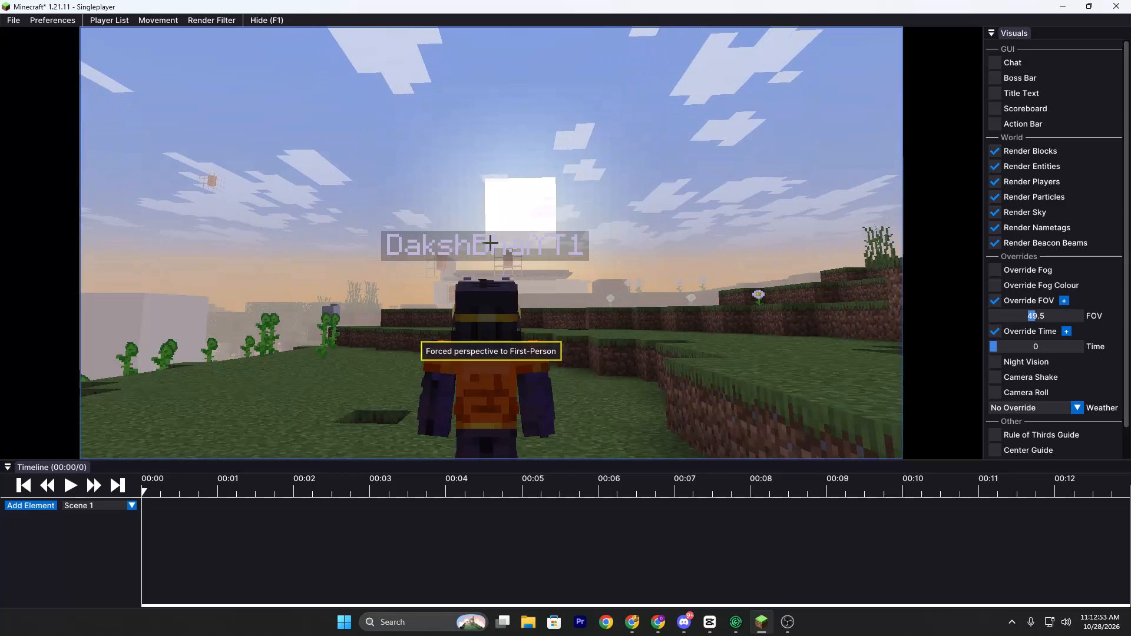
Spectate the orange-armoured player and switch the camera to the front-facing third-person view.
key(w)
key(w)
right_click(491, 243)
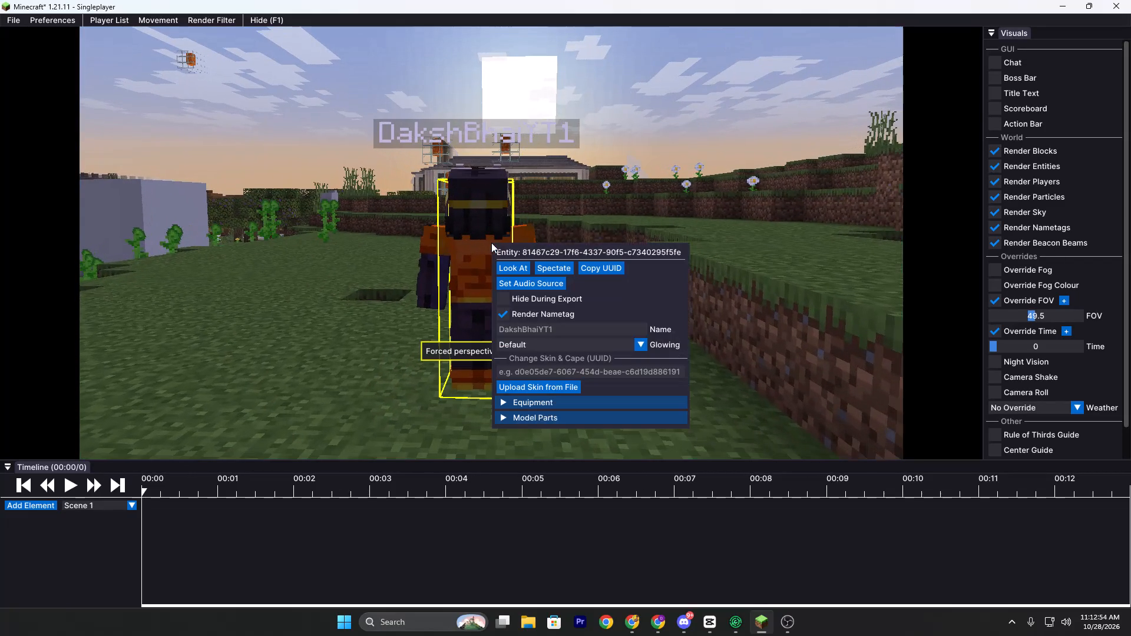
click(556, 261)
click(556, 263)
key(F5)
key(F5)
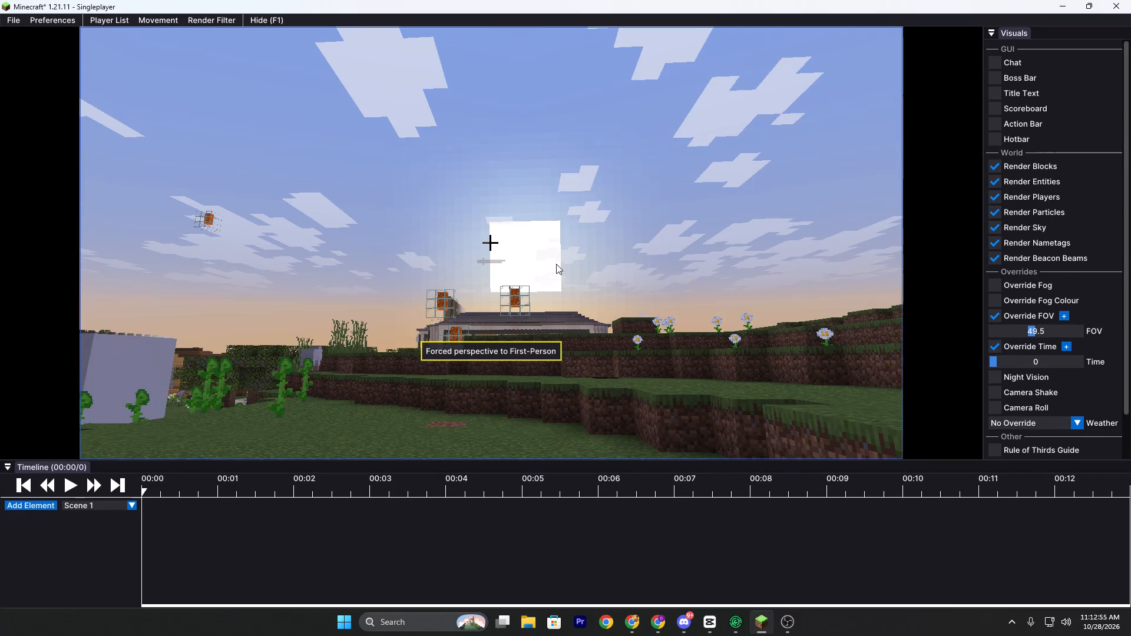
Play the replay from the start and pause it just after the one-second mark.
click(75, 489)
click(75, 489)
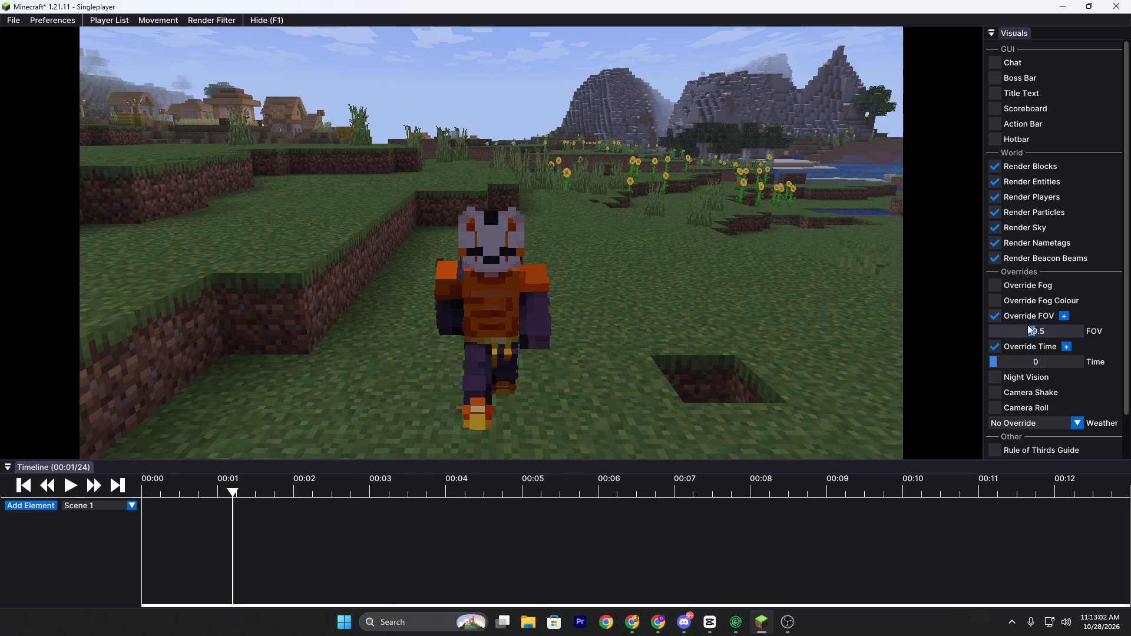
Set the FOV override to 54.7 and the time override to 3781.
click(1031, 330)
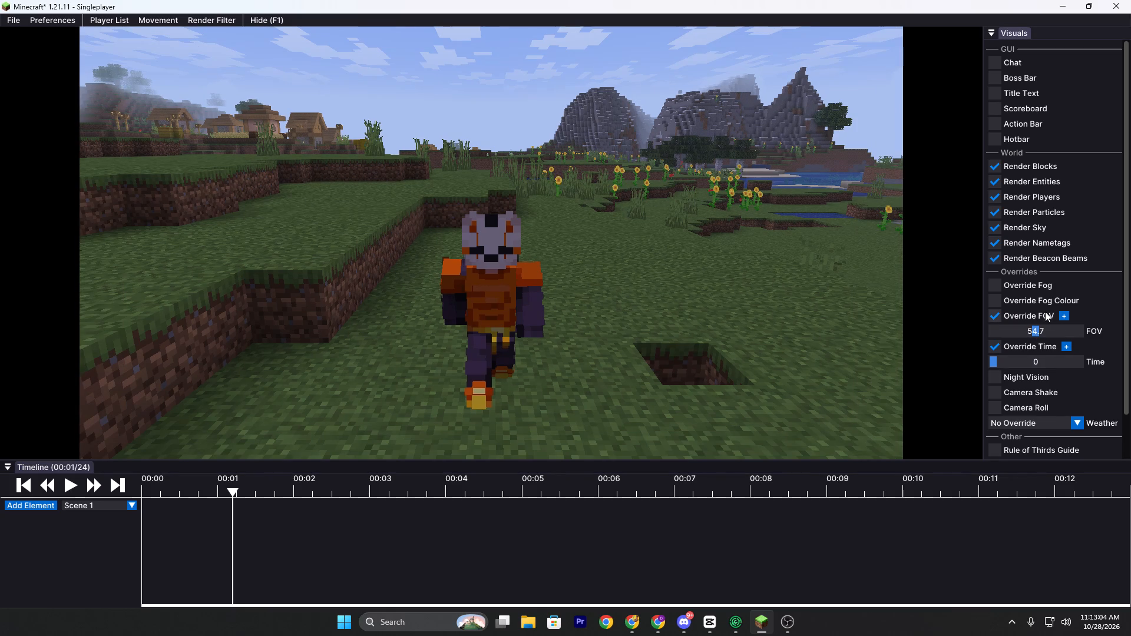
drag(1001, 361, 1010, 362)
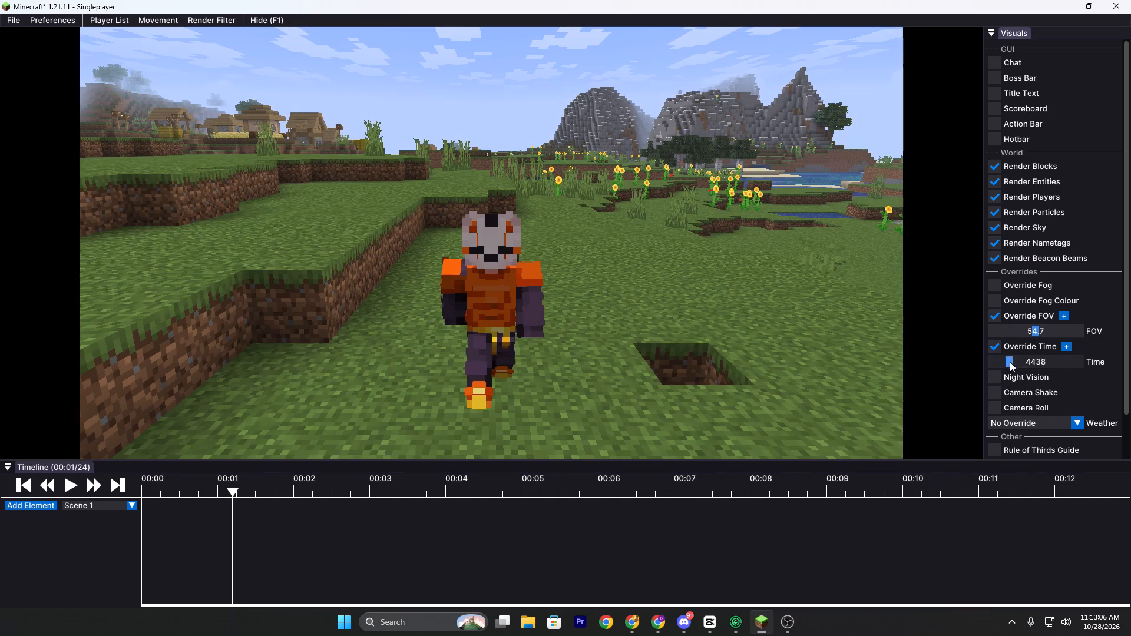
drag(1010, 362, 1020, 365)
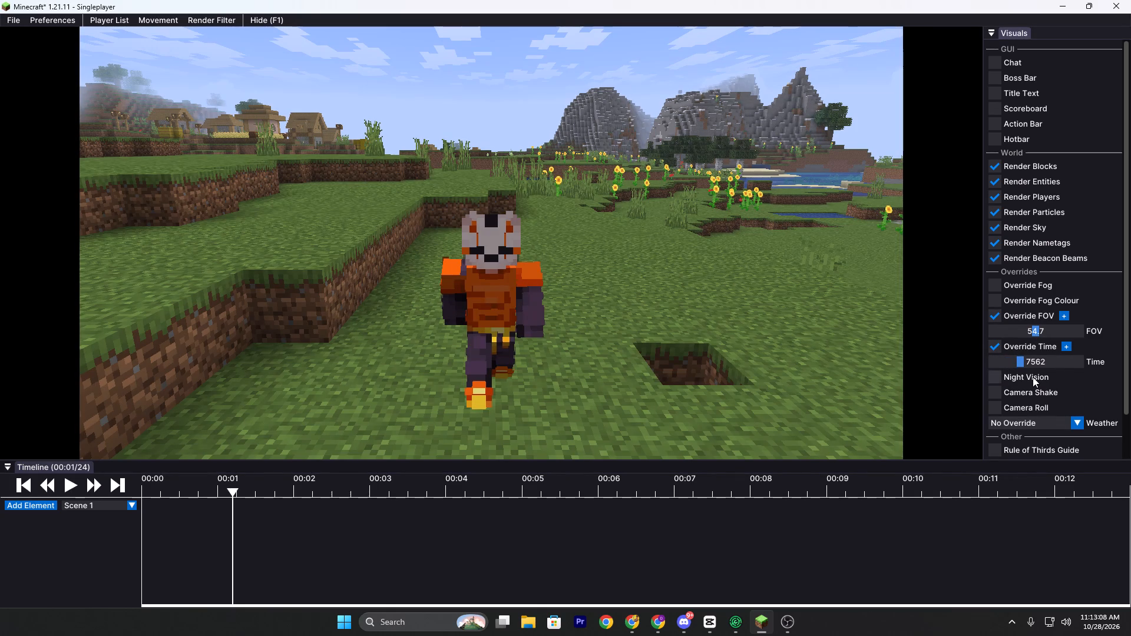
drag(1030, 365, 1004, 377)
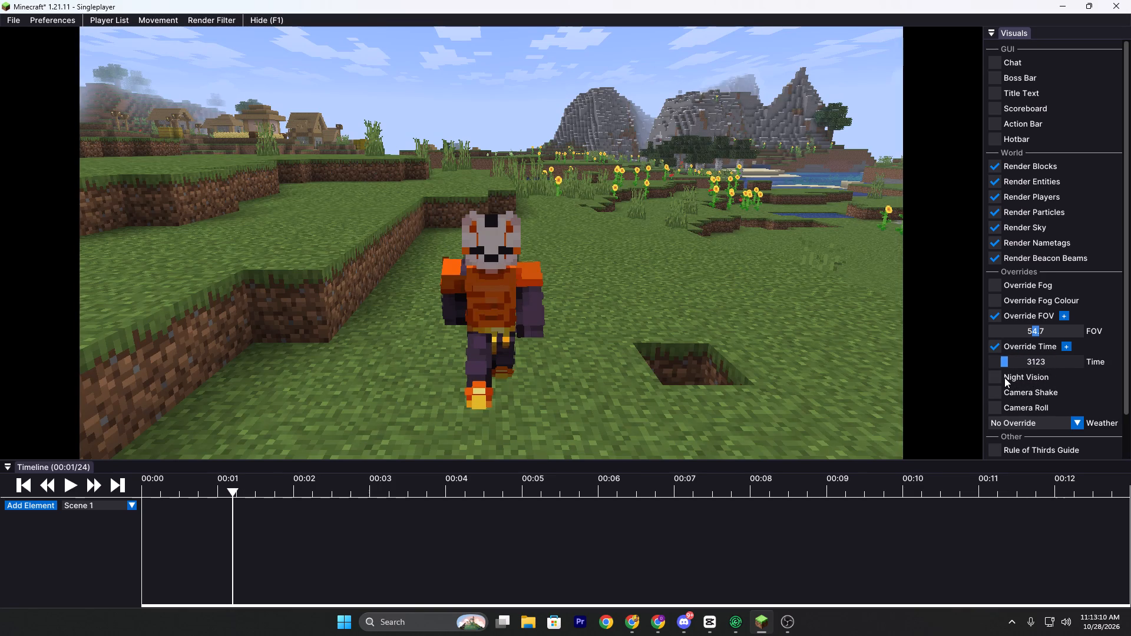
drag(1004, 377, 1007, 366)
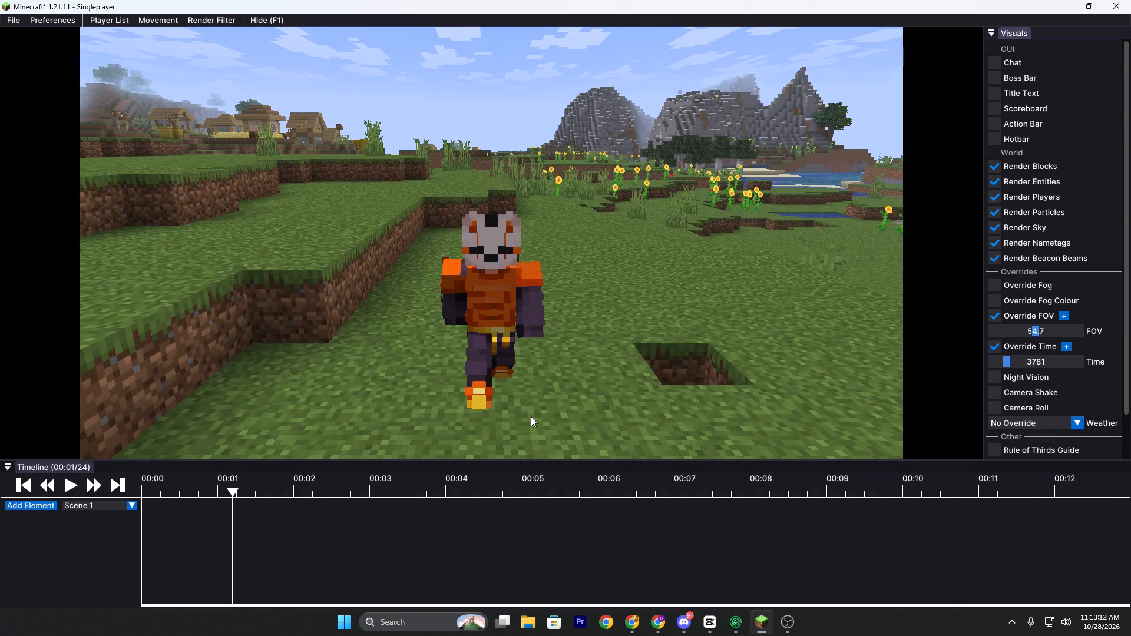
Play the replay on with the adjusted visuals and pause it shortly before the four-second mark.
click(68, 484)
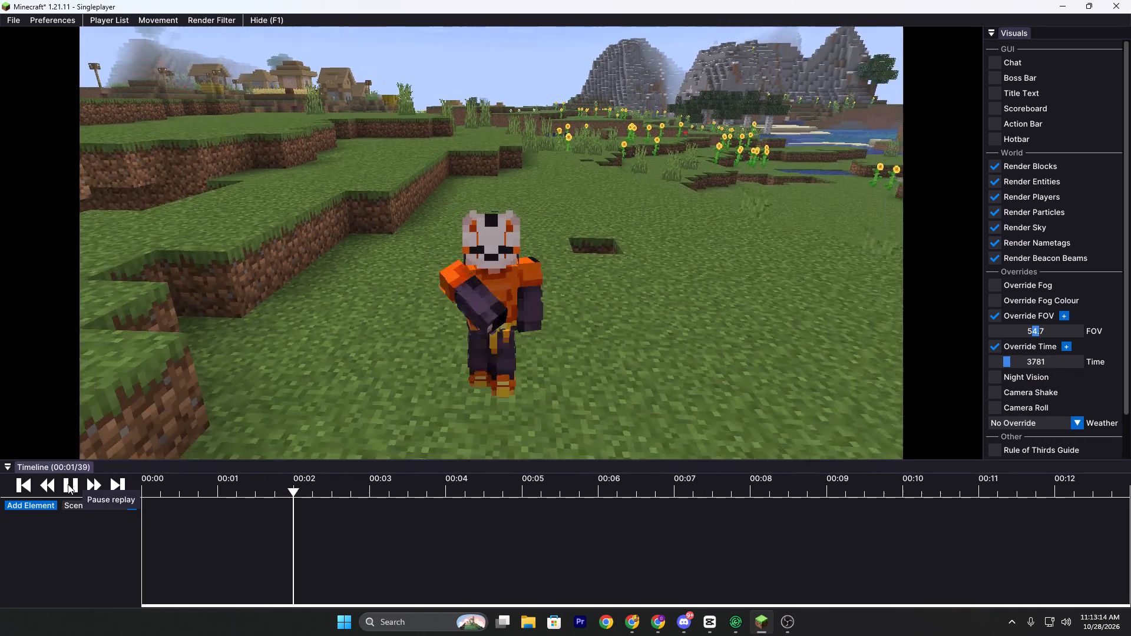
click(68, 484)
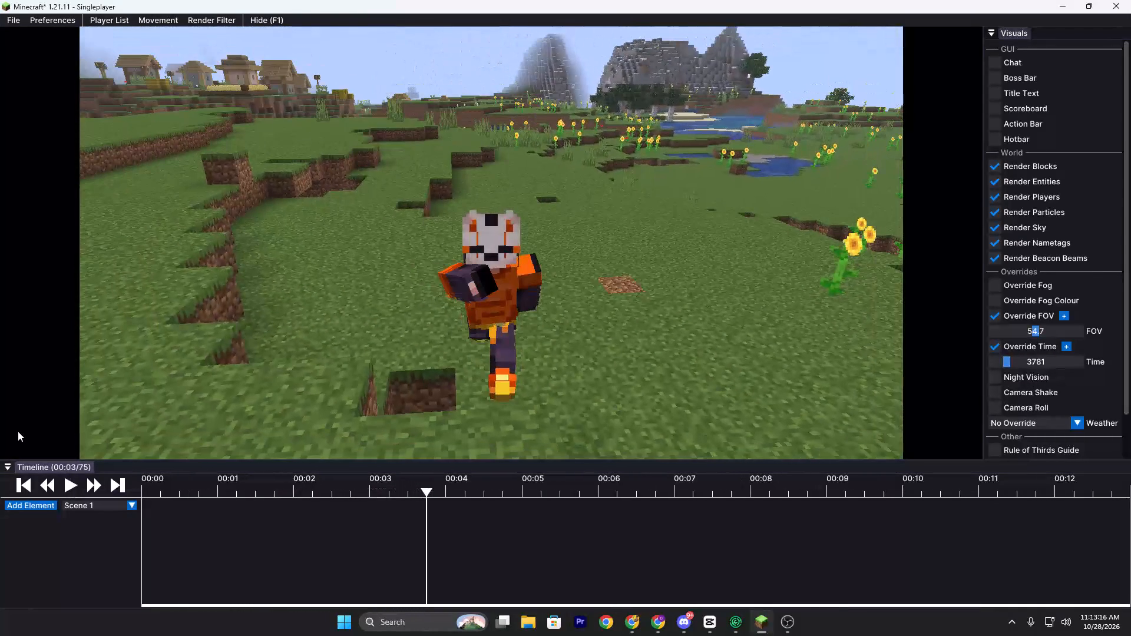
Open the video export settings for this replay.
click(15, 15)
click(33, 35)
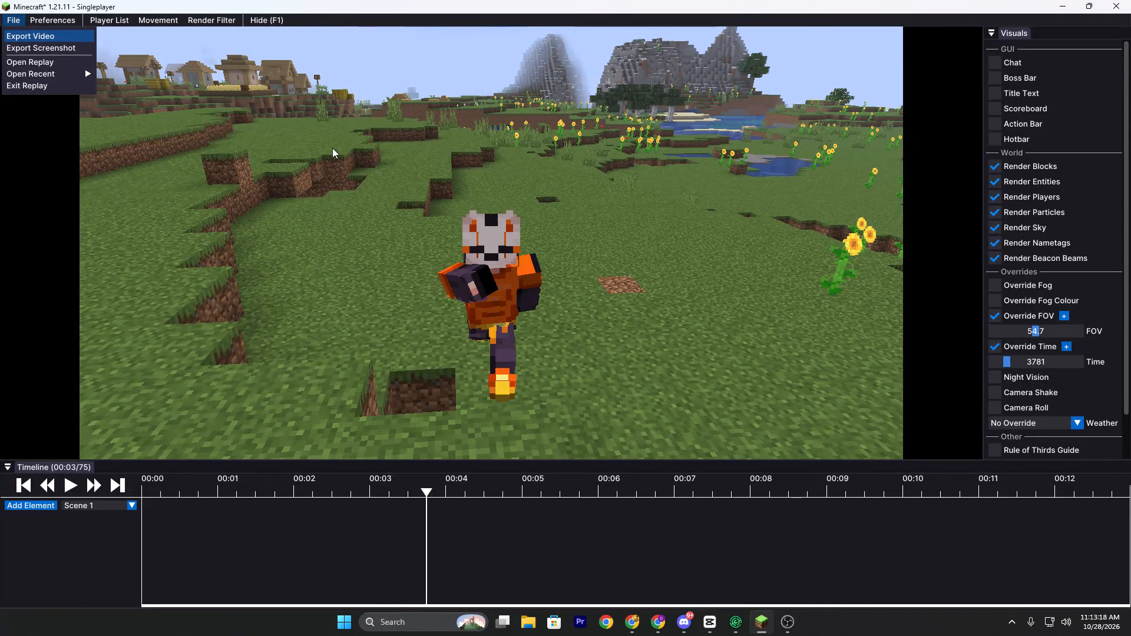
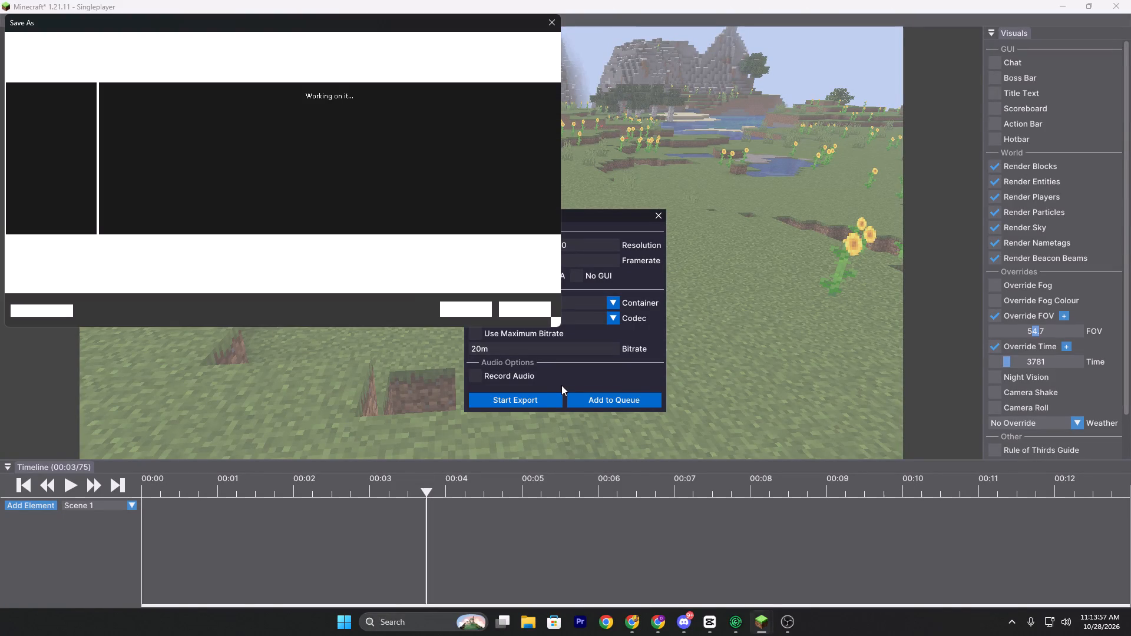
Save the replay export as an mp4 in the Videos folder, keeping the suggested file name.
click(466, 312)
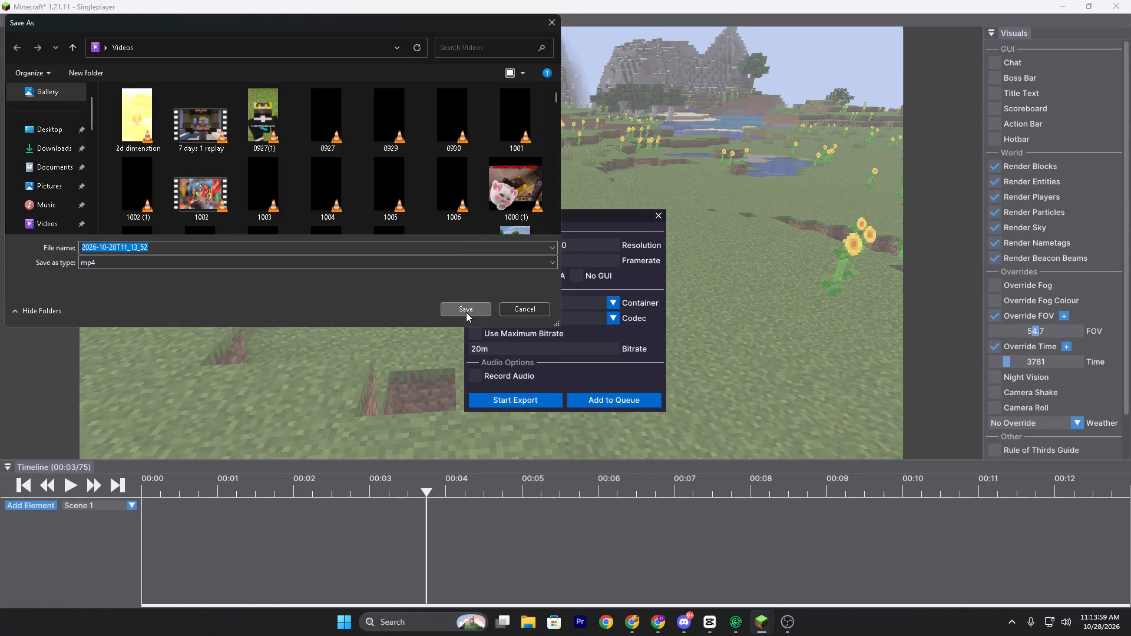
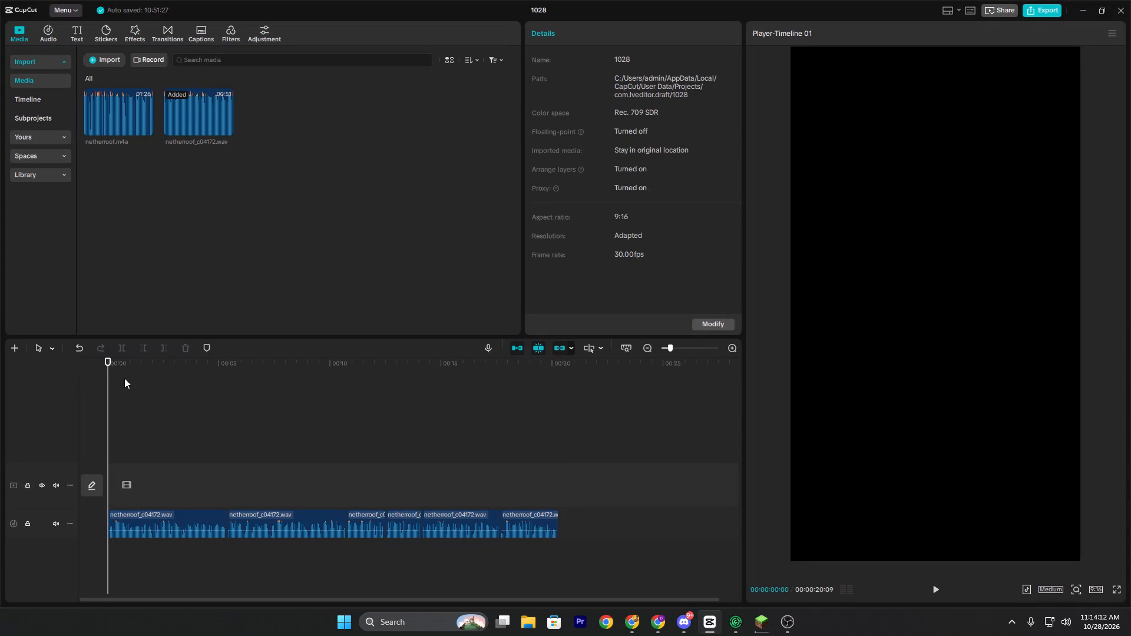
Export the 1028 timeline as audio only in MP3 format to the Videos folder, with video output turned off.
key(space)
key(space)
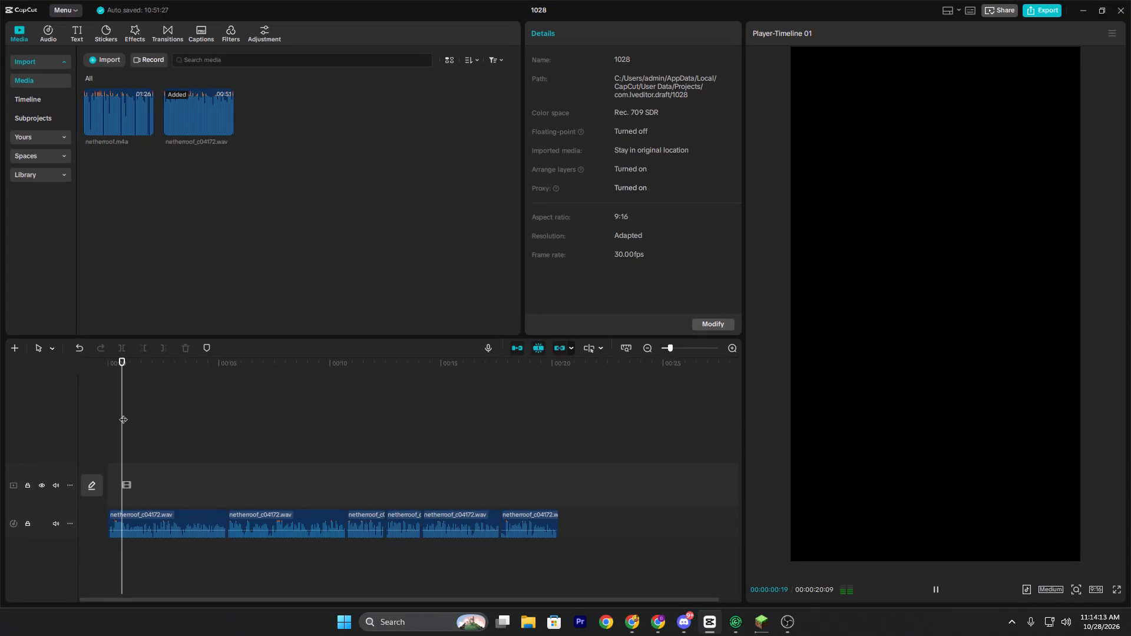
click(114, 425)
drag(114, 425, 92, 418)
click(1034, 11)
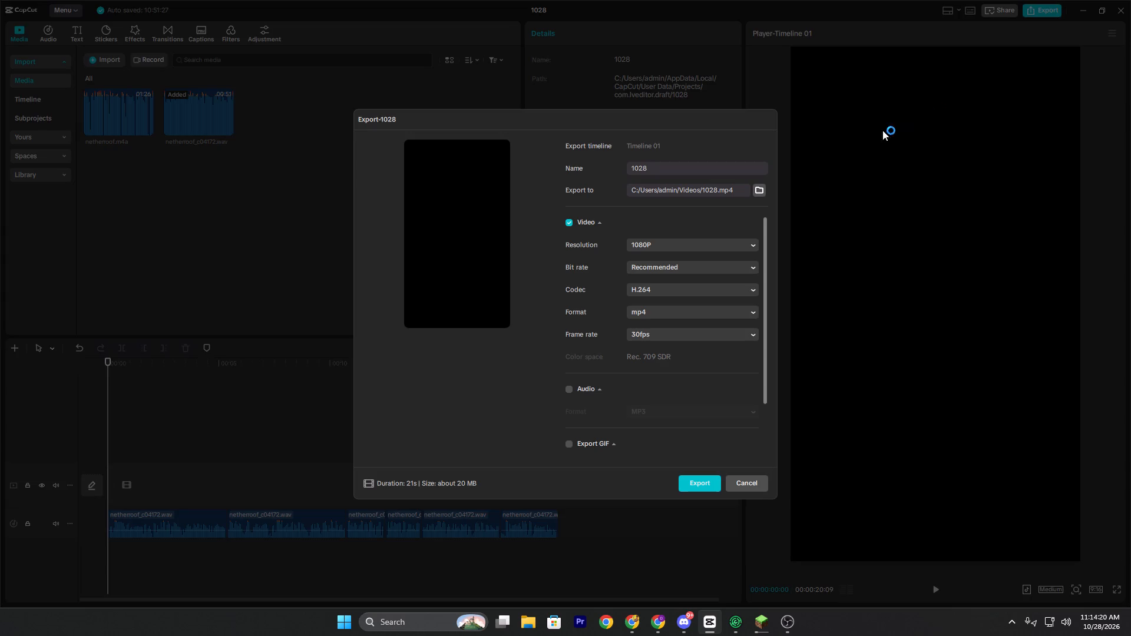
click(568, 390)
click(568, 220)
click(709, 489)
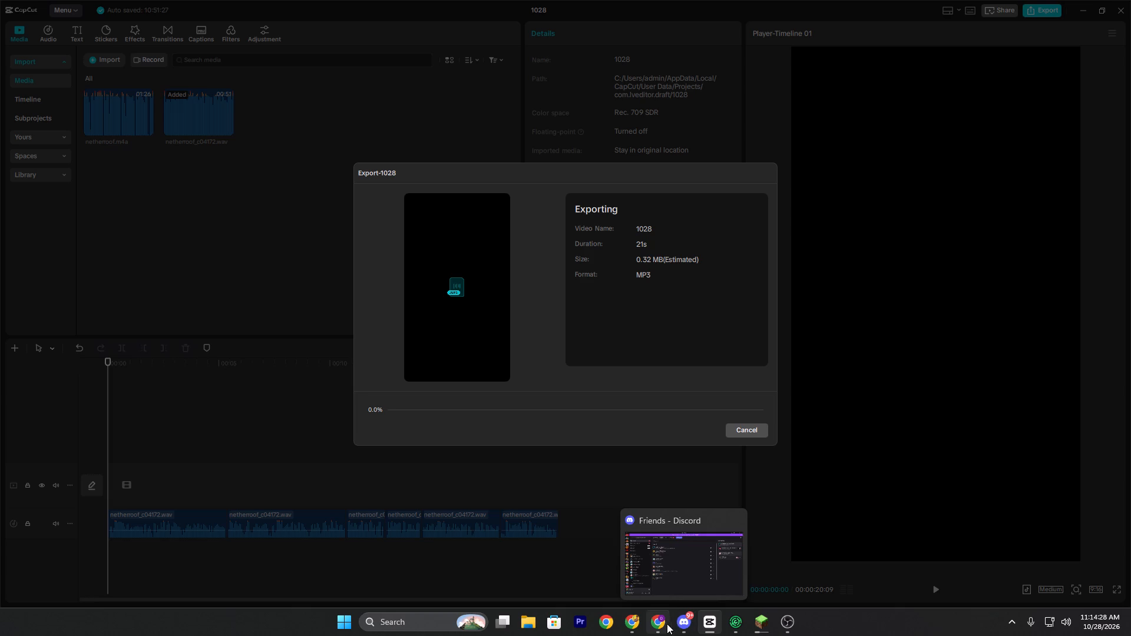
click(753, 416)
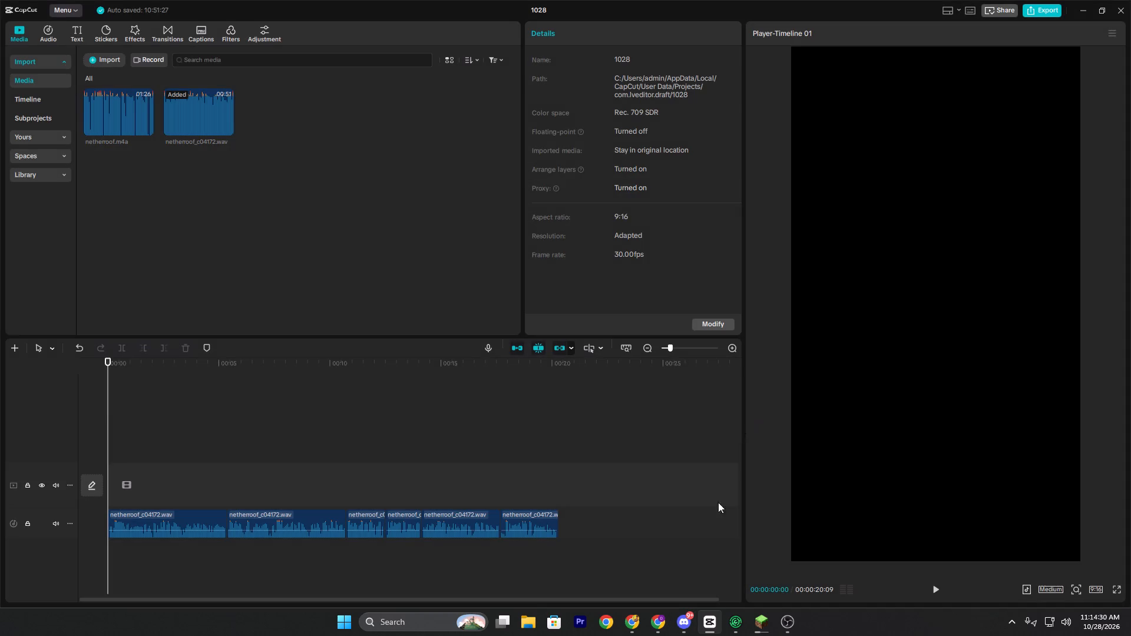
Switch to Chrome, look for a caption site starting with "cap", and open Captik (captik.in).
click(655, 621)
click(639, 619)
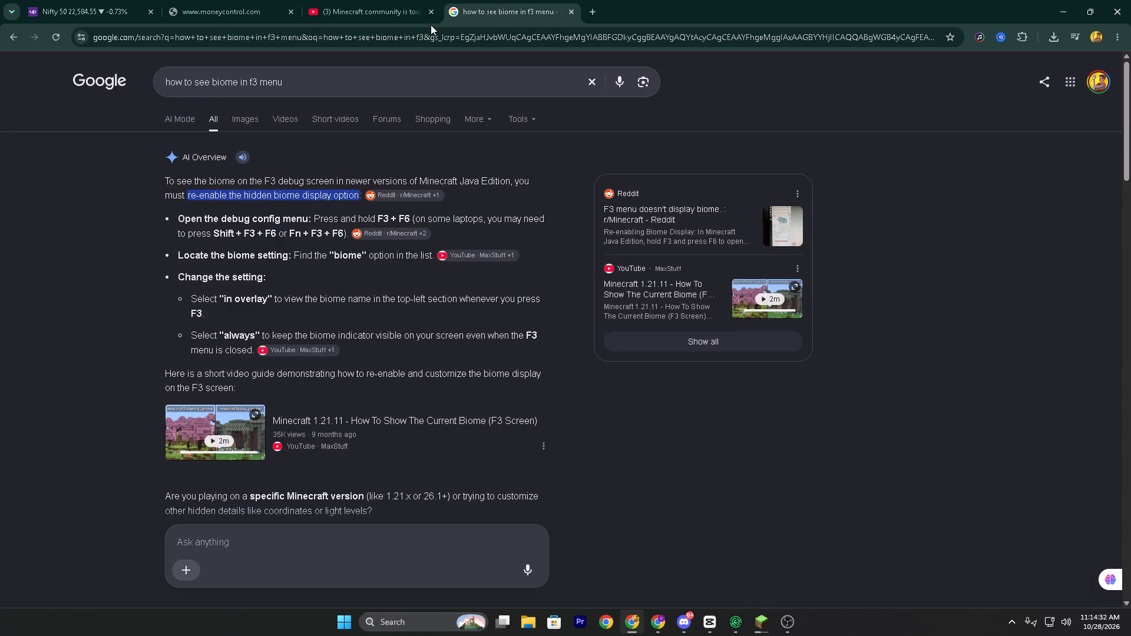
drag(386, 85, 134, 69)
text(cap)
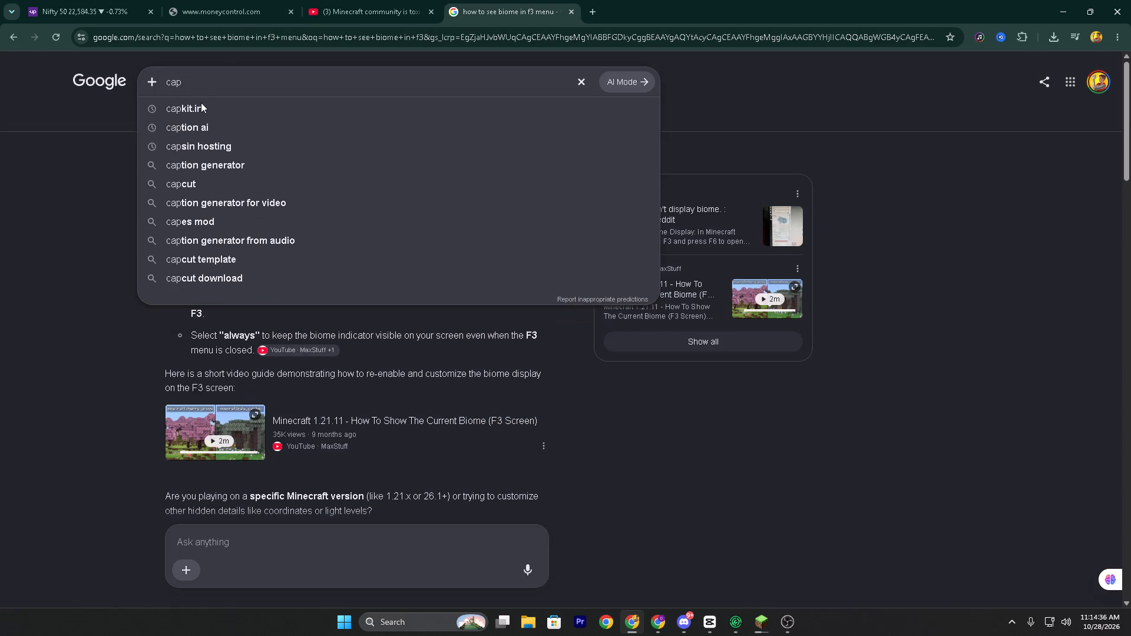
click(201, 102)
click(207, 109)
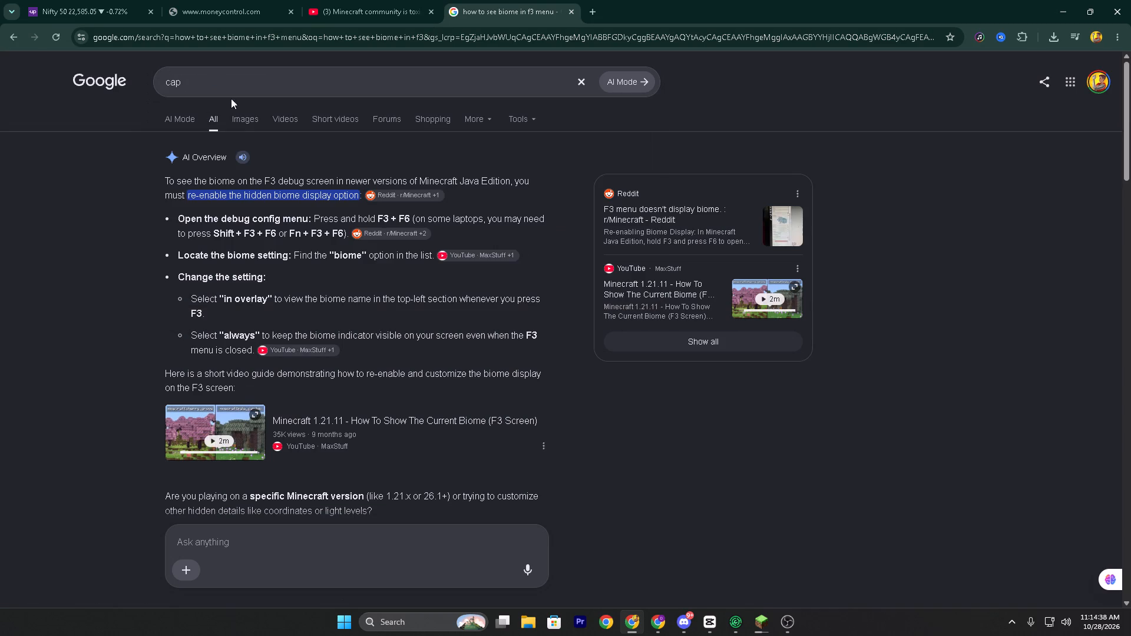
click(210, 187)
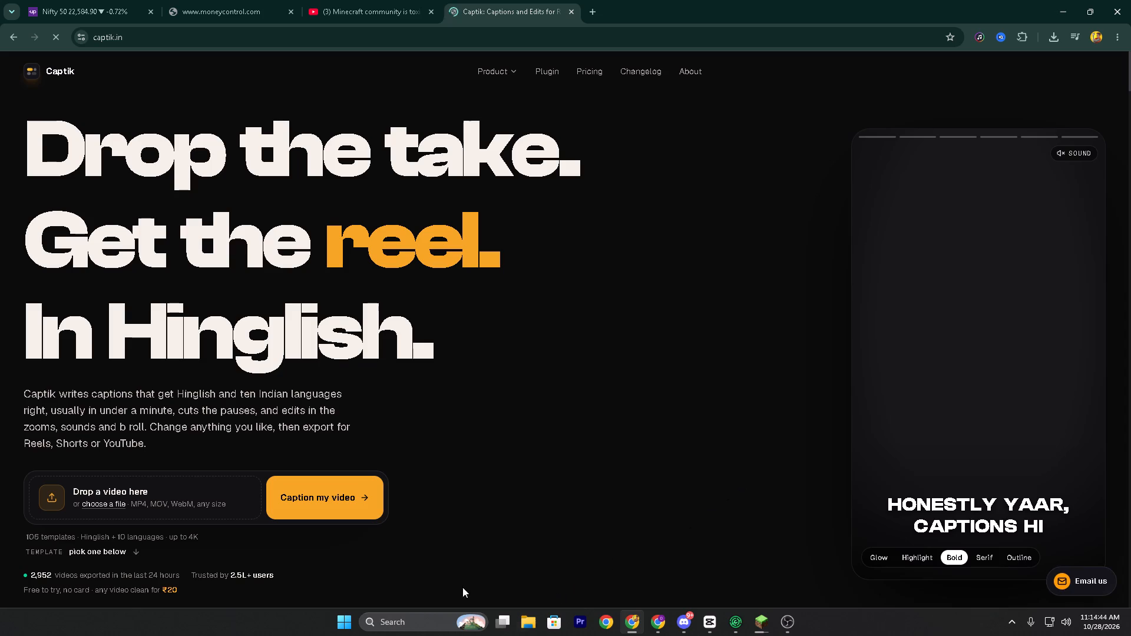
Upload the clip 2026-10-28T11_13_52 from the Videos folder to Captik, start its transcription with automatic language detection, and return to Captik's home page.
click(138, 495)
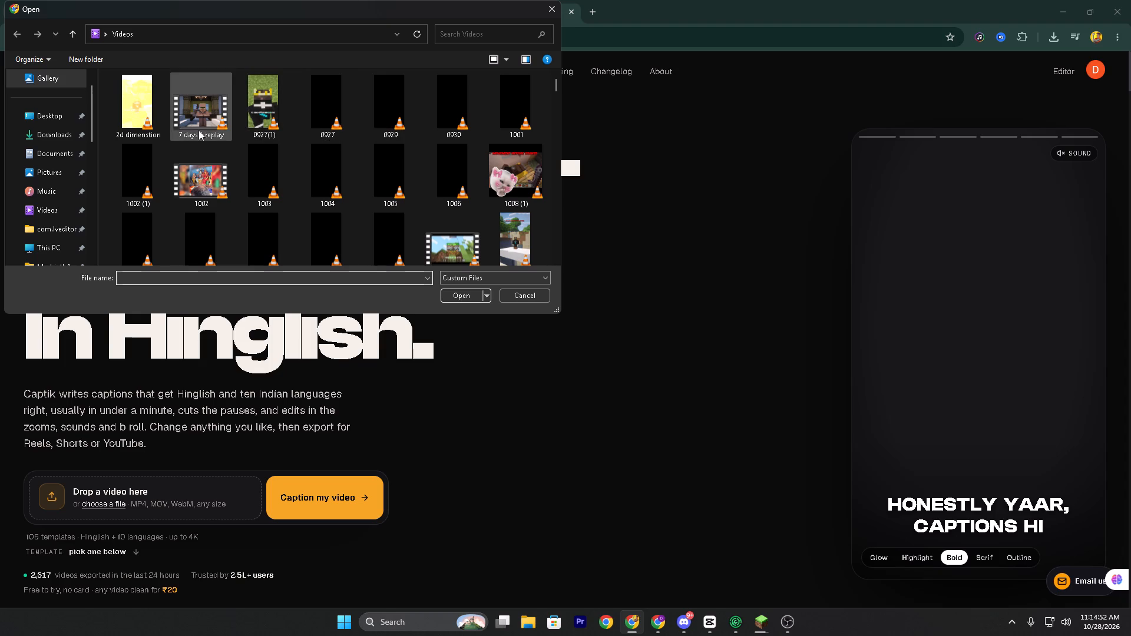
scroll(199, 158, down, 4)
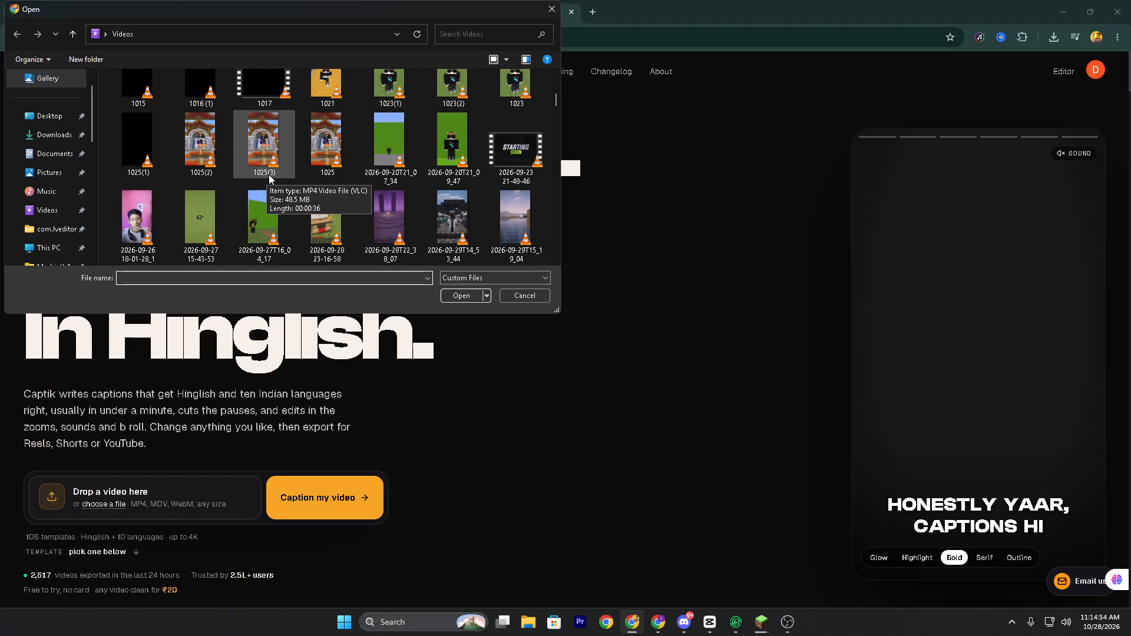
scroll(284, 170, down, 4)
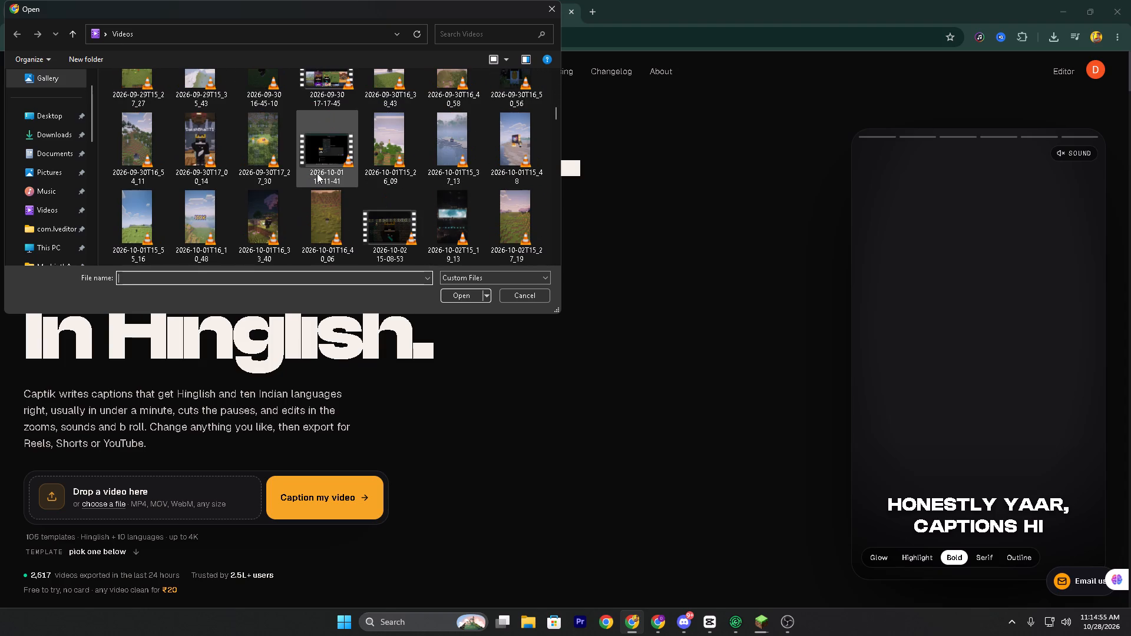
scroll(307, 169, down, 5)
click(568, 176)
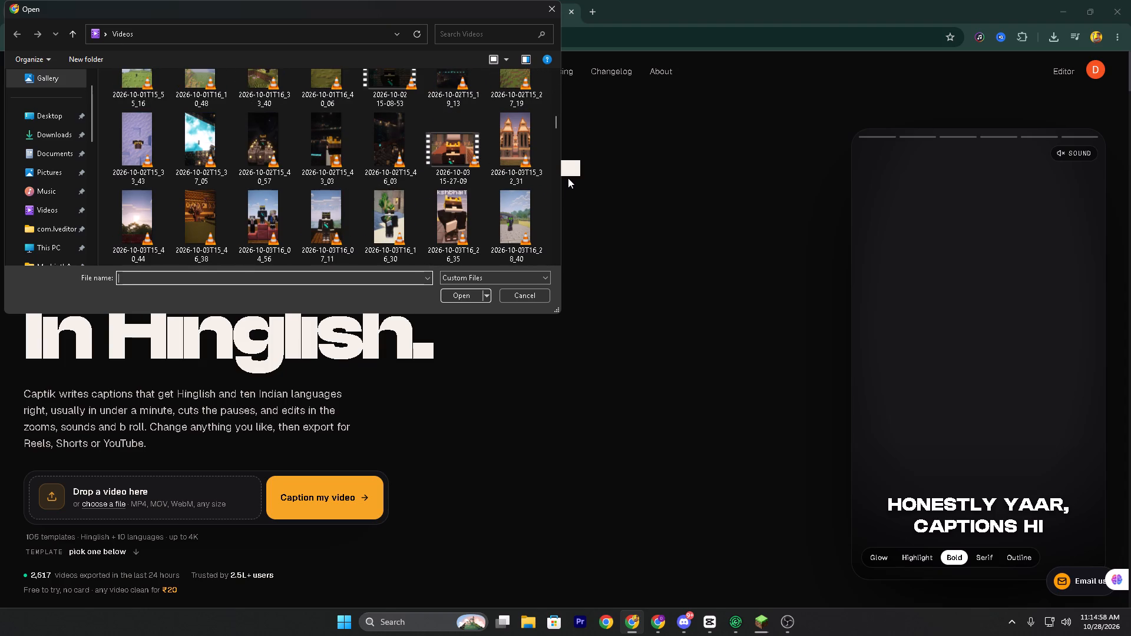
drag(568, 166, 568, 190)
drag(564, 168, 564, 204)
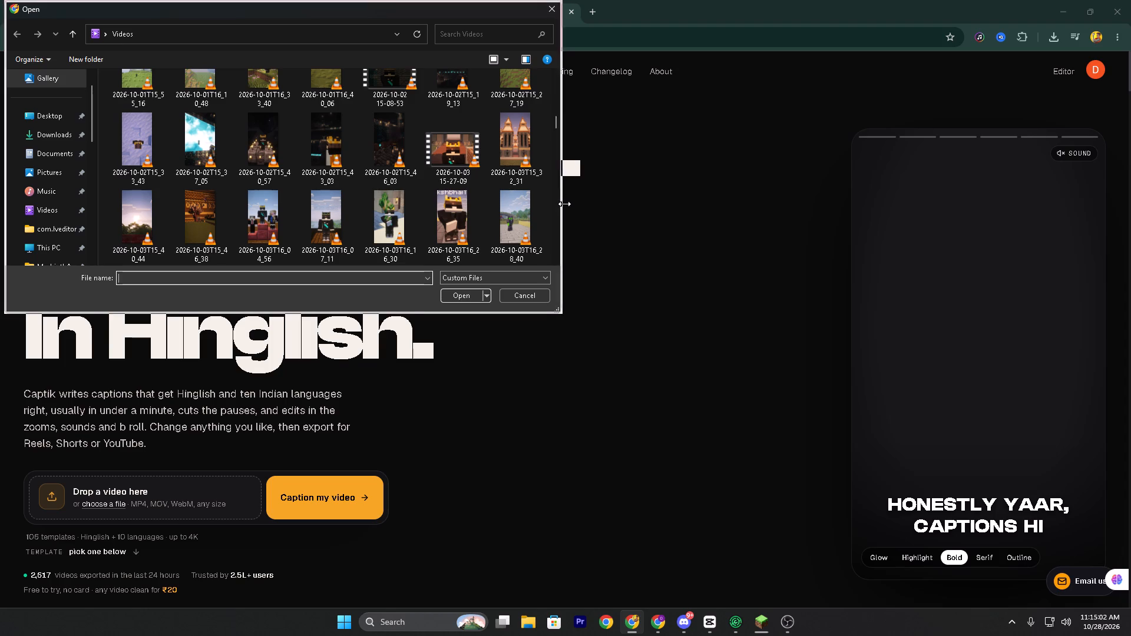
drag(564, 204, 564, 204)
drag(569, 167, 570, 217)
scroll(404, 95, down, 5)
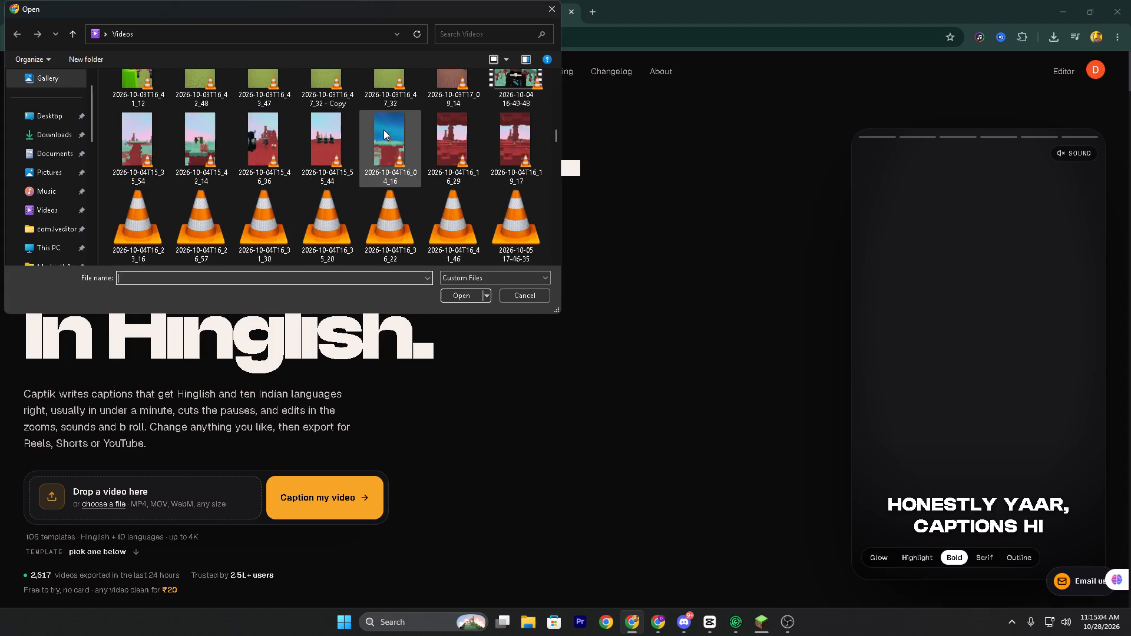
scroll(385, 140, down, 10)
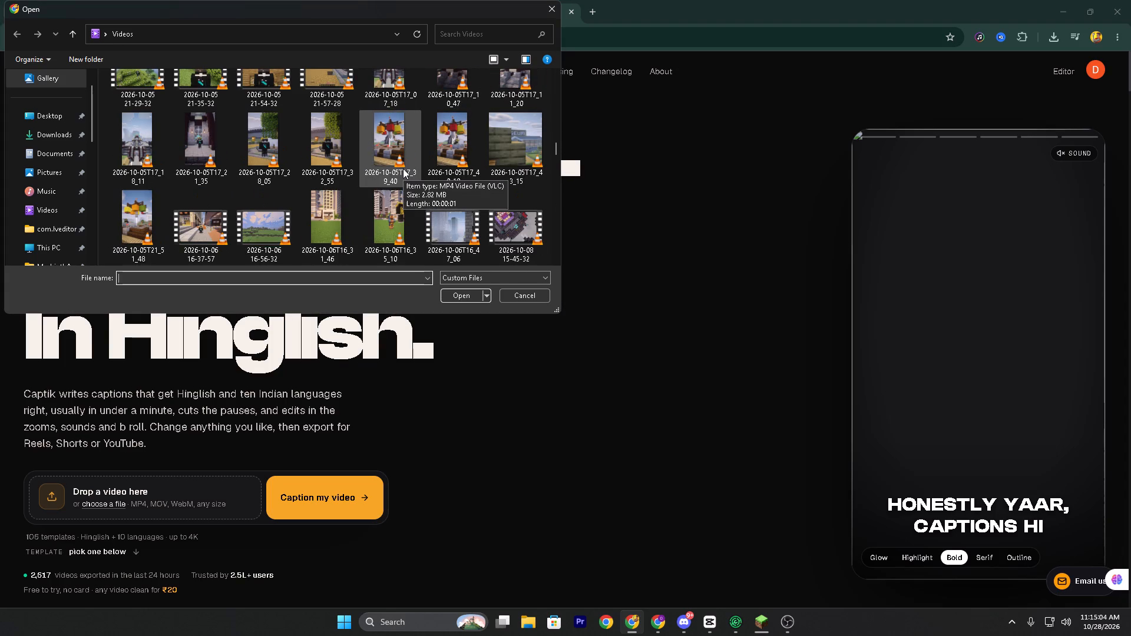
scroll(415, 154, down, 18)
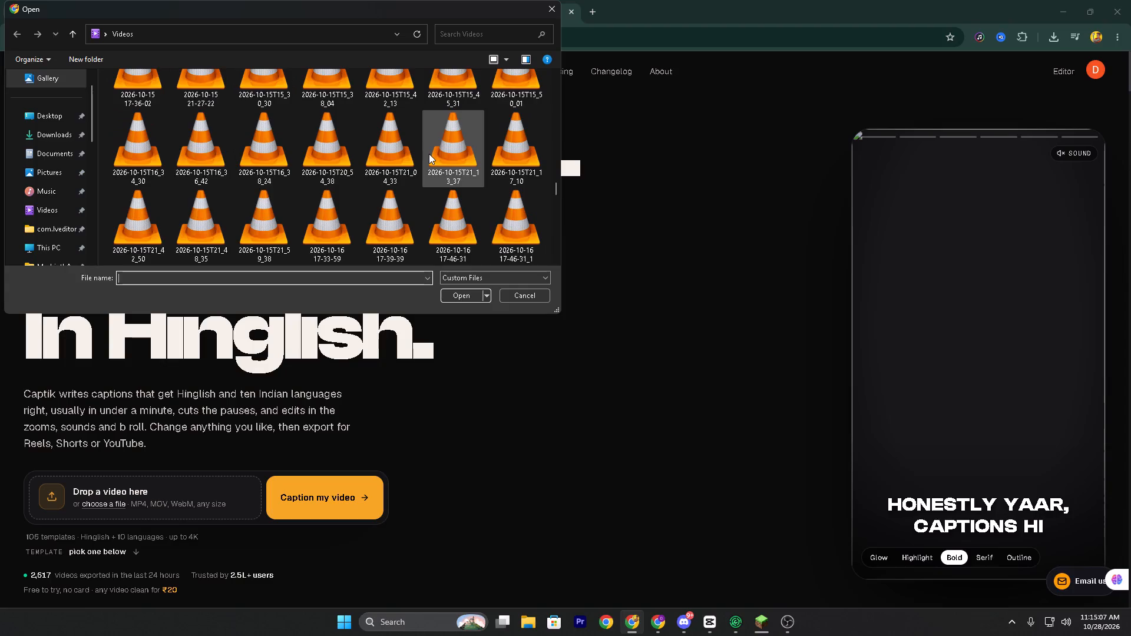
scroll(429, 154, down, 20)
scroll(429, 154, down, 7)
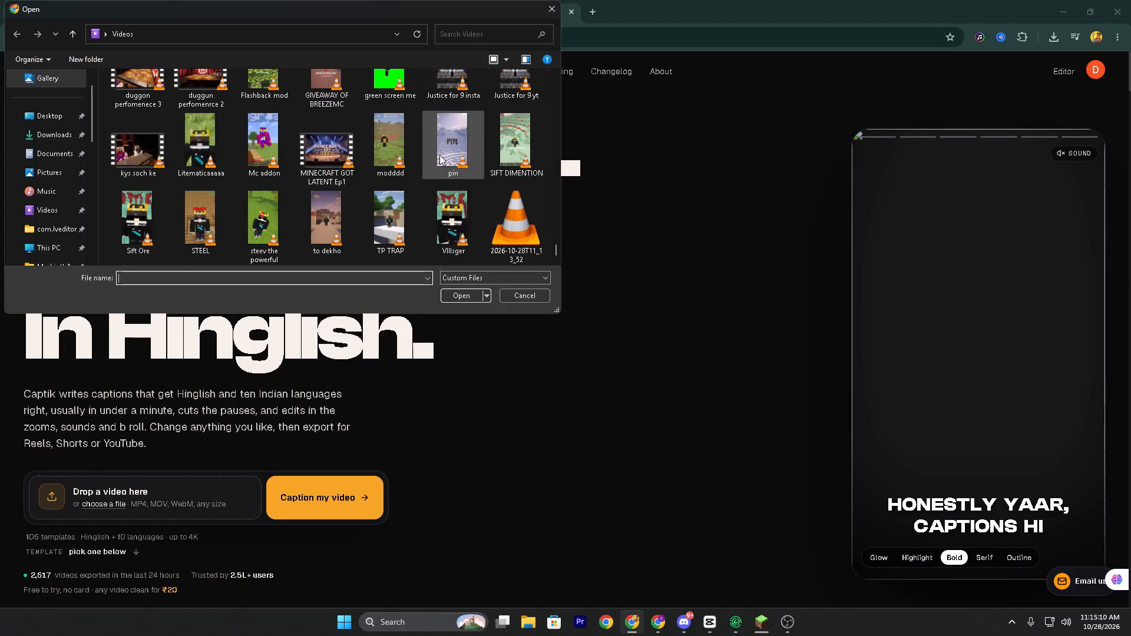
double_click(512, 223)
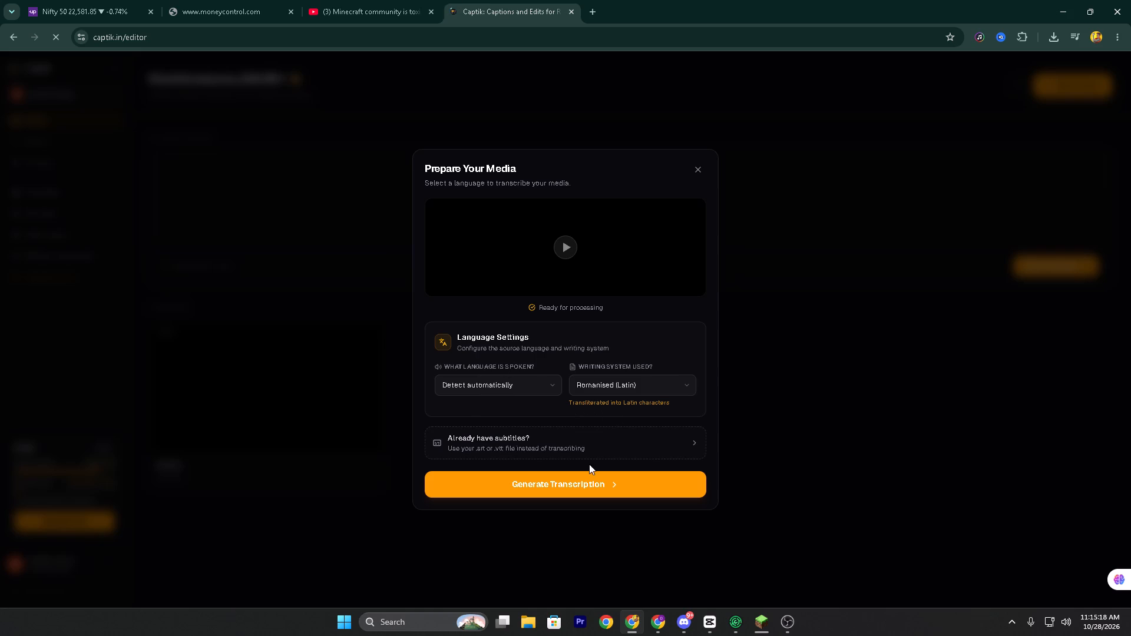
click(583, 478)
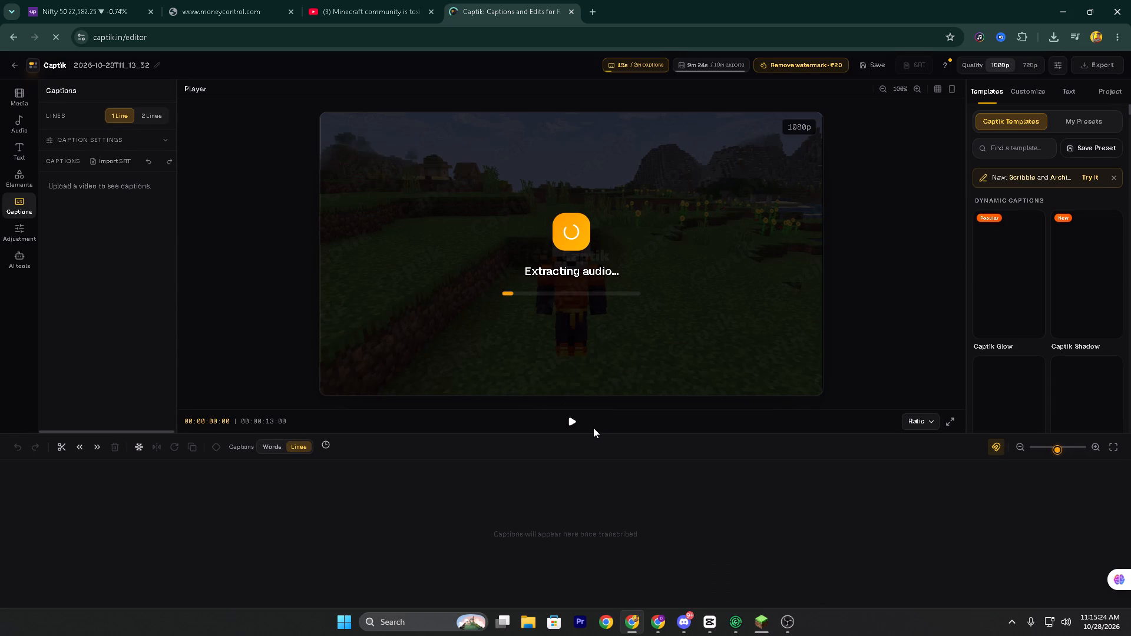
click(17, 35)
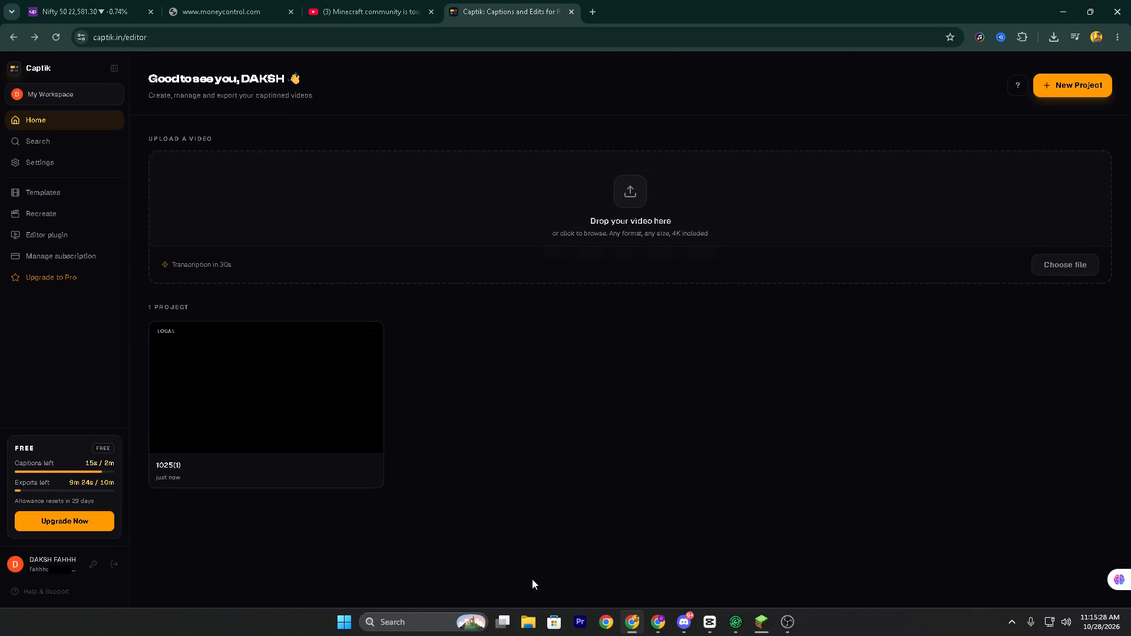
Open a File Explorer window and close OBS Studio.
click(530, 633)
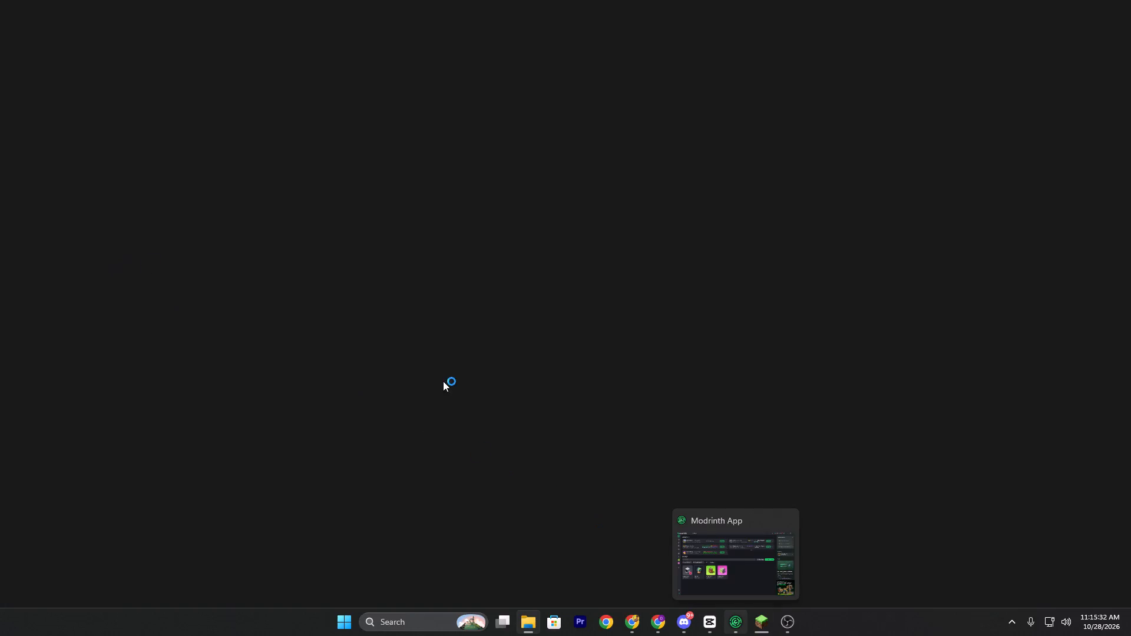
click(783, 615)
click(1116, 8)
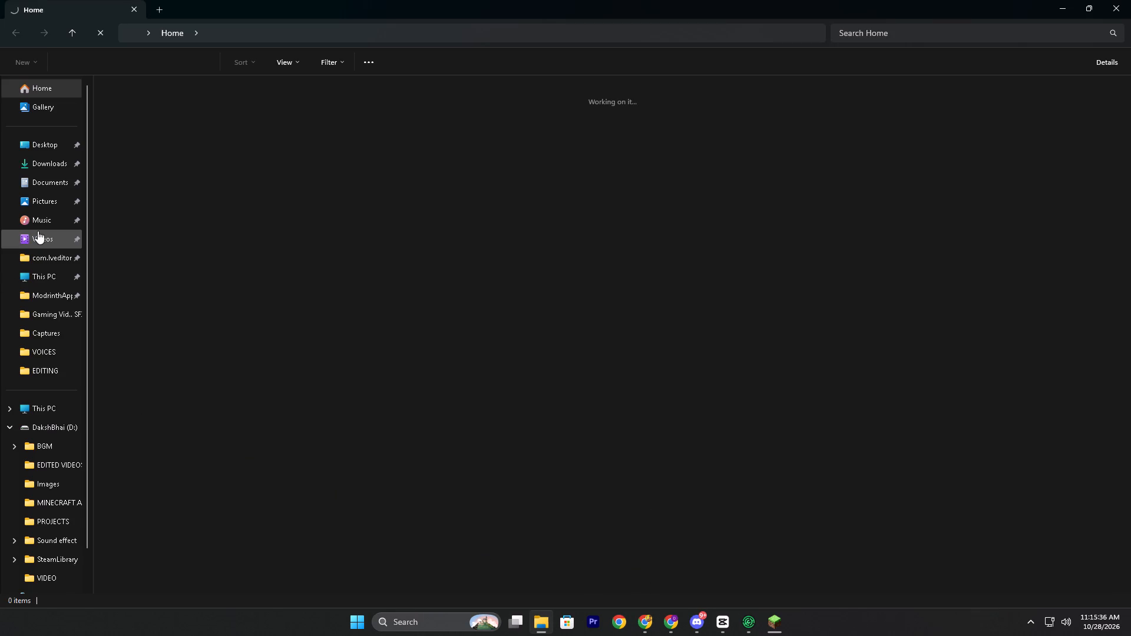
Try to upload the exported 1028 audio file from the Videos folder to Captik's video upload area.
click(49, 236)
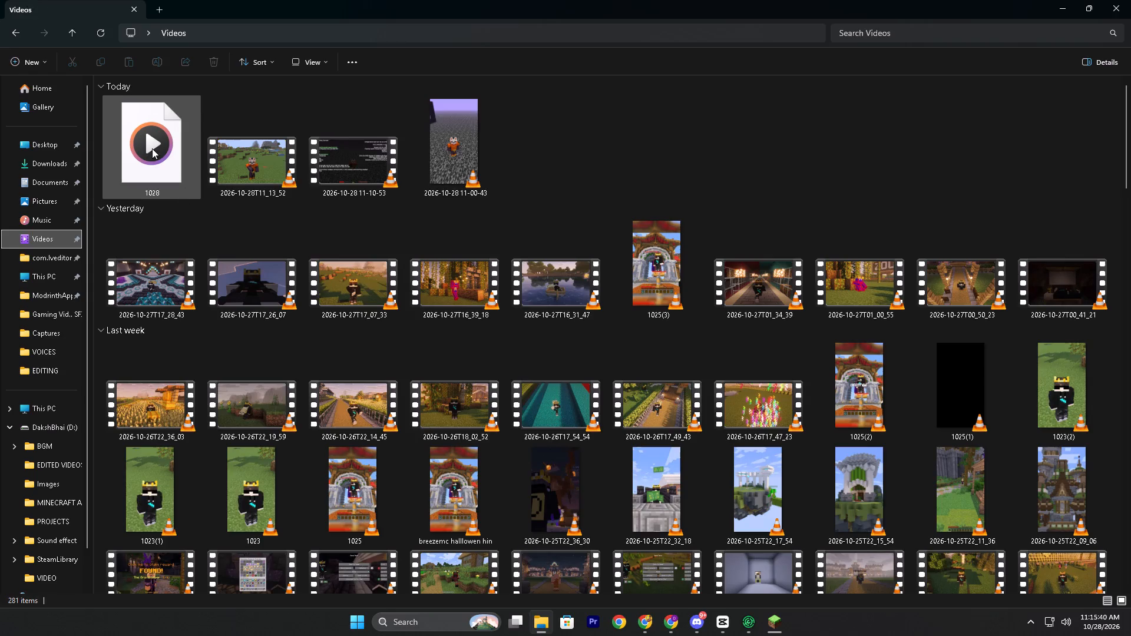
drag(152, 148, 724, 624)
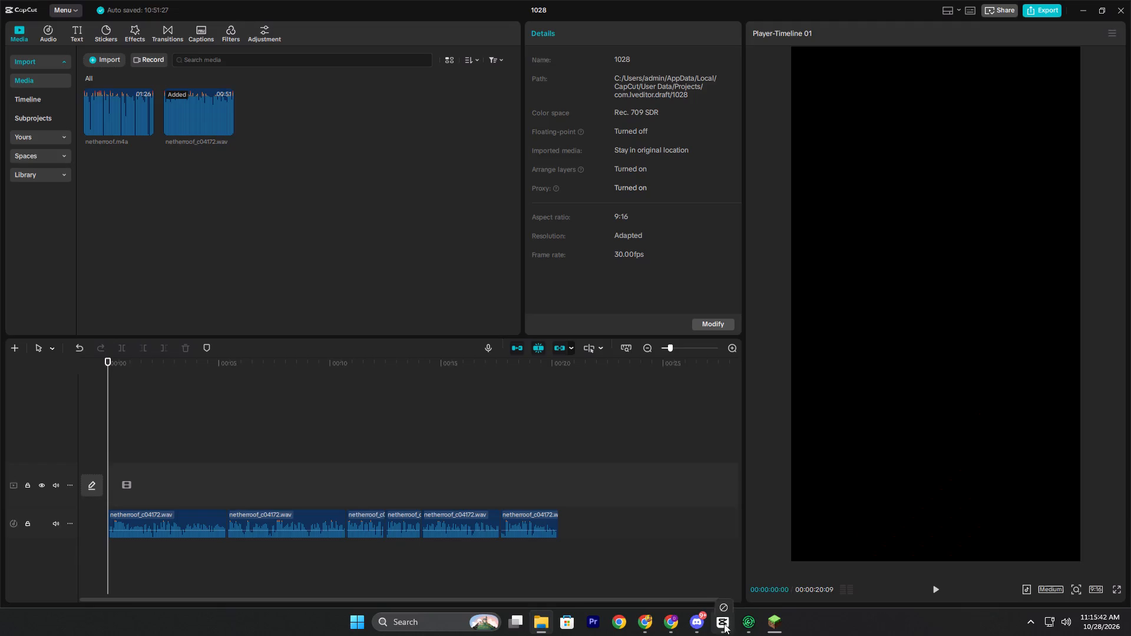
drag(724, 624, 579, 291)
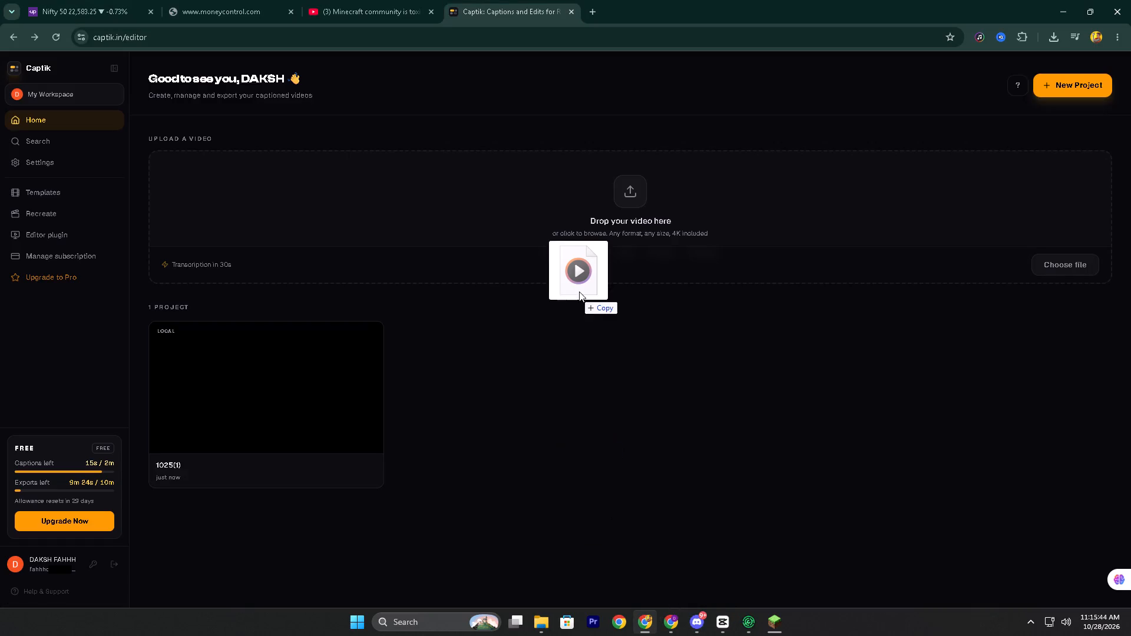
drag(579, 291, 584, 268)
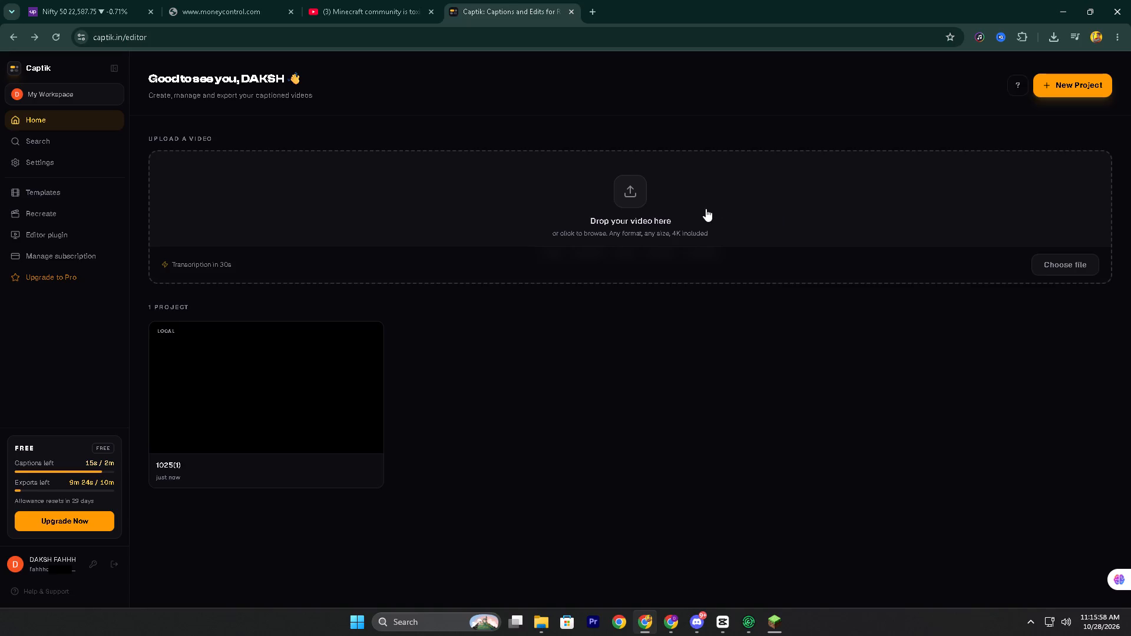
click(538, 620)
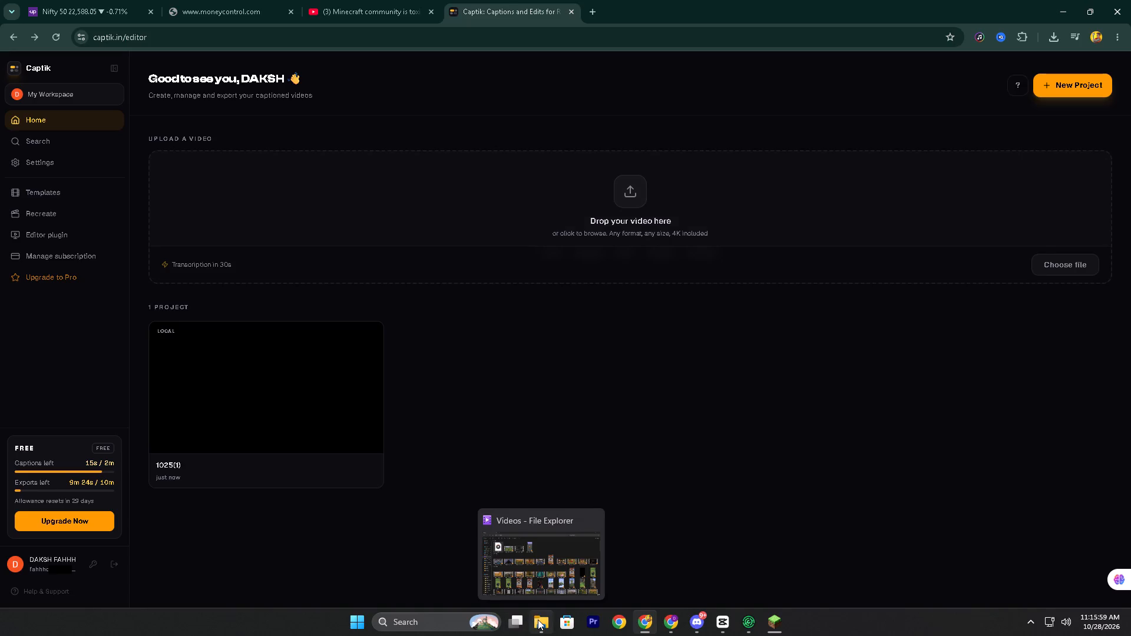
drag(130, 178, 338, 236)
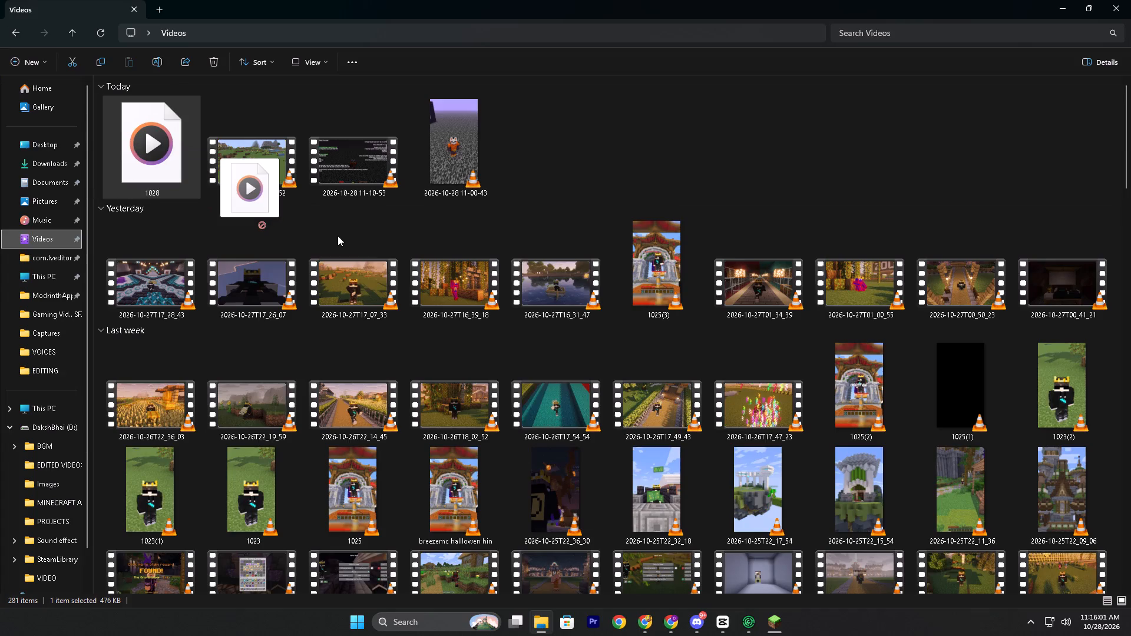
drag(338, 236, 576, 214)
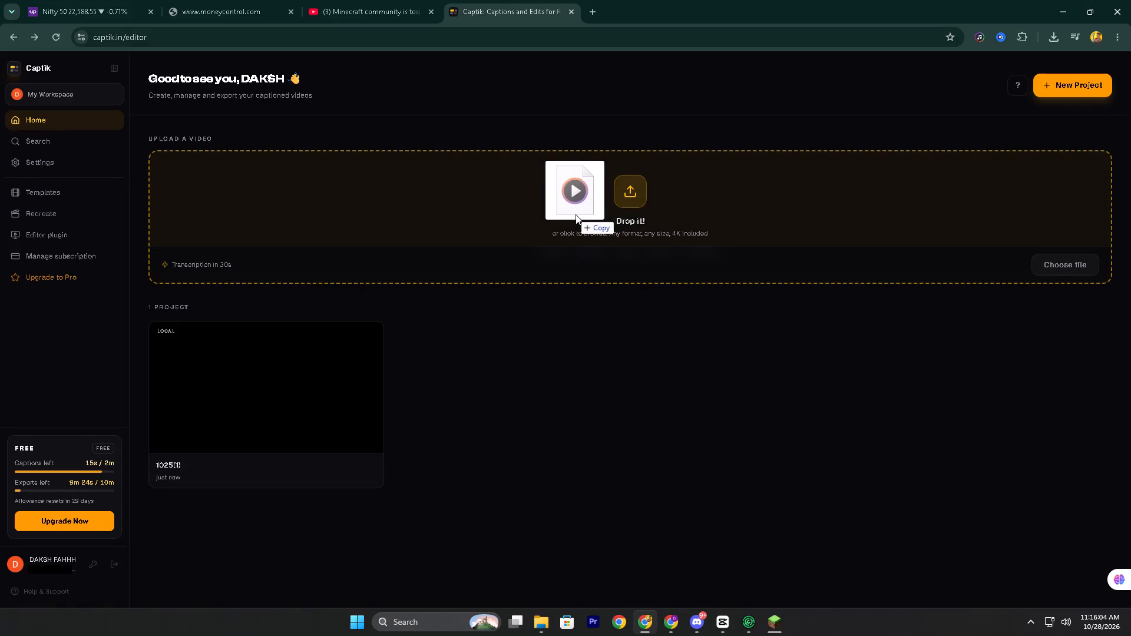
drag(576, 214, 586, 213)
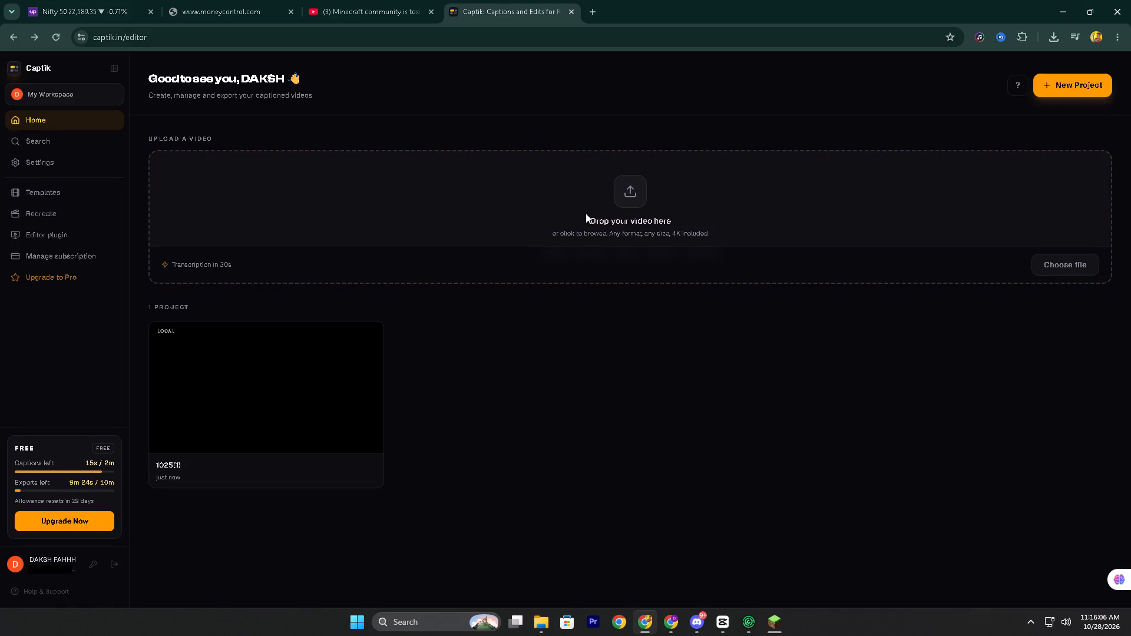
Switch to CapCut and export Timeline 01 as the mp4 video 1028(1) at 480P and Lower bit rate, without separate audio.
click(729, 632)
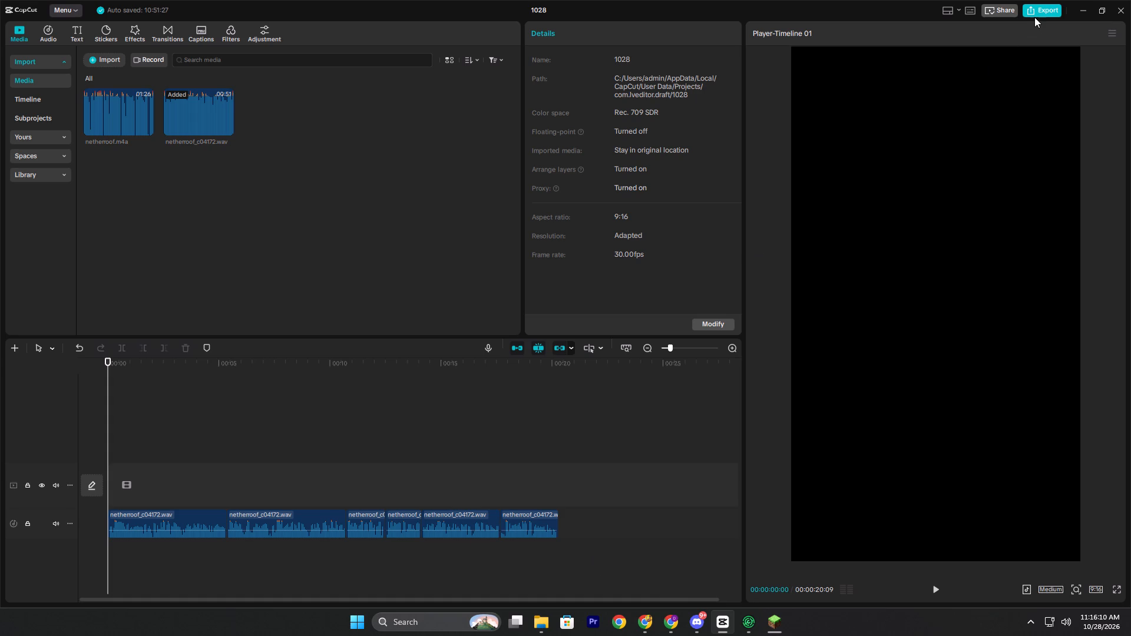
click(1034, 17)
click(1040, 11)
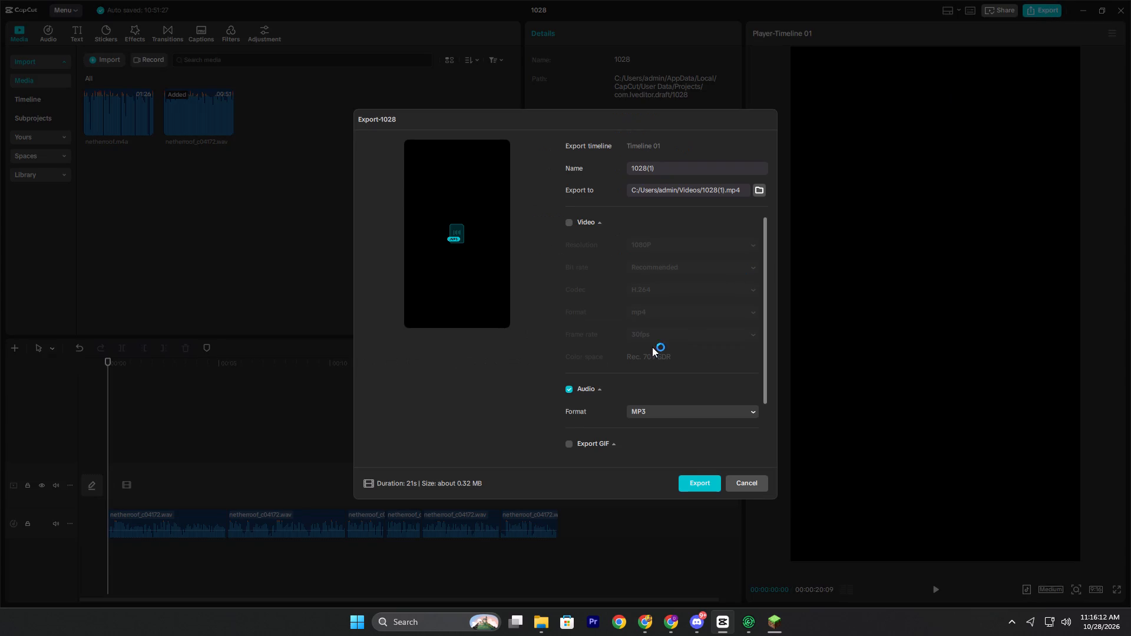
click(571, 224)
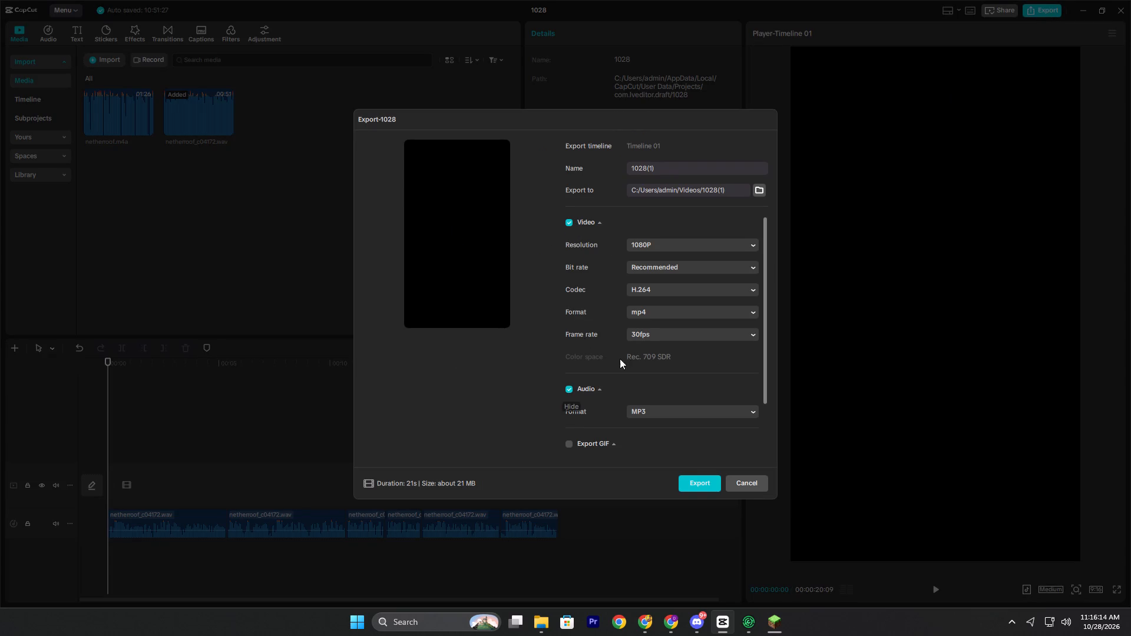
click(654, 251)
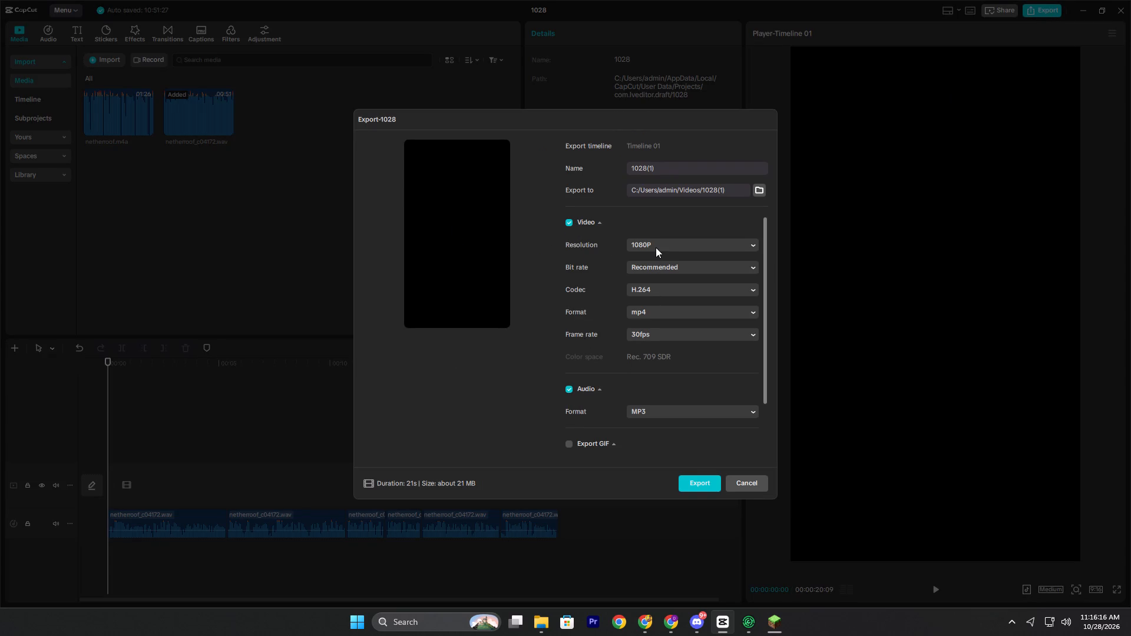
click(656, 247)
click(695, 267)
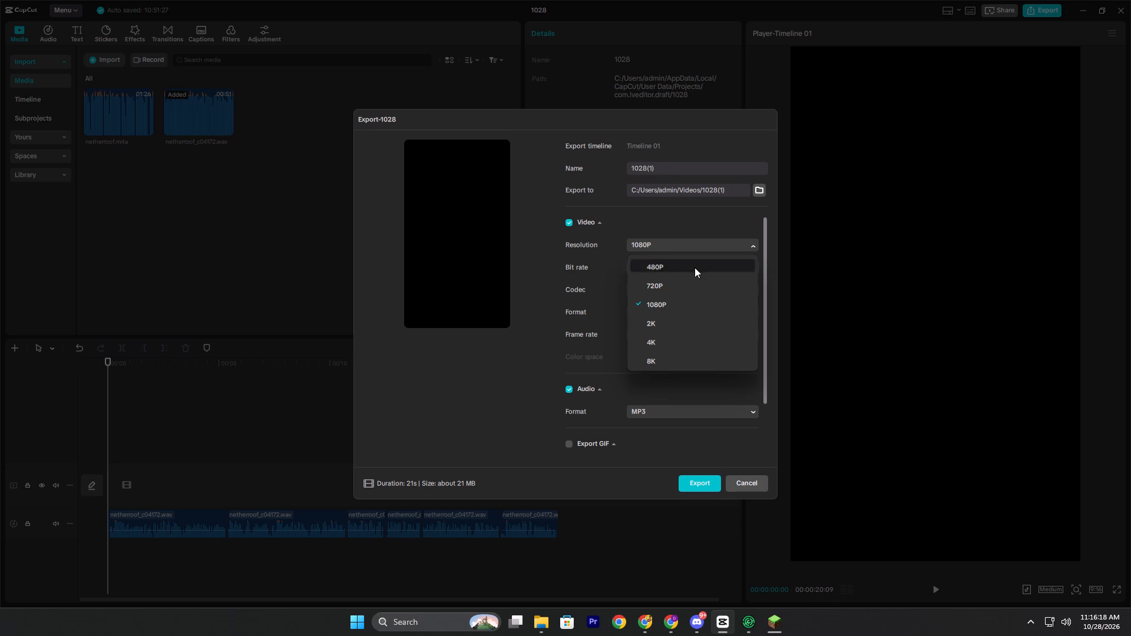
click(649, 270)
click(654, 291)
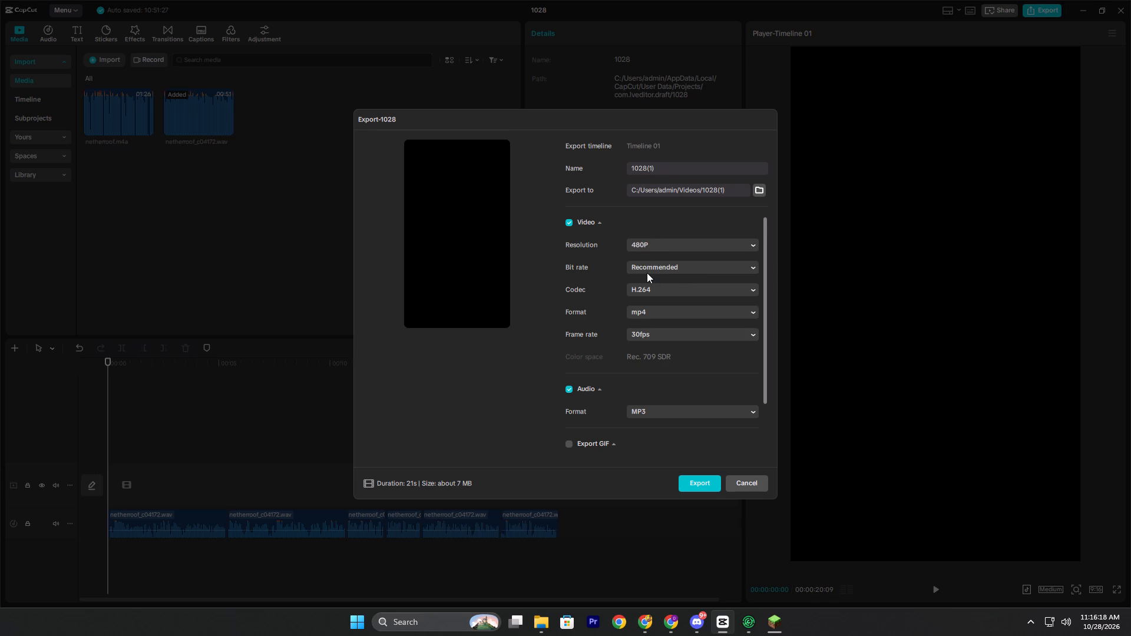
click(569, 388)
click(680, 479)
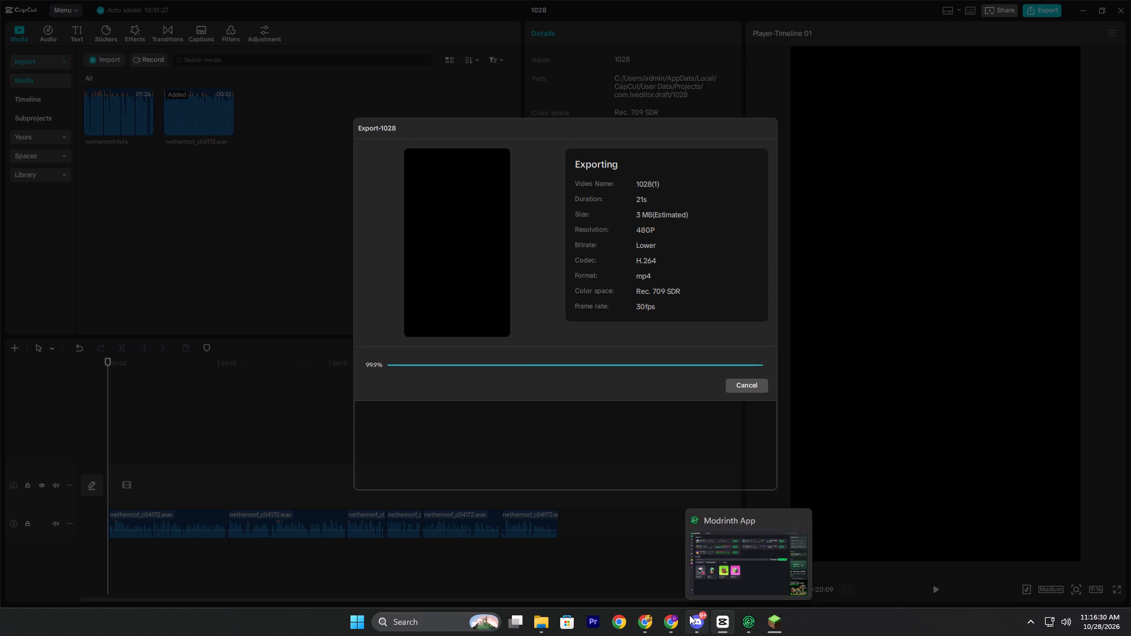
click(743, 473)
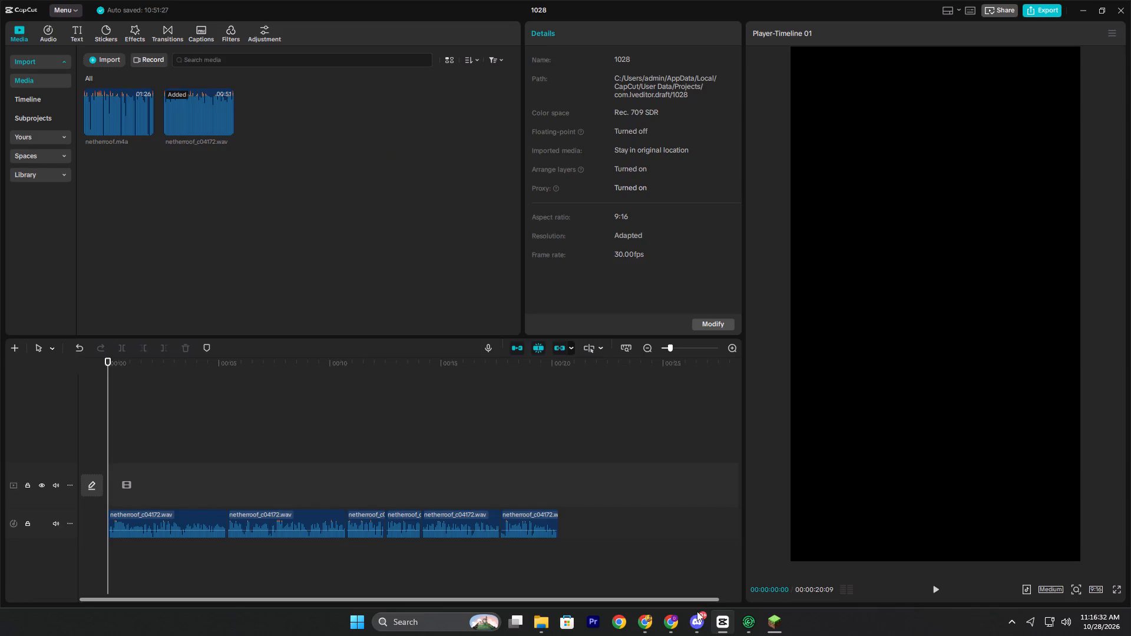
Upload 1028(1) from the Videos folder to Captik and try to generate its transcription with automatic language detection.
click(652, 624)
click(550, 615)
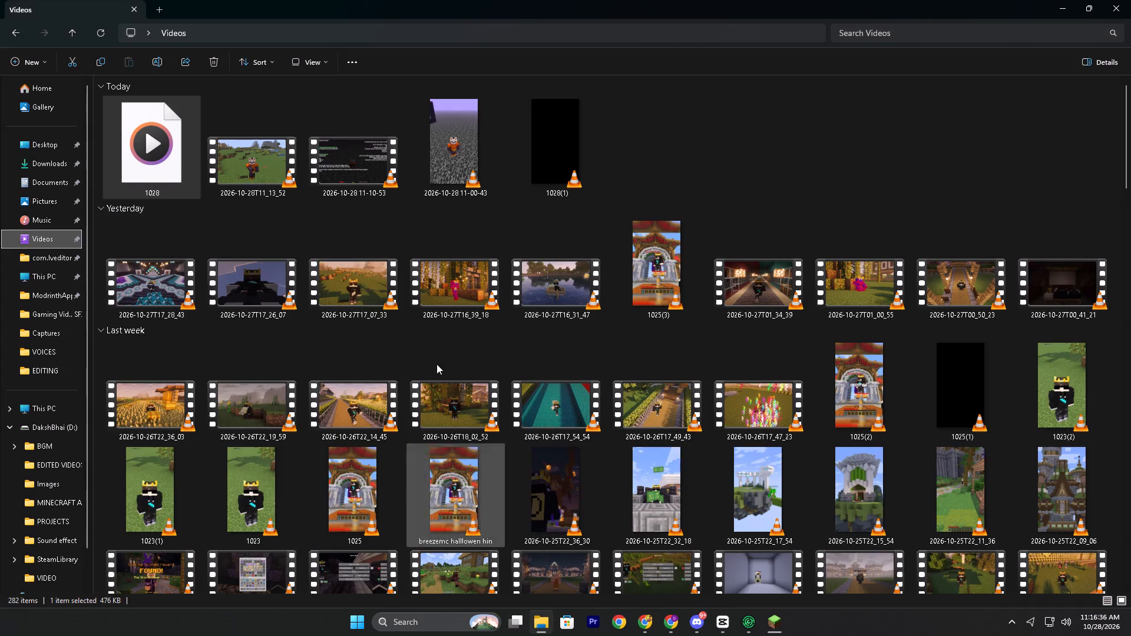
drag(561, 165, 664, 610)
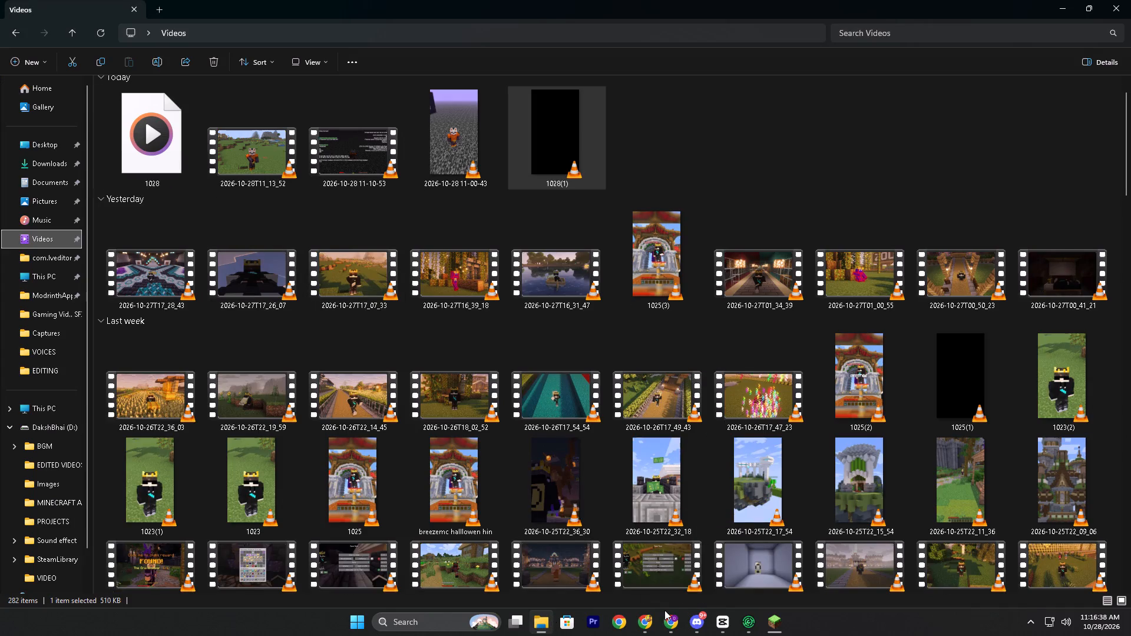
drag(664, 610, 581, 243)
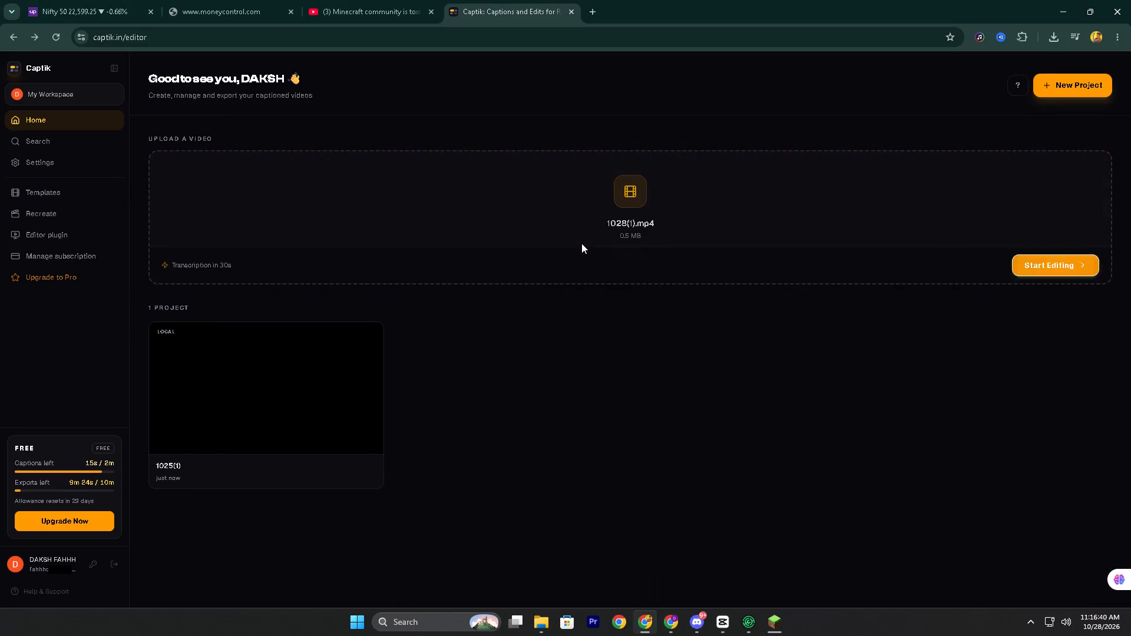
click(1037, 265)
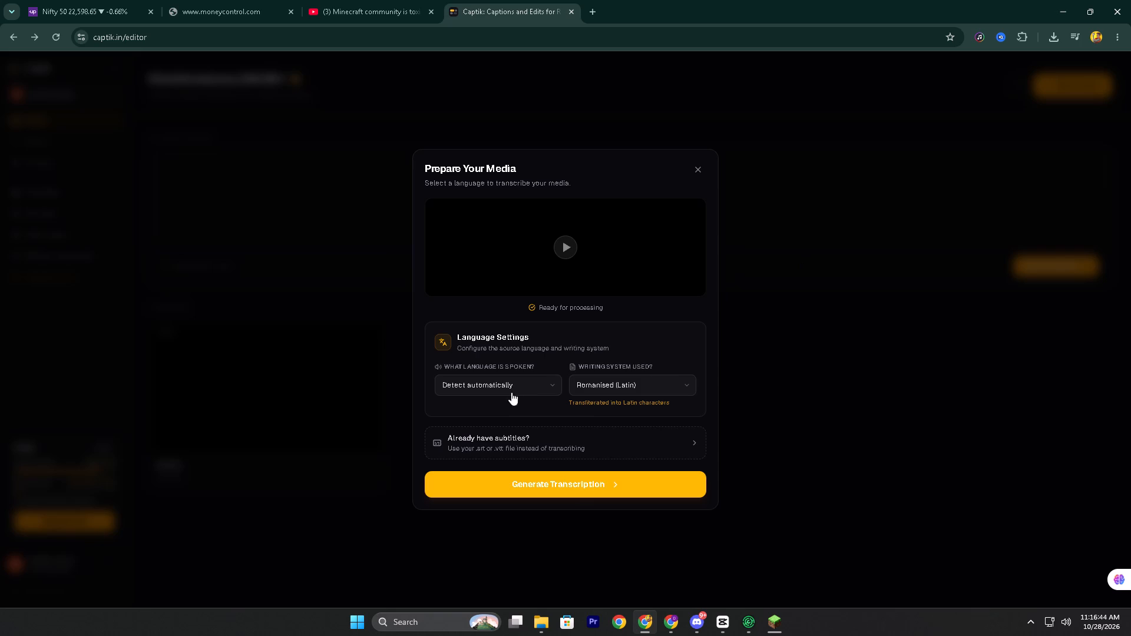
click(530, 485)
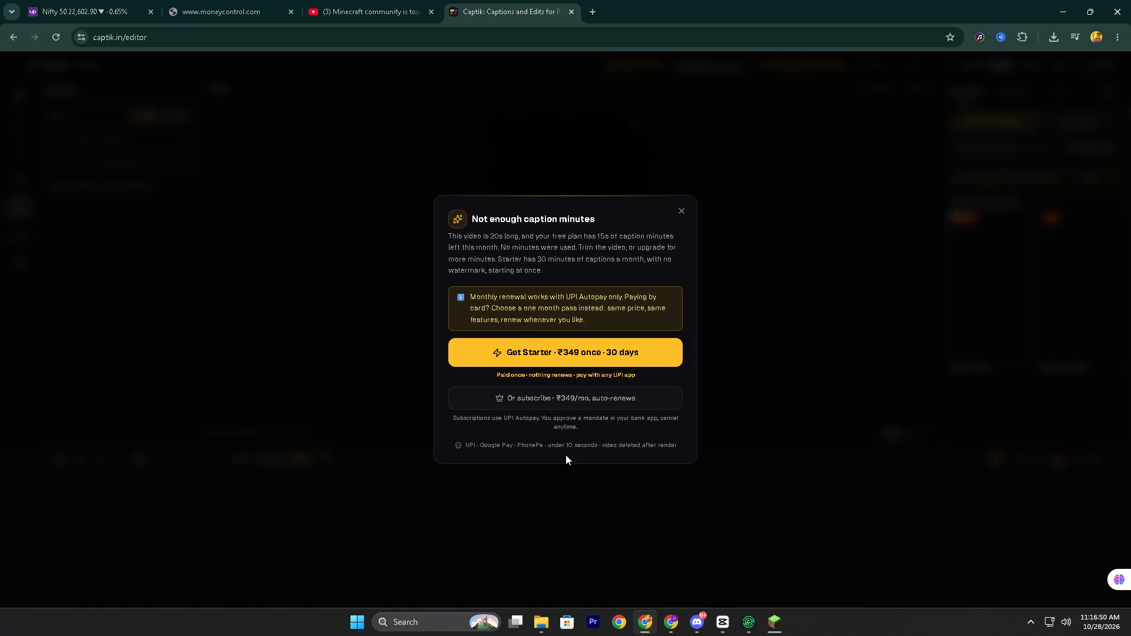
click(679, 214)
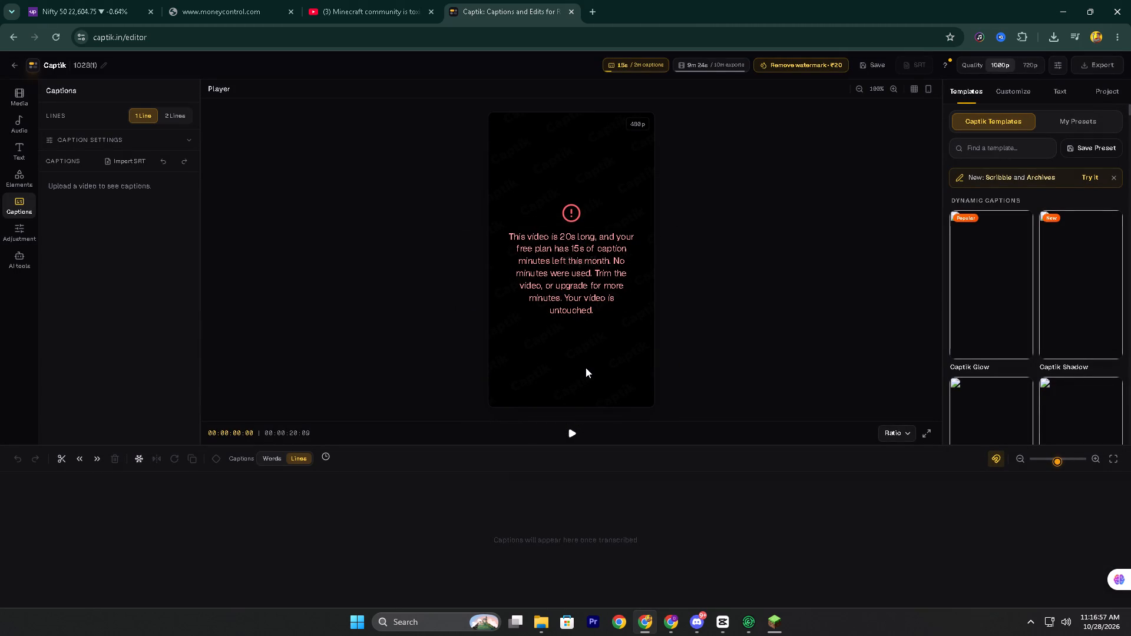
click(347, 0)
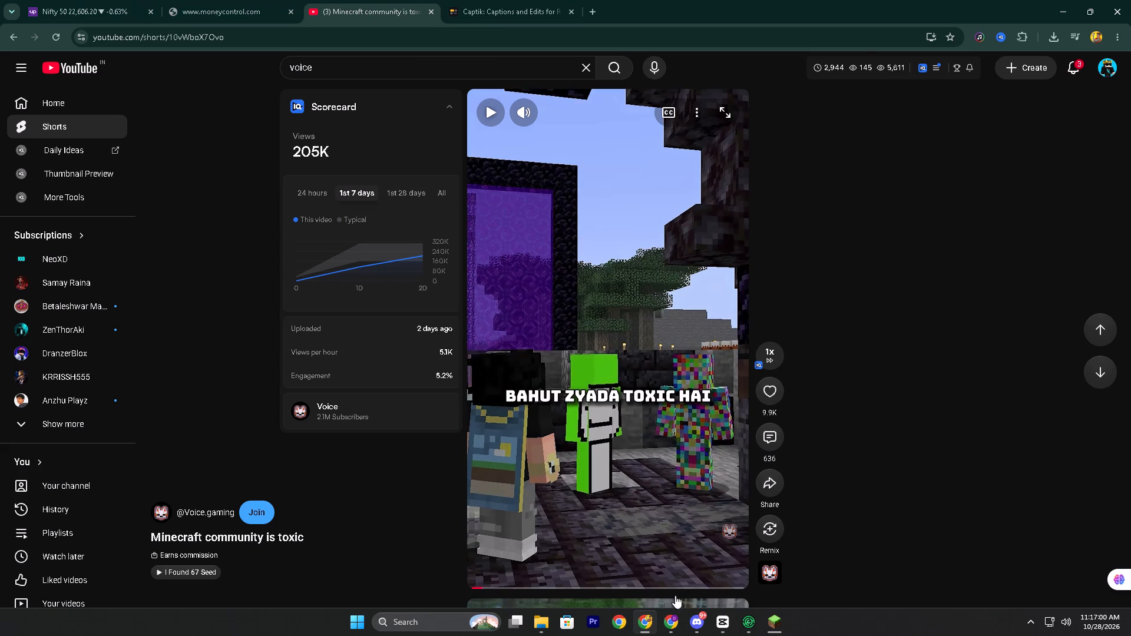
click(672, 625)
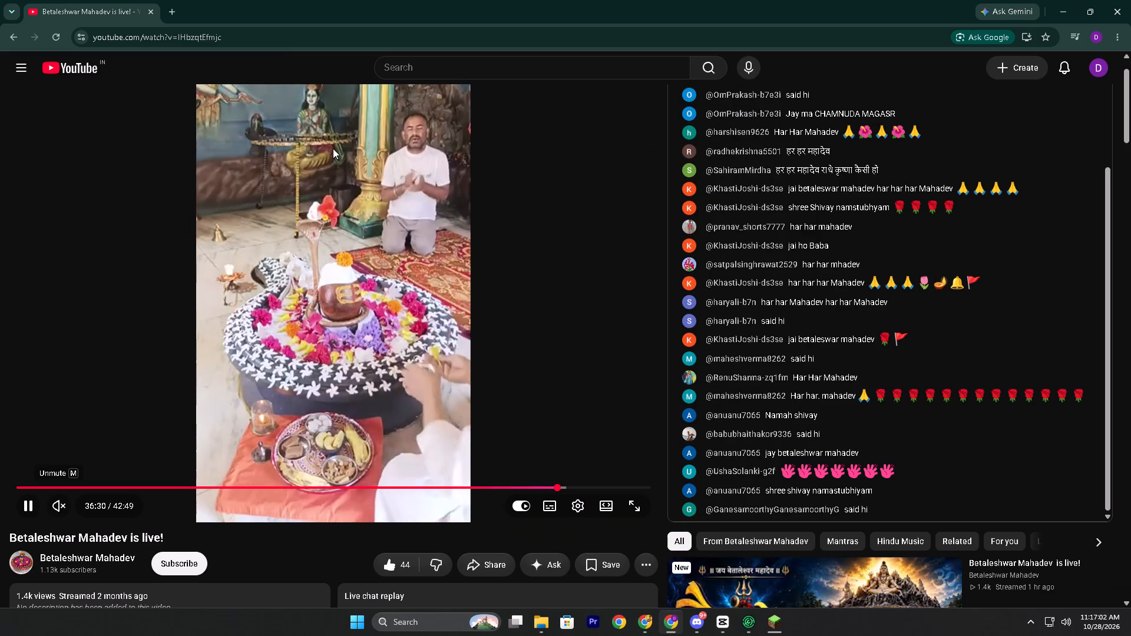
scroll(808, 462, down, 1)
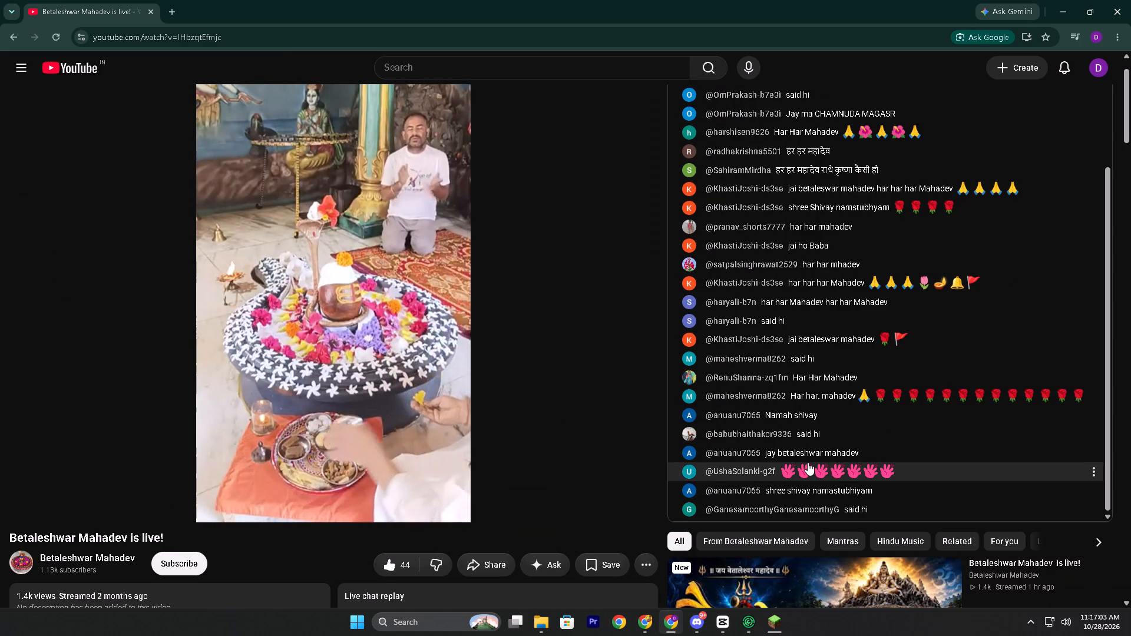
Return to the Captik editor and briefly play the uploaded 1028(1) clip in its player.
click(656, 620)
click(525, 20)
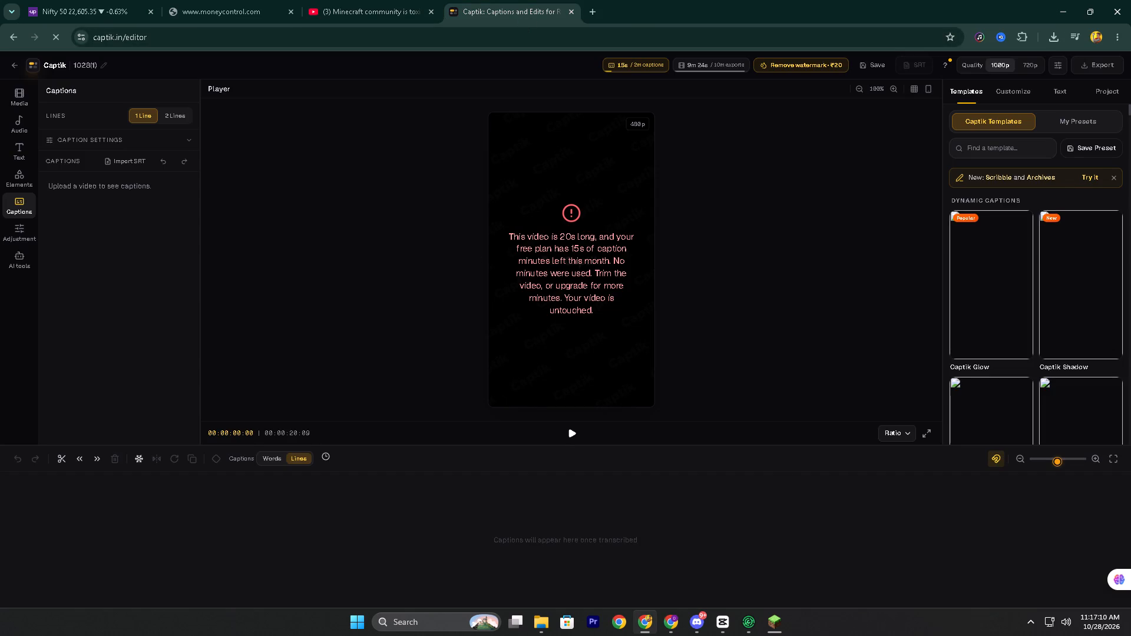
click(545, 294)
click(576, 436)
click(576, 436)
click(576, 436)
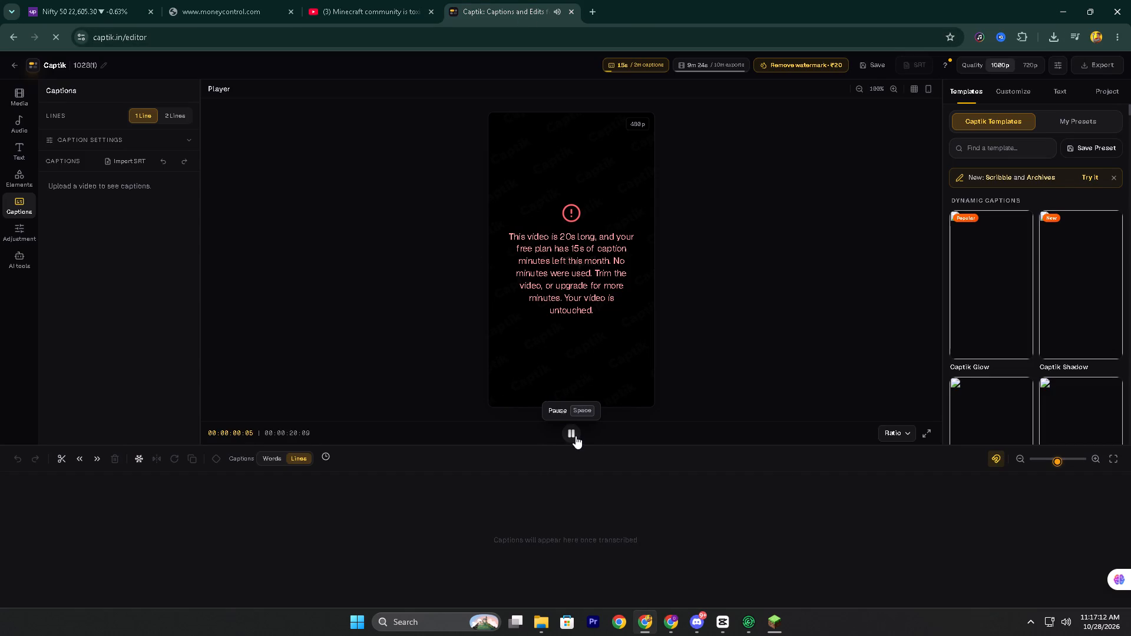
click(576, 433)
drag(555, 238, 593, 471)
Set Captik's maximum words per caption to 2, keep one caption line, and try to create the captions.
click(270, 459)
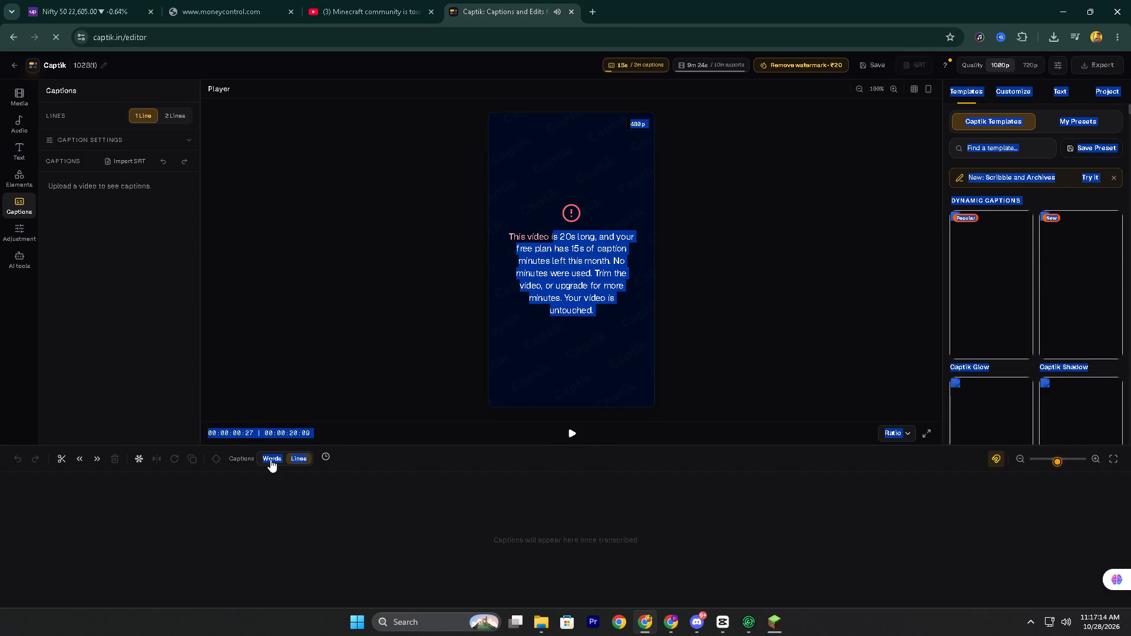
click(290, 460)
click(128, 138)
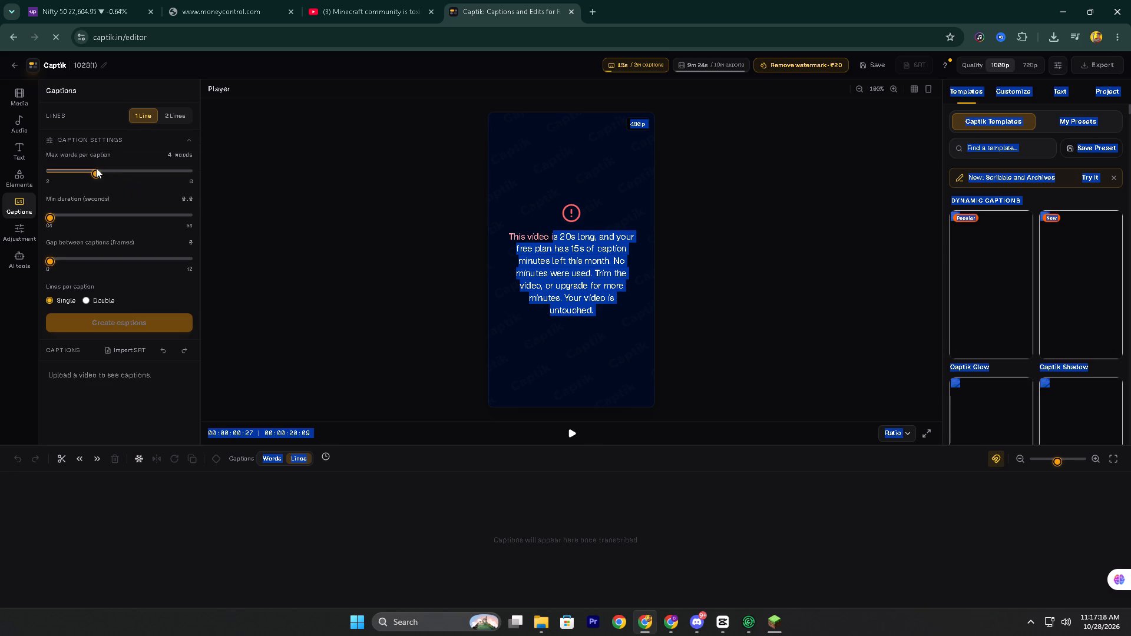
drag(94, 170, 53, 169)
click(123, 324)
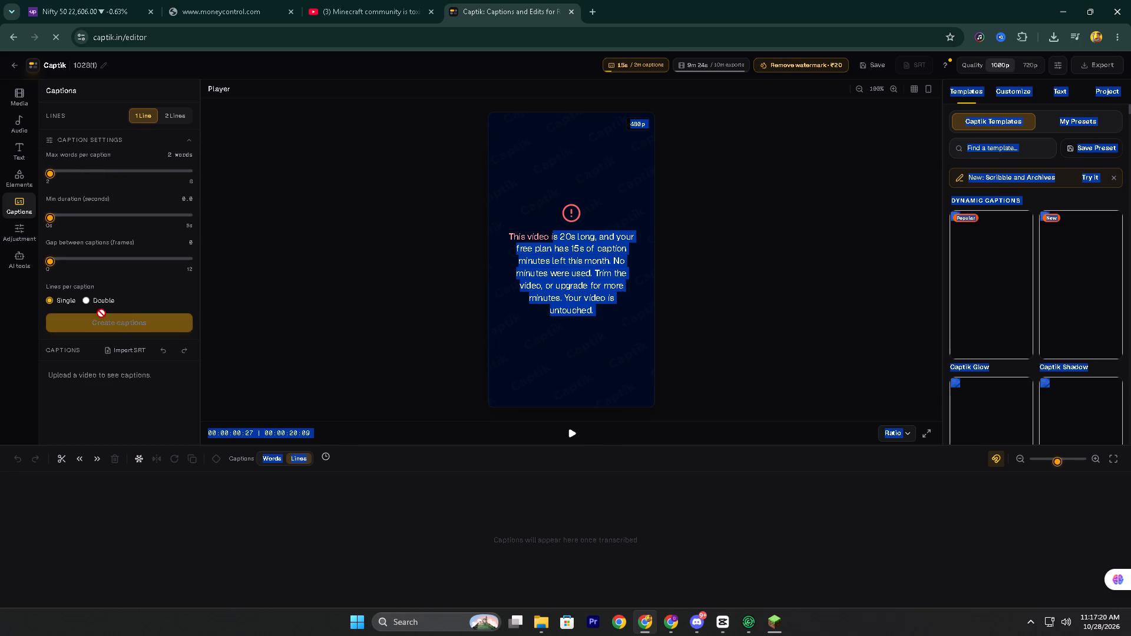
click(175, 120)
click(144, 115)
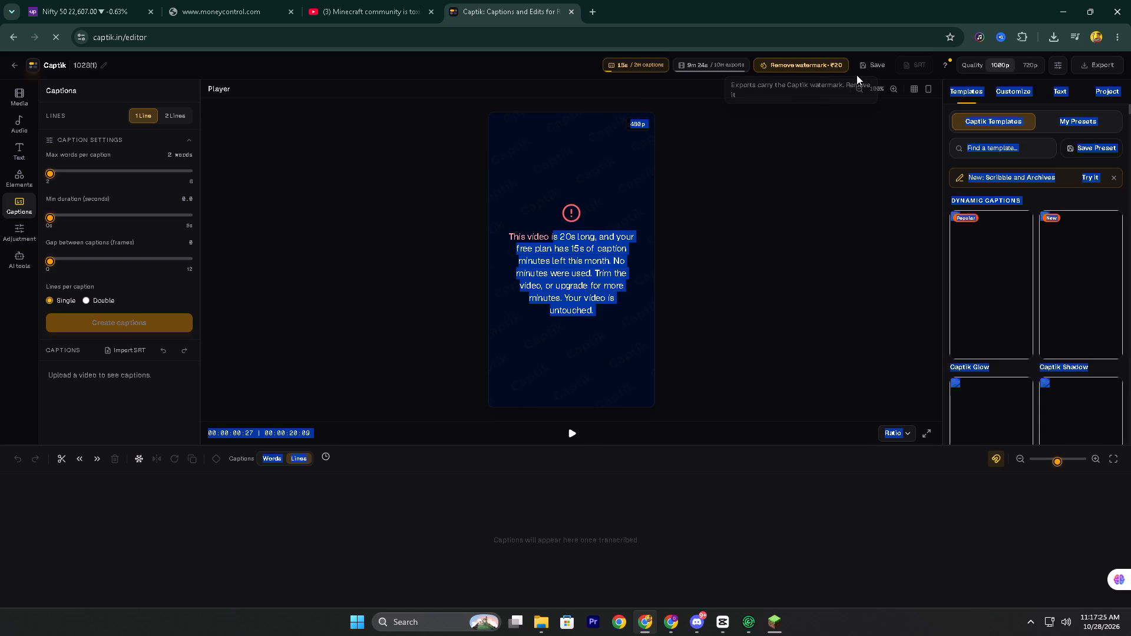
Check the remaining caption allowance and look through Captik's caption customization options.
click(634, 60)
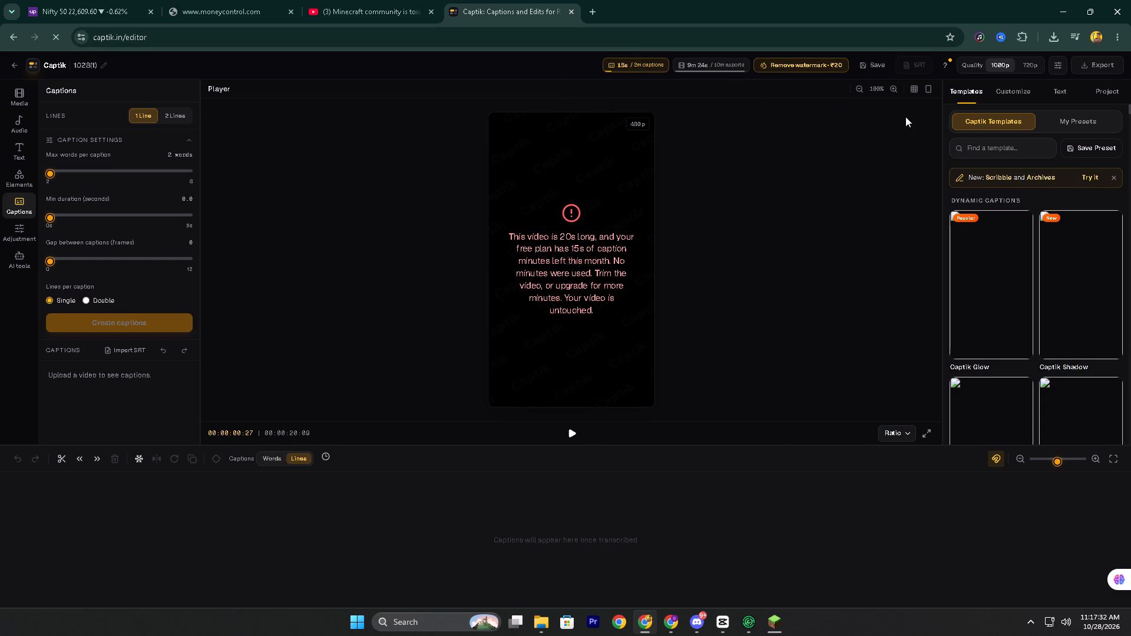
click(1007, 95)
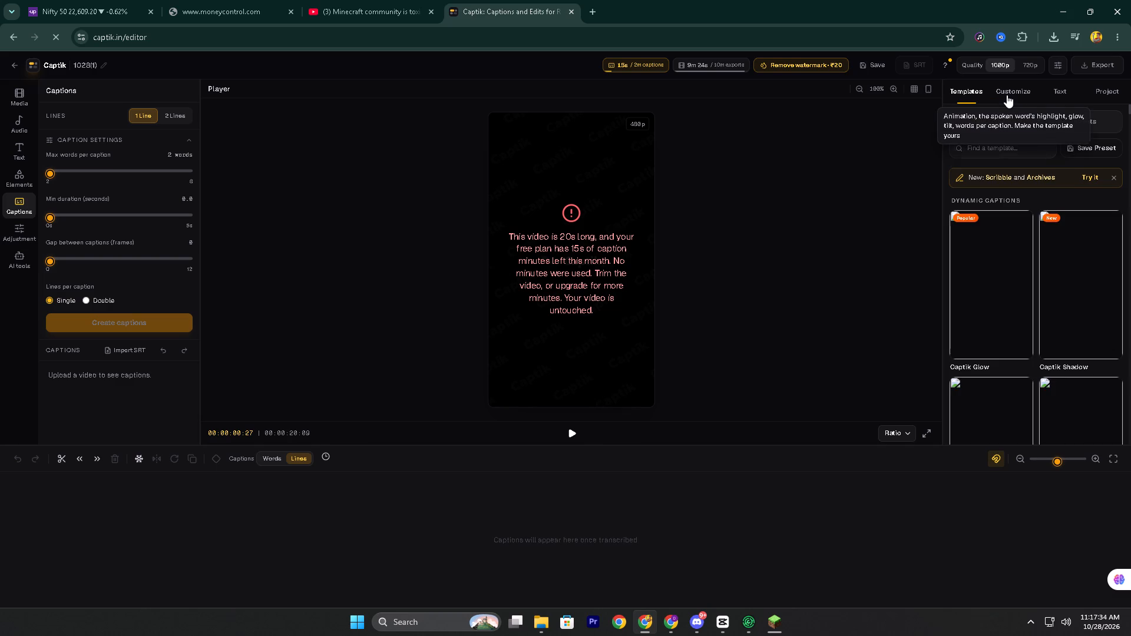
scroll(1006, 185, up, 2)
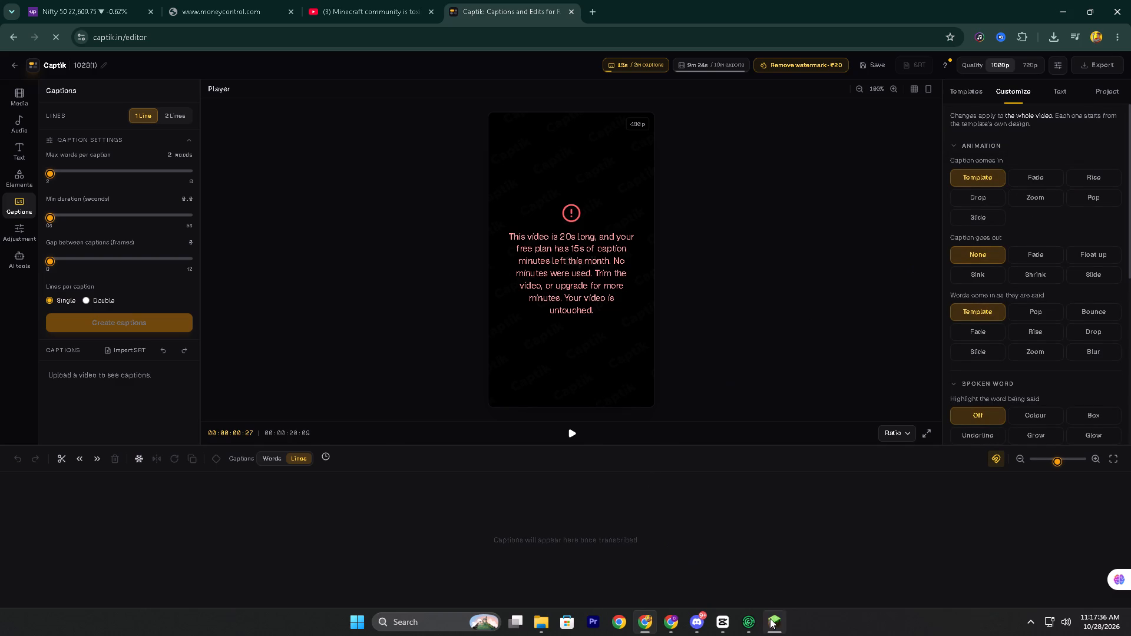
Switch to Minecraft, save and quit the open world to the title screen, and open the singleplayer world list.
click(770, 618)
click(660, 254)
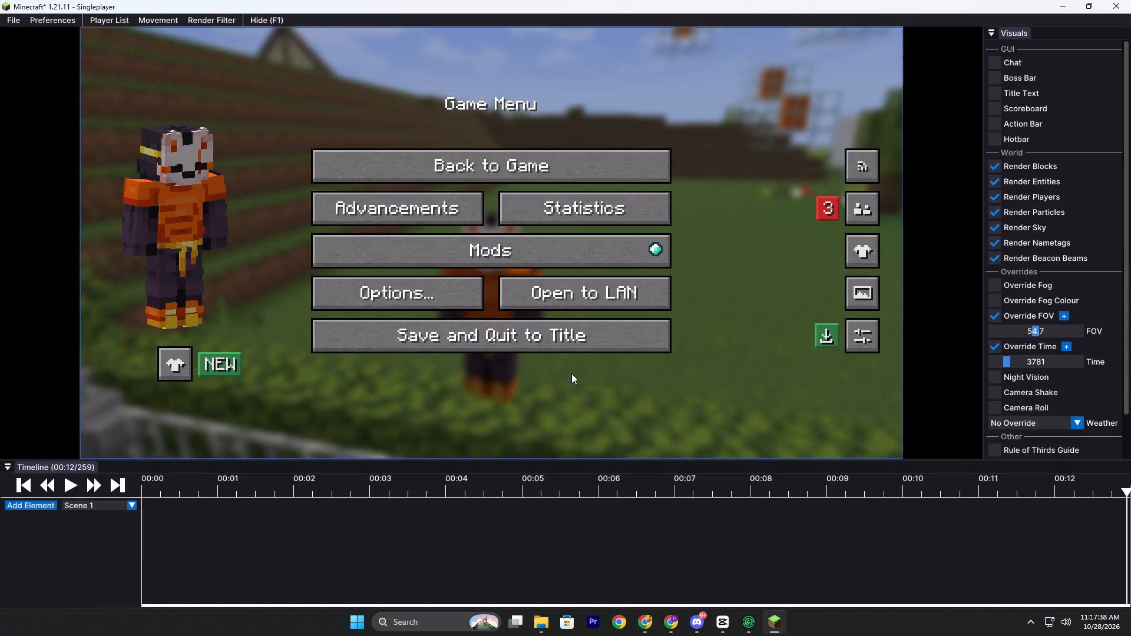
click(552, 327)
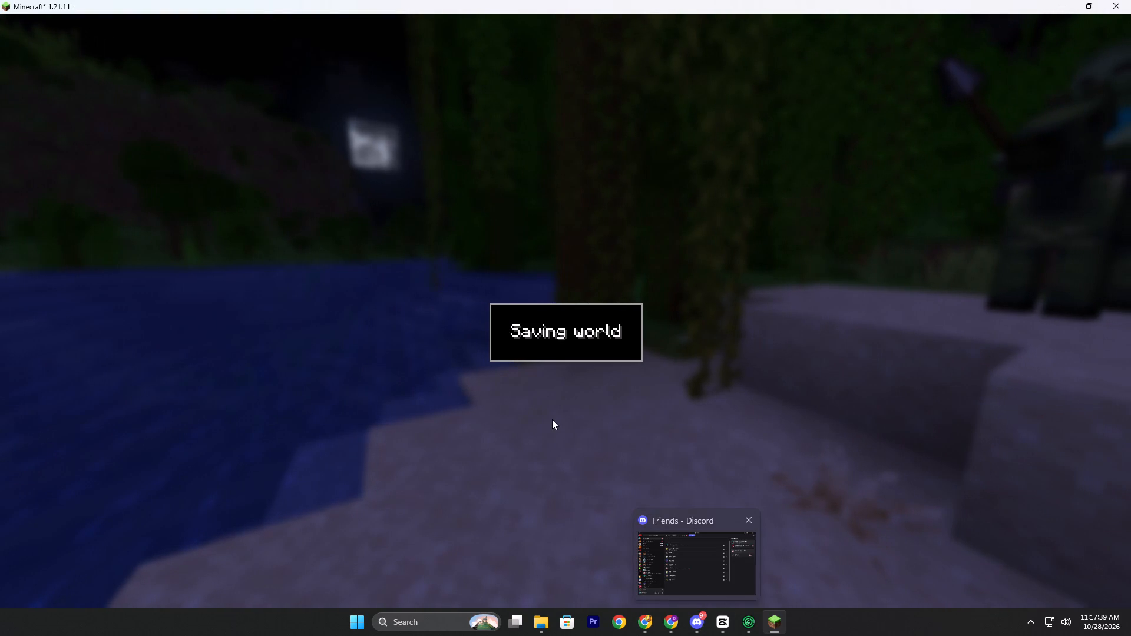
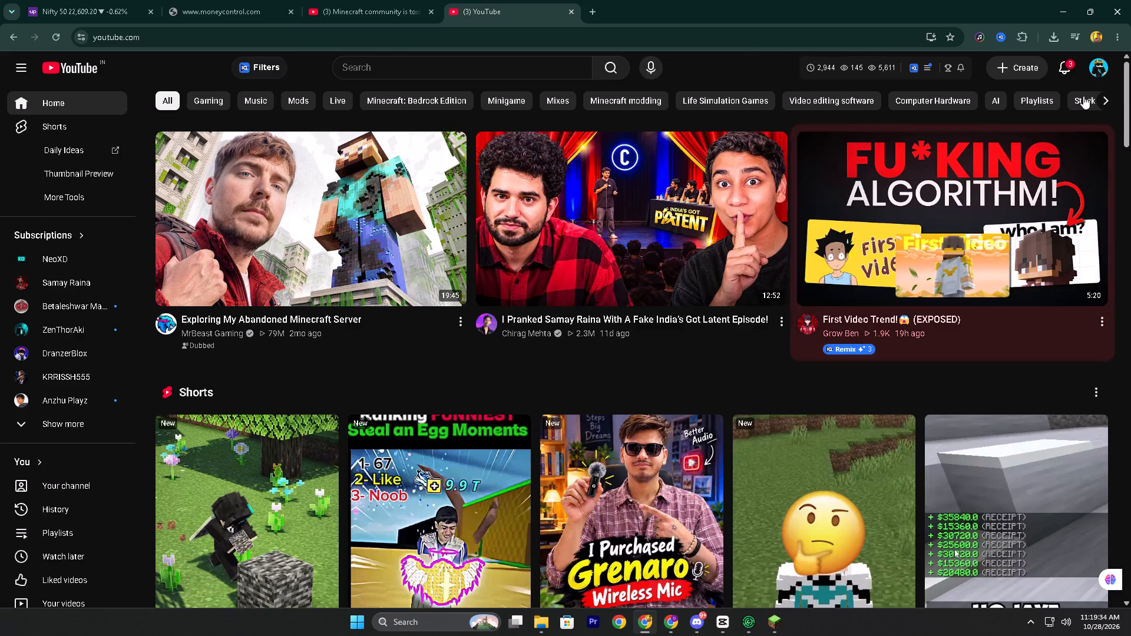
Look through the accounts available in YouTube's account switcher.
click(1093, 75)
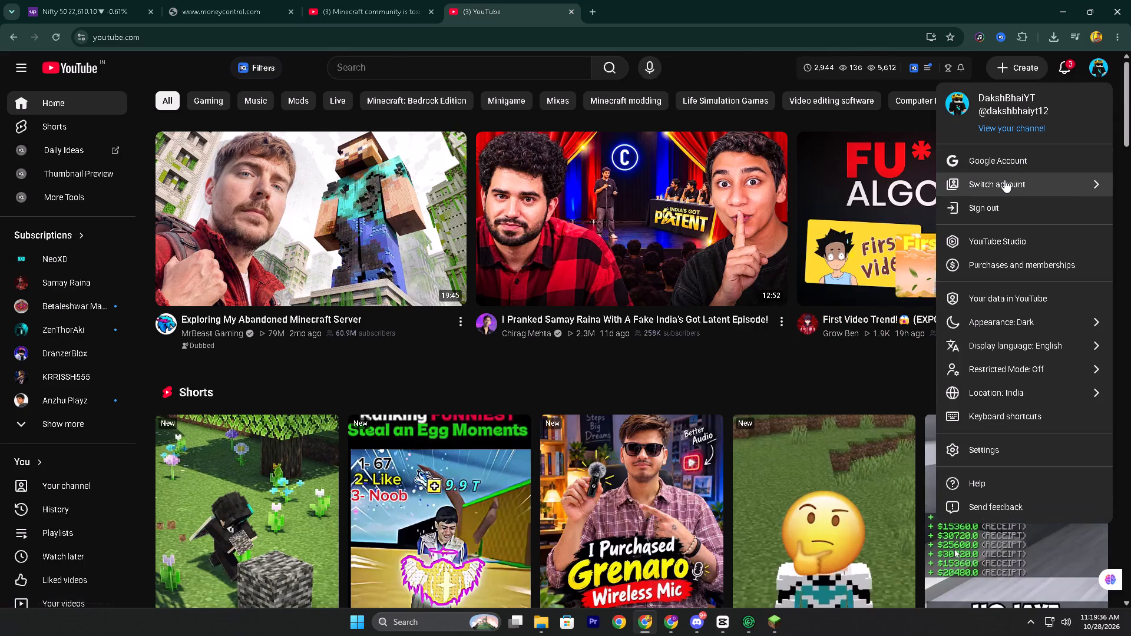
click(1004, 180)
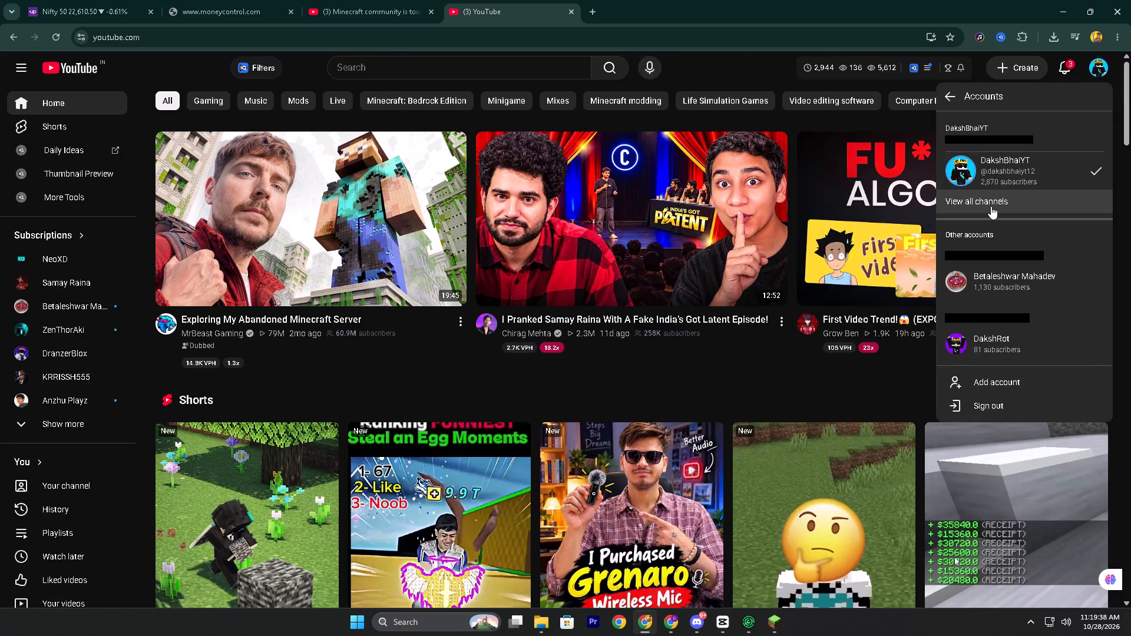
scroll(1003, 333, down, 2)
scroll(1057, 317, down, 2)
scroll(1015, 344, up, 3)
scroll(1039, 319, down, 3)
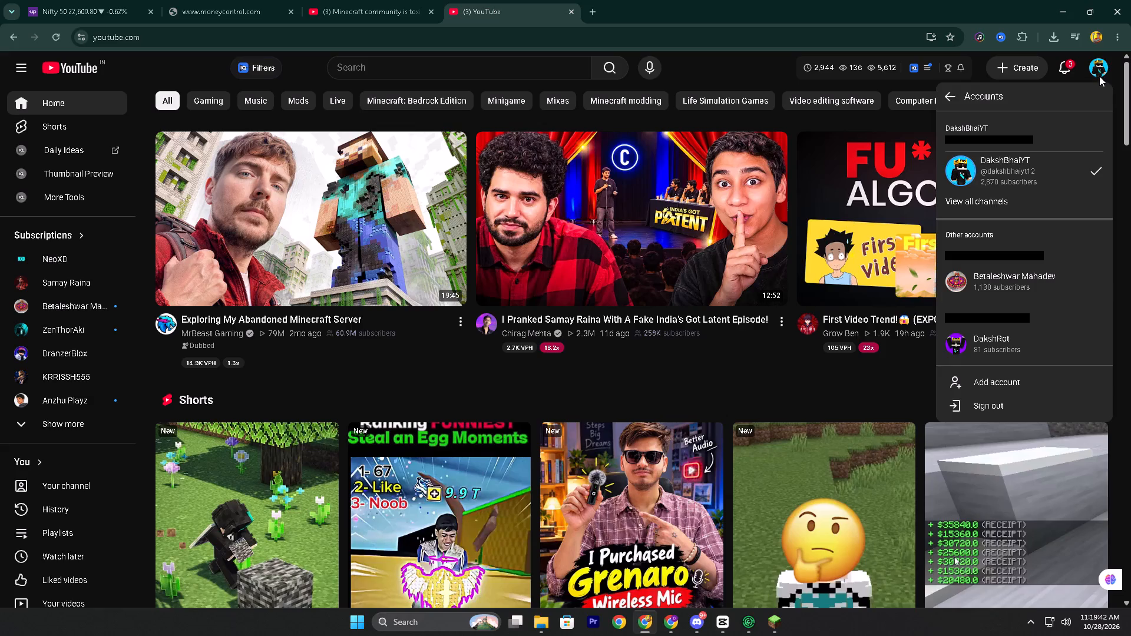
click(956, 100)
Replace the YouTube tab with a new tab and check the signed-in Google accounts.
click(599, 14)
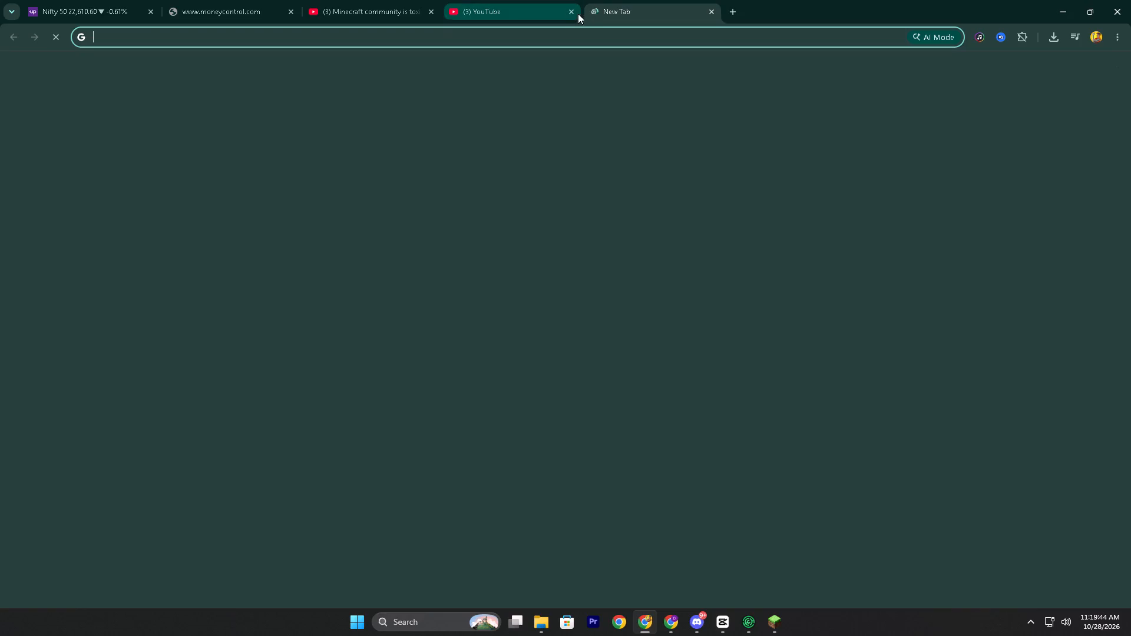
click(572, 15)
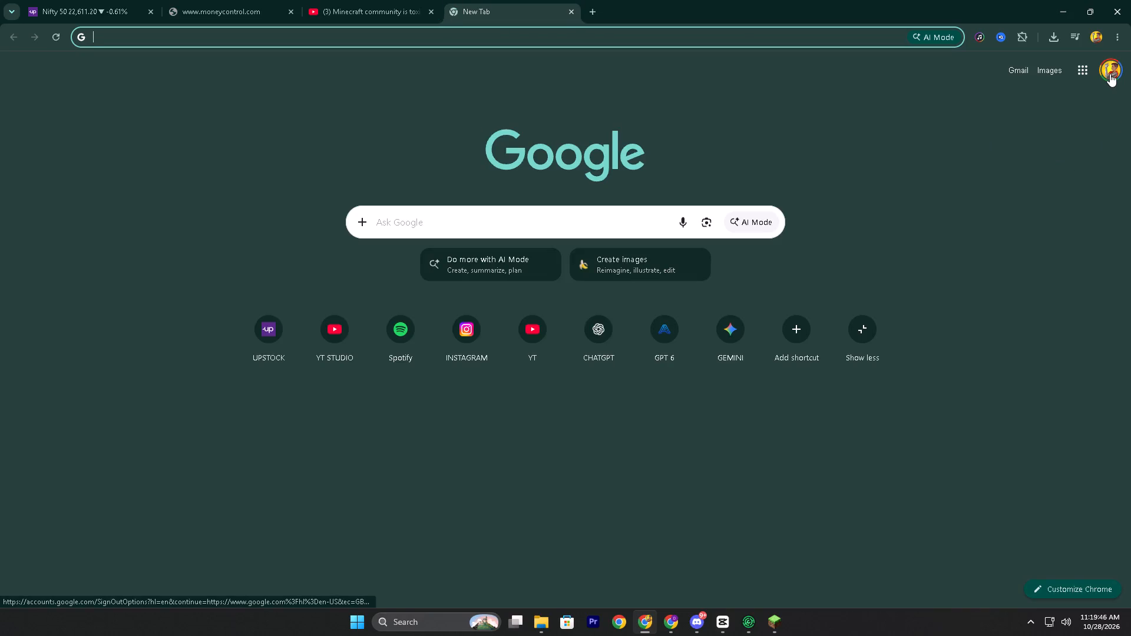
click(1110, 74)
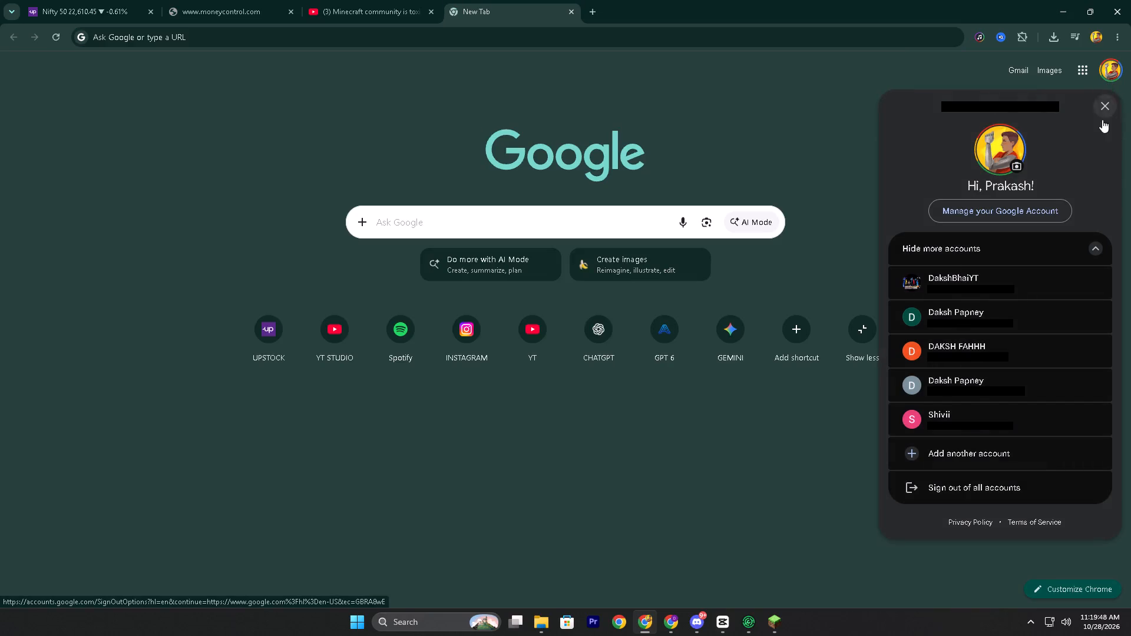
click(623, 164)
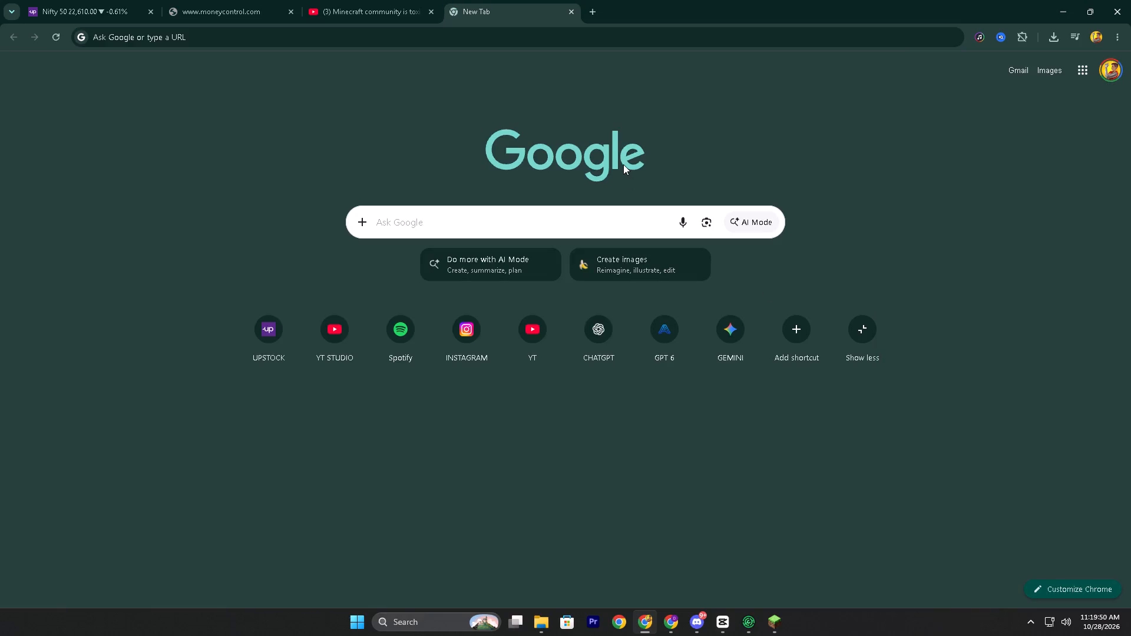
Reopen the previously closed YouTube and Captik tabs.
key(ctrl+shift+y)
key(ctrl+shift+t)
key(ctrl+shift+t)
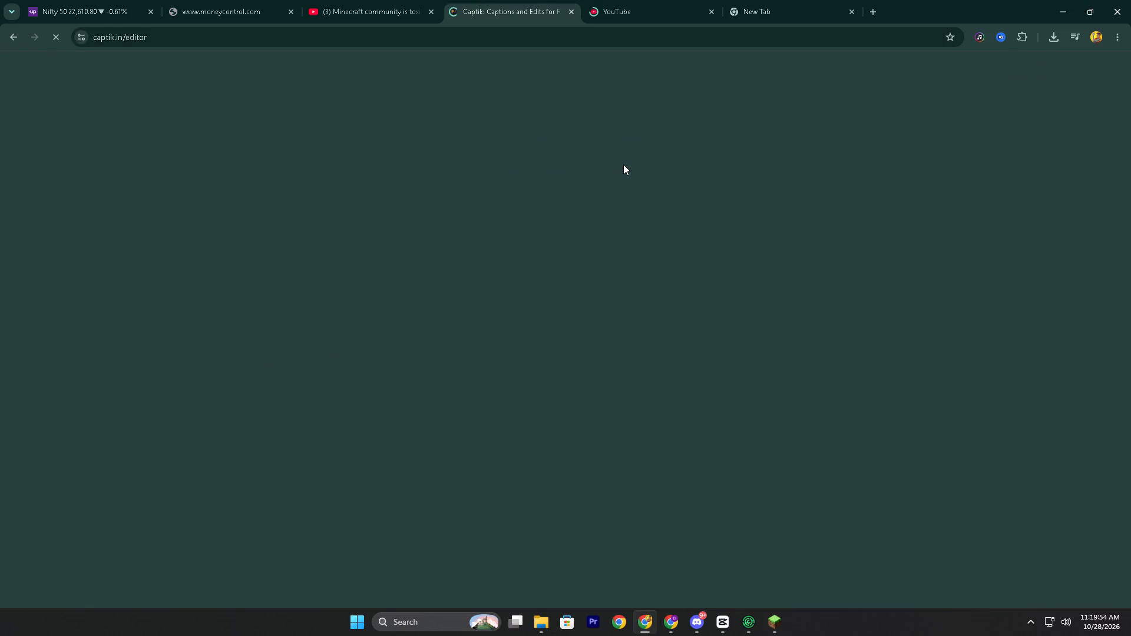
Go back to the Google results, open YouTube from there under another account, and view the Betaleshwar Mahadev channel page.
click(622, 21)
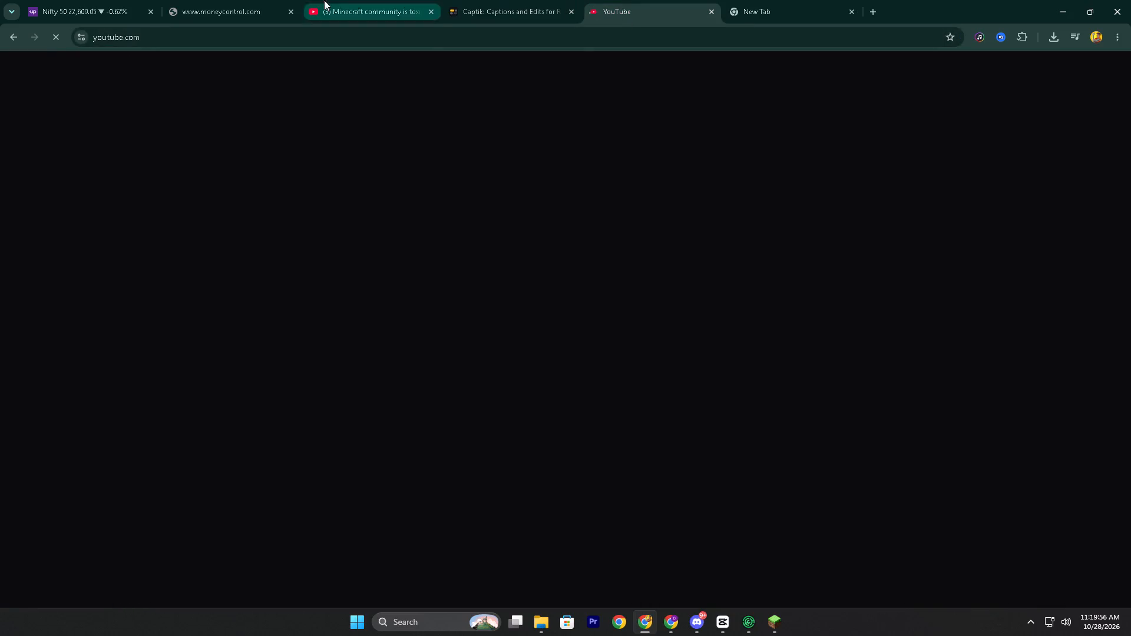
click(6, 37)
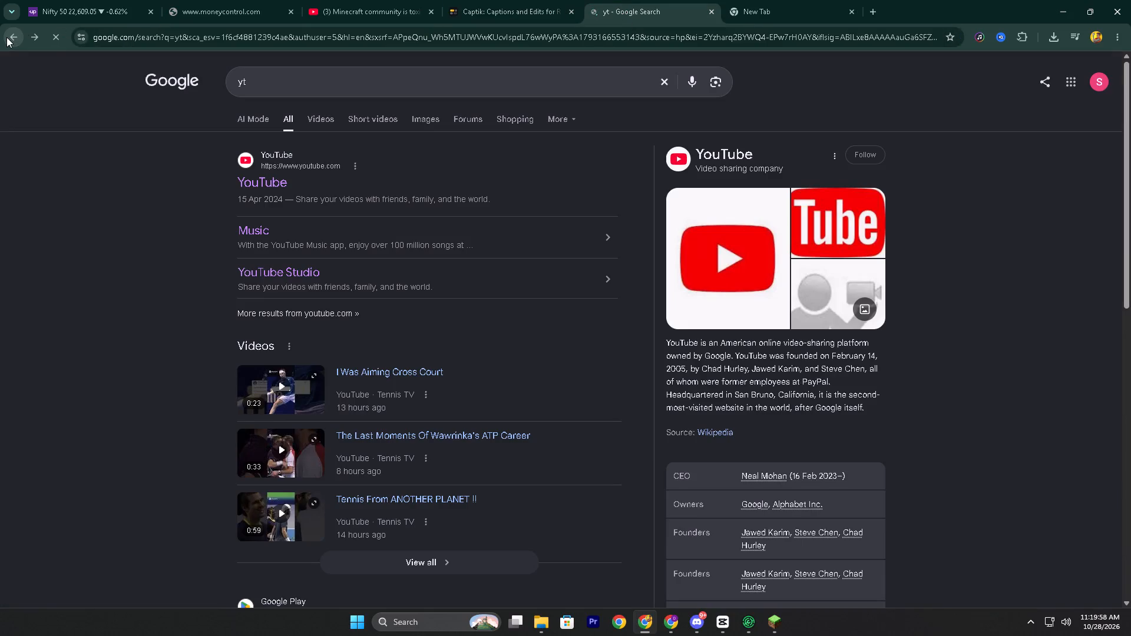
click(1070, 81)
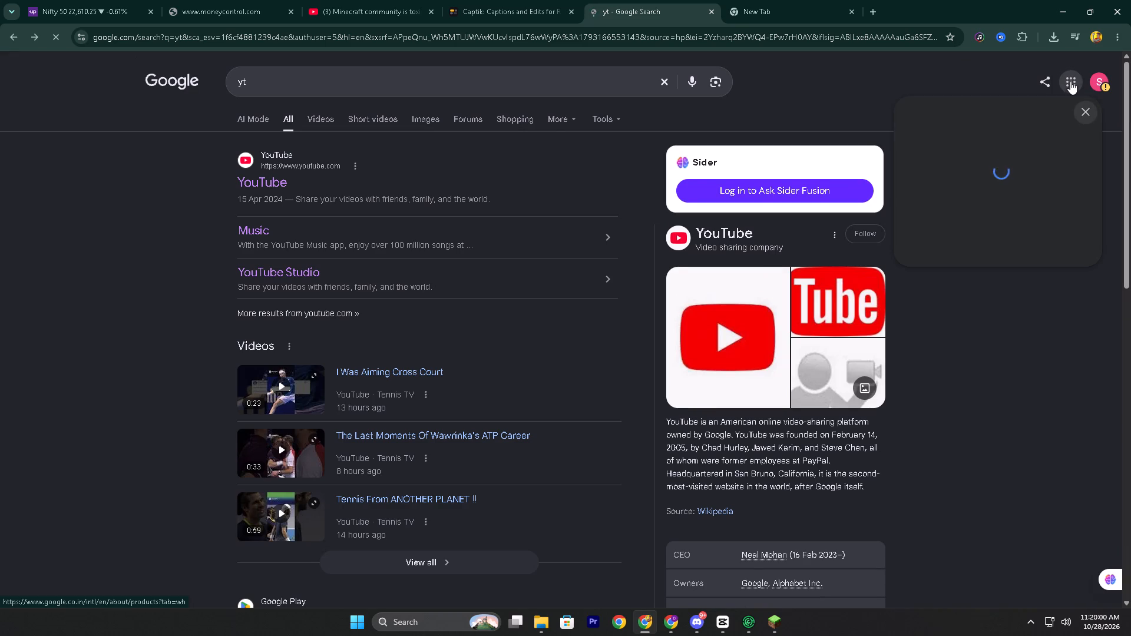
click(932, 211)
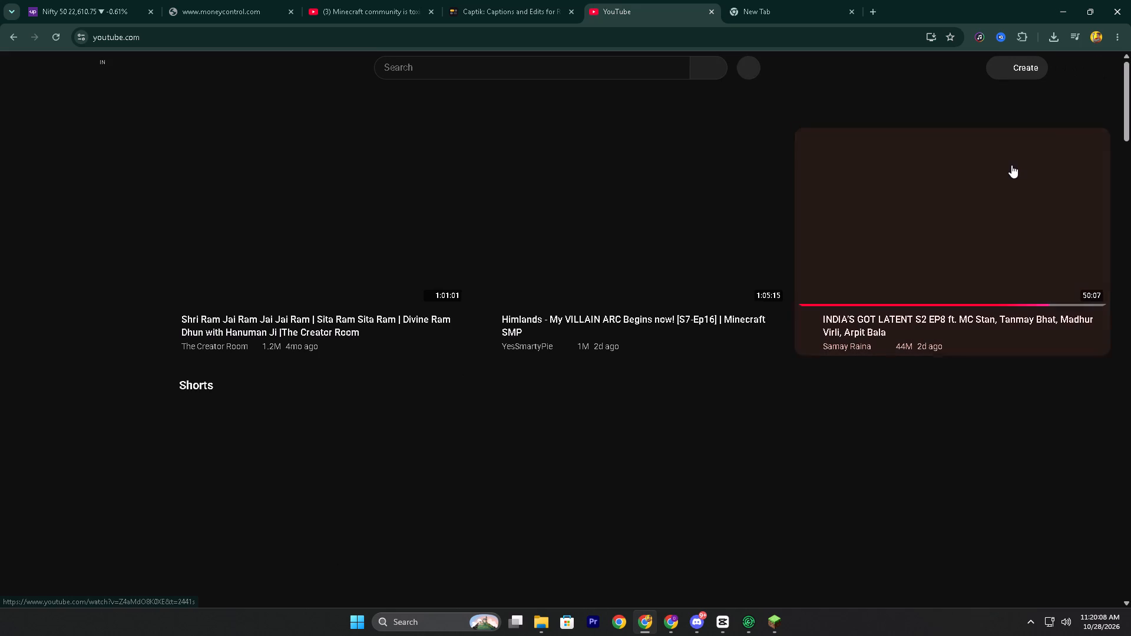
click(1100, 68)
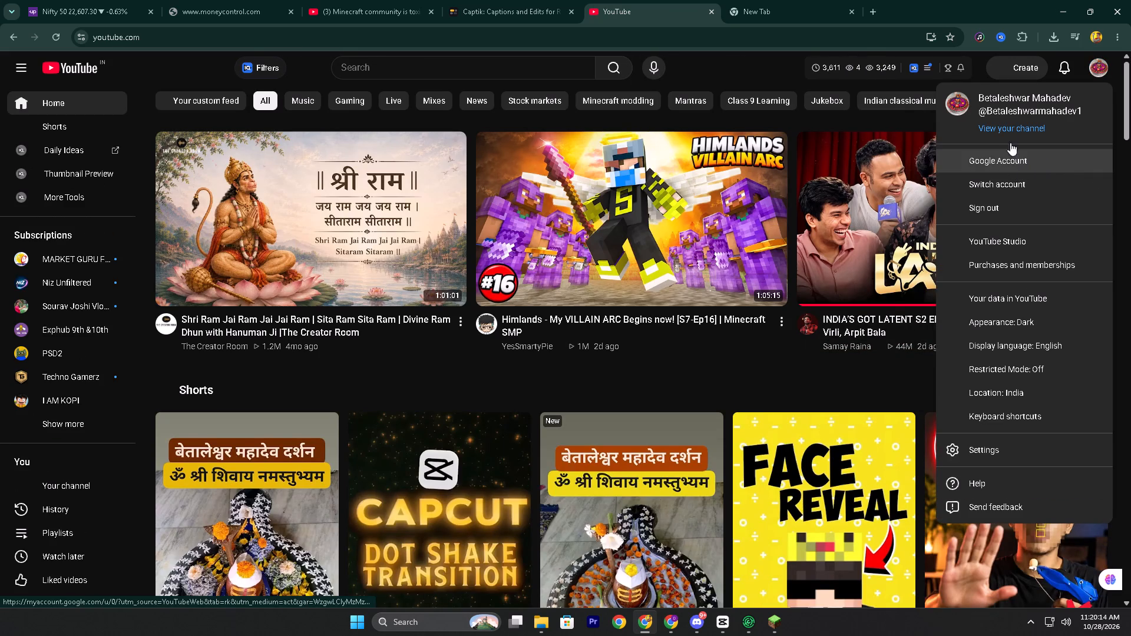
click(1008, 122)
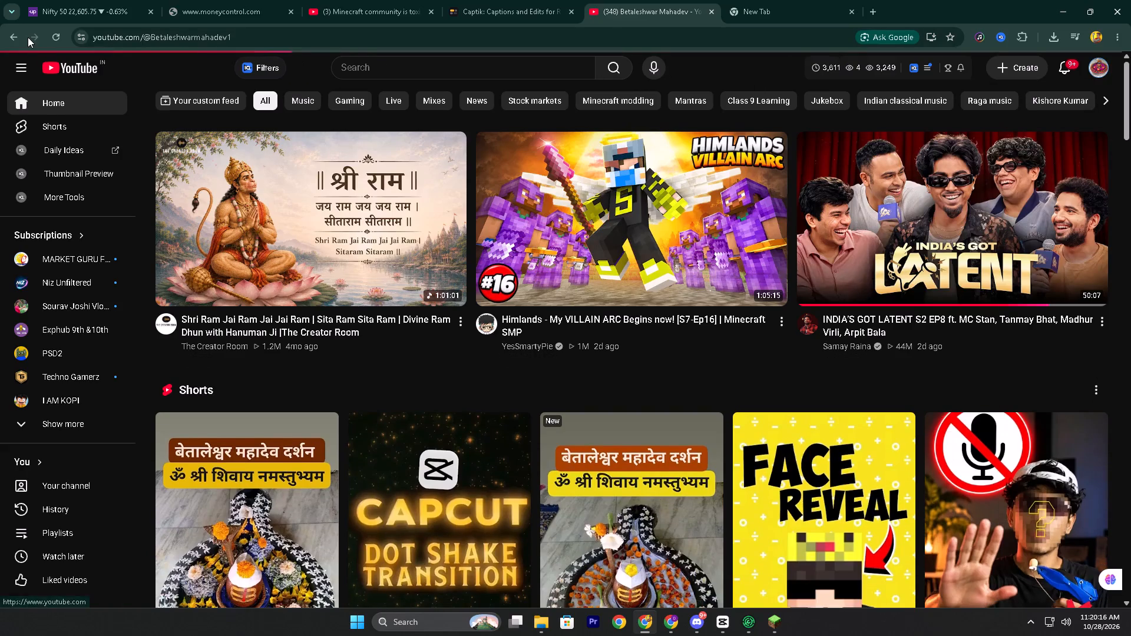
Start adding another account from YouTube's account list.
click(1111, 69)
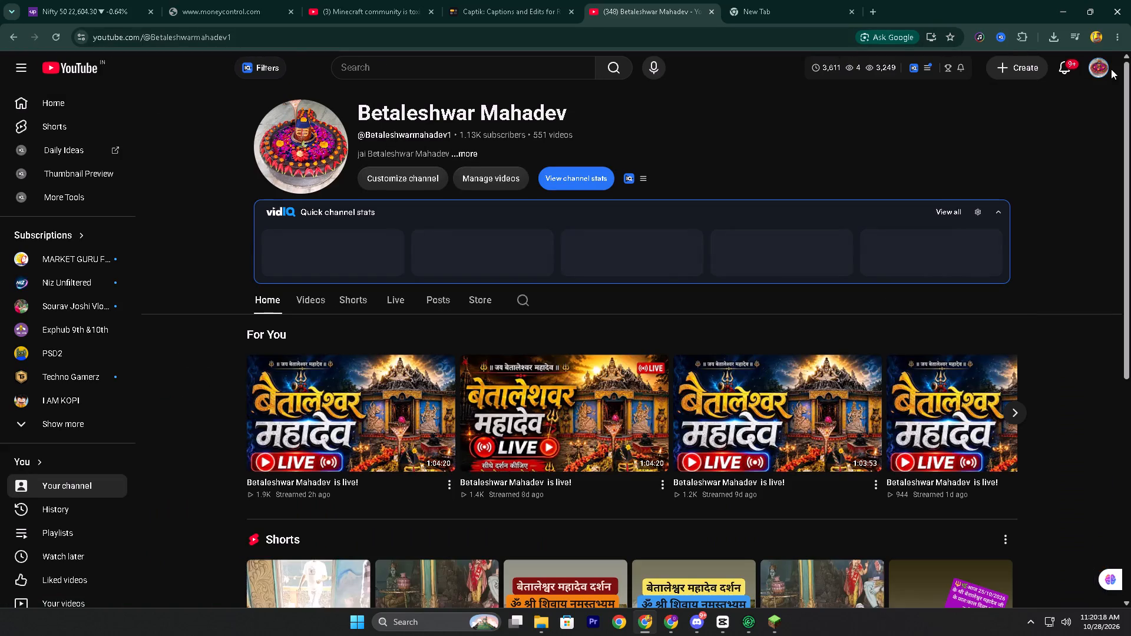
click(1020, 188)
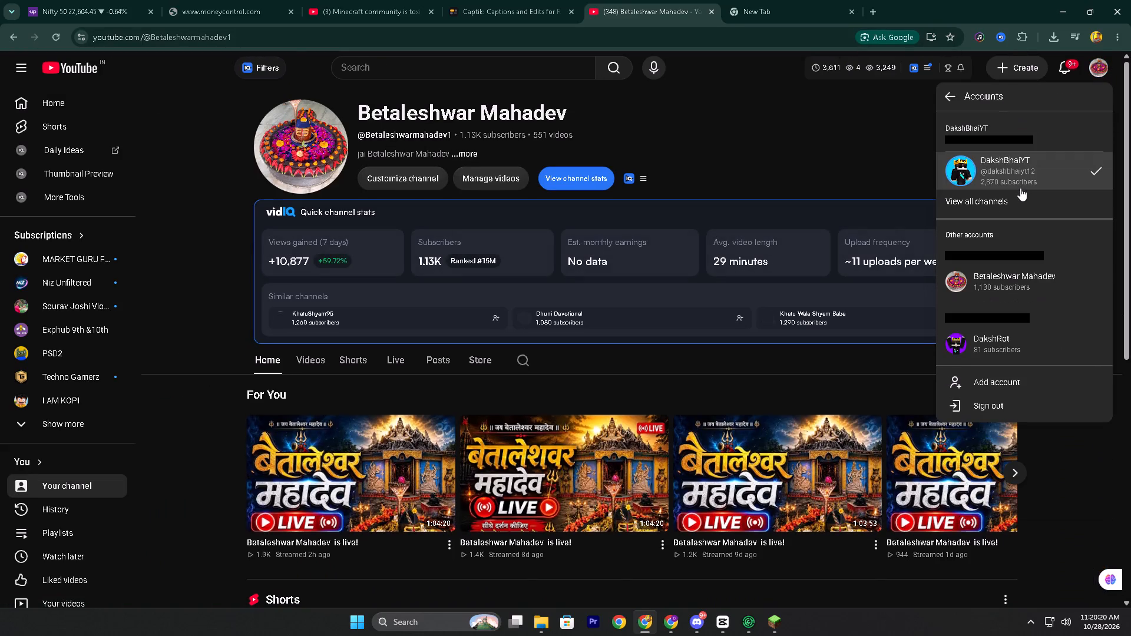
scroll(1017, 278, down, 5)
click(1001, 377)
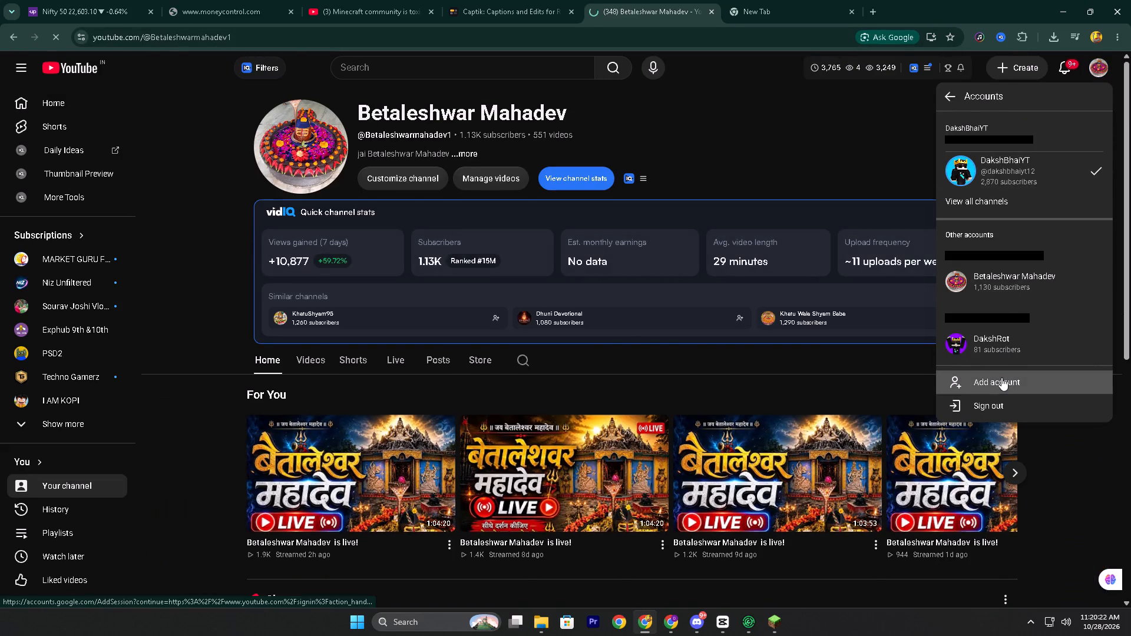
Leave the account sign-in and check the Captik home page.
click(778, 0)
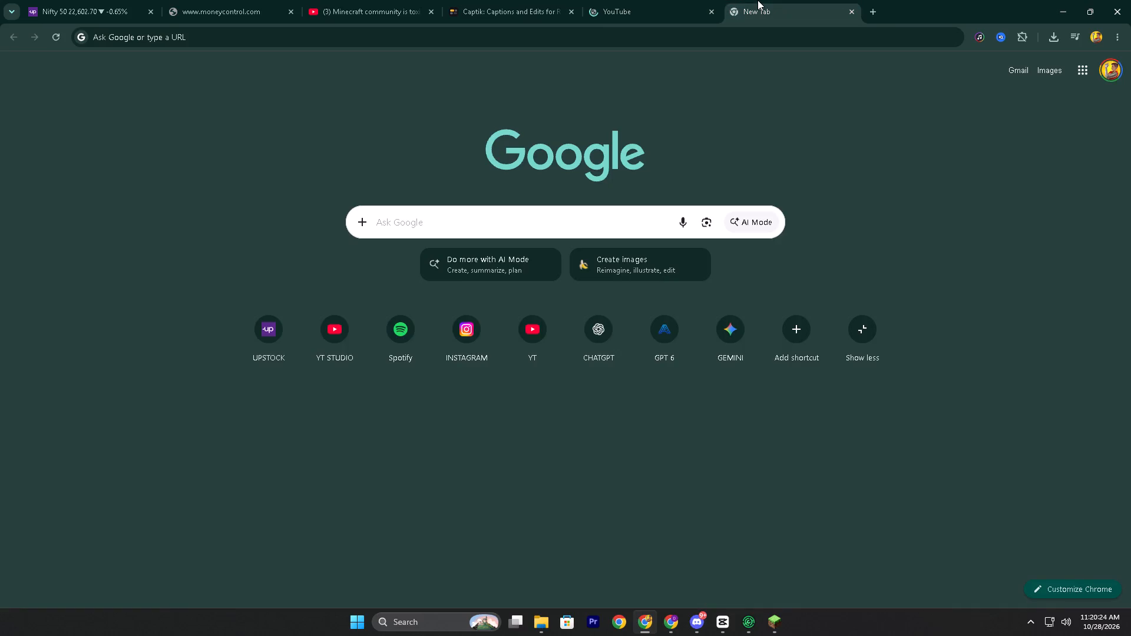
click(501, 7)
click(707, 11)
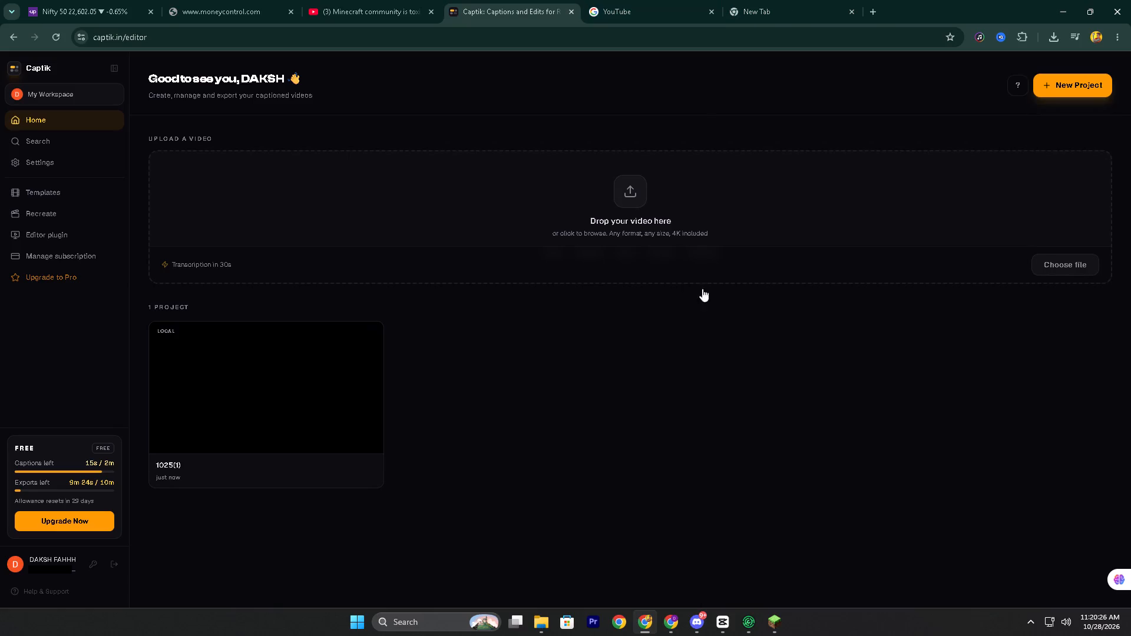
Switch to Minecraft, bring up the replay list, and open the replay 2026-10-28T10:55:49.
click(759, 619)
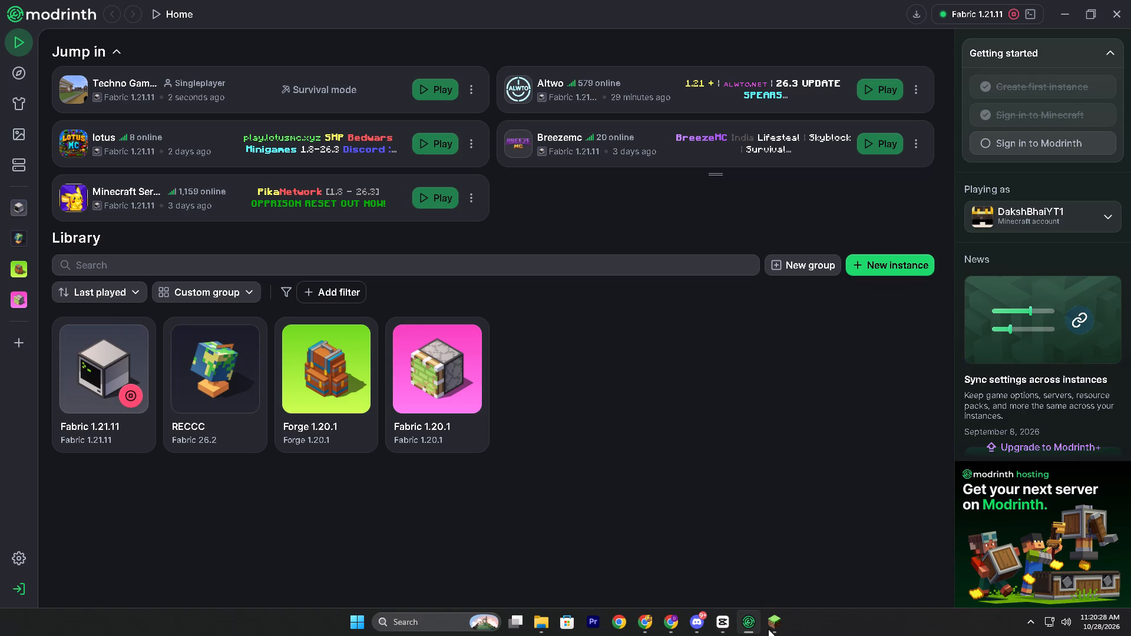
click(786, 635)
click(755, 395)
click(762, 378)
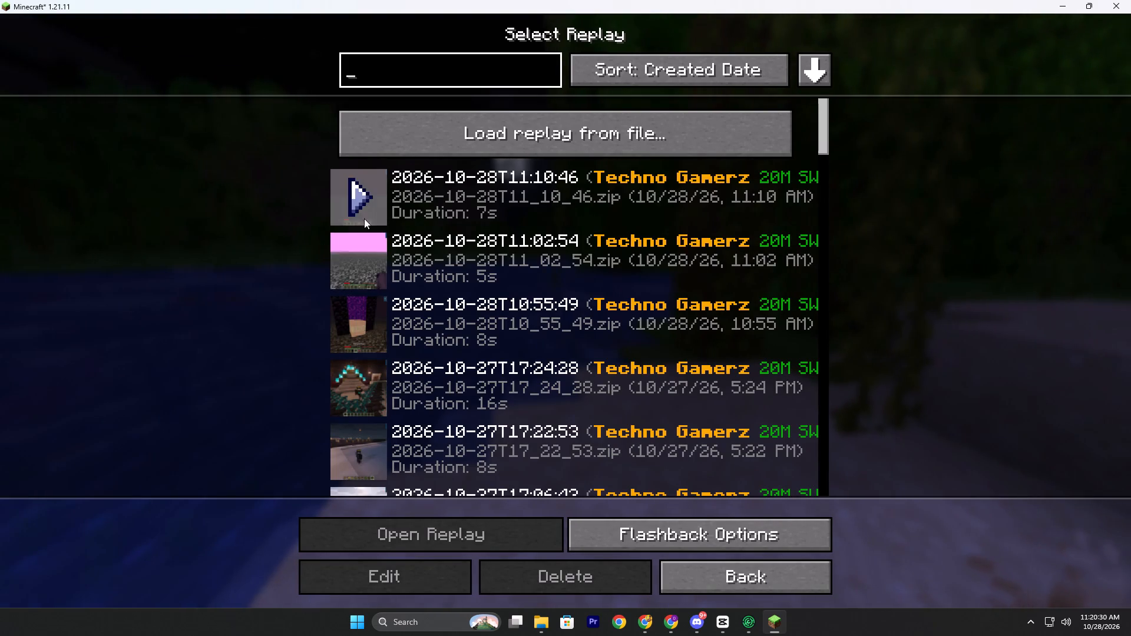
click(358, 322)
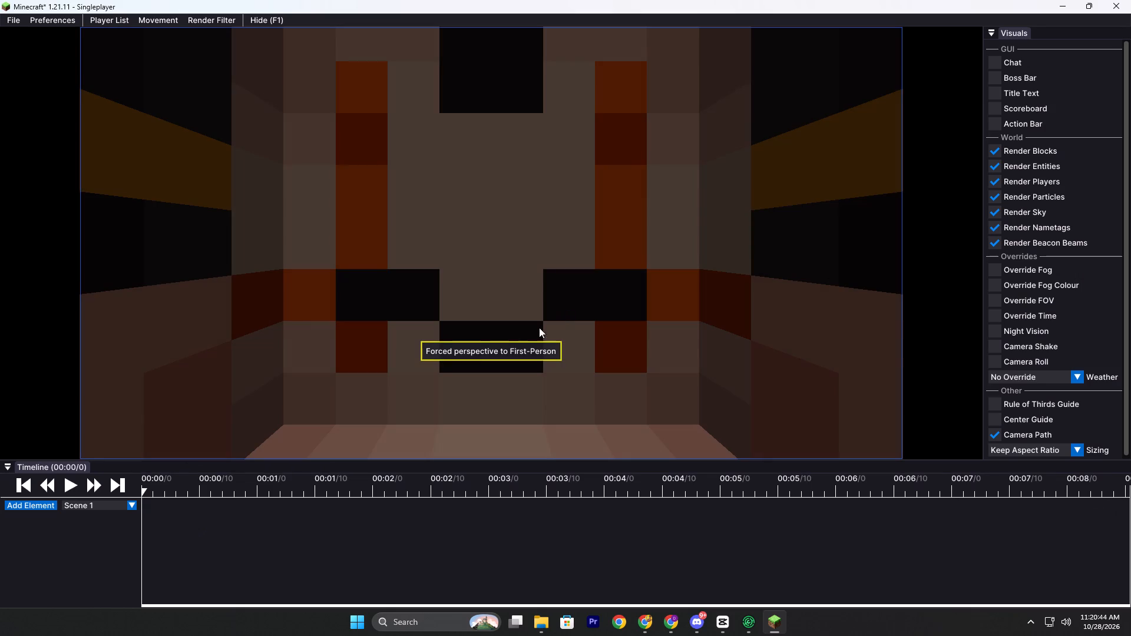
Play the replay and pause it at about 00:02/55, when the player runs past the nether portal.
click(66, 486)
key(s)
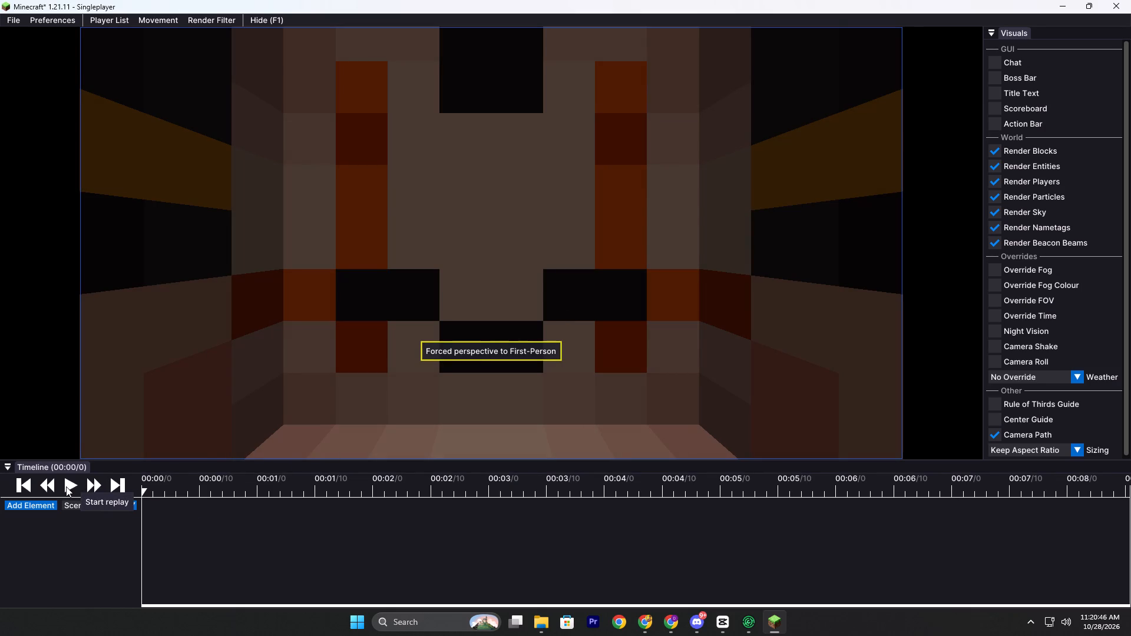
click(66, 486)
key(w)
click(66, 486)
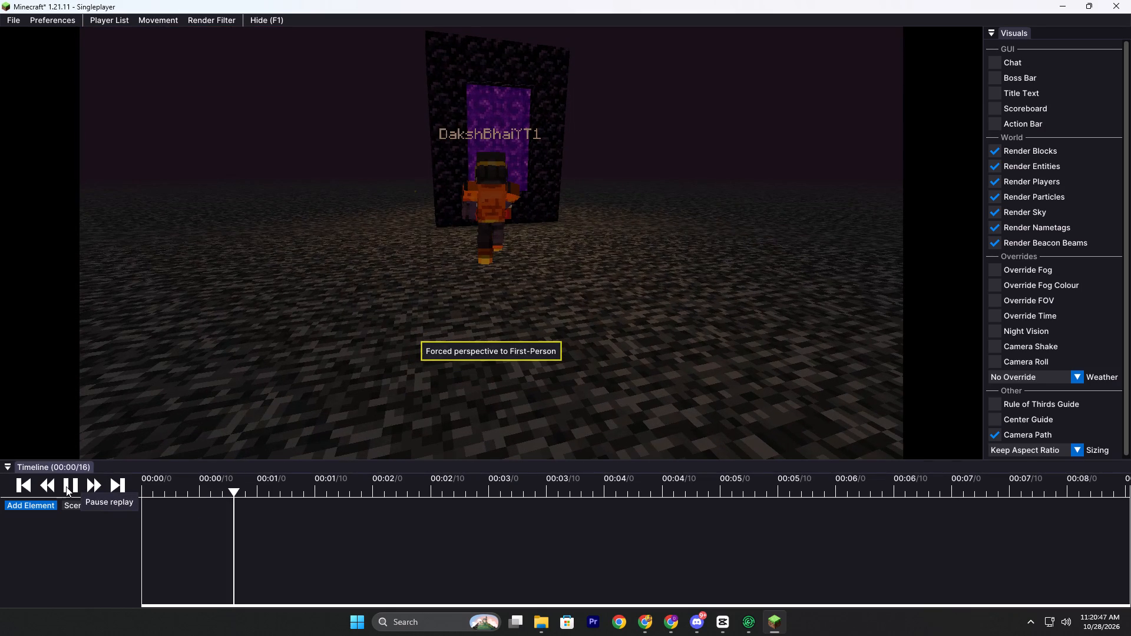
click(66, 486)
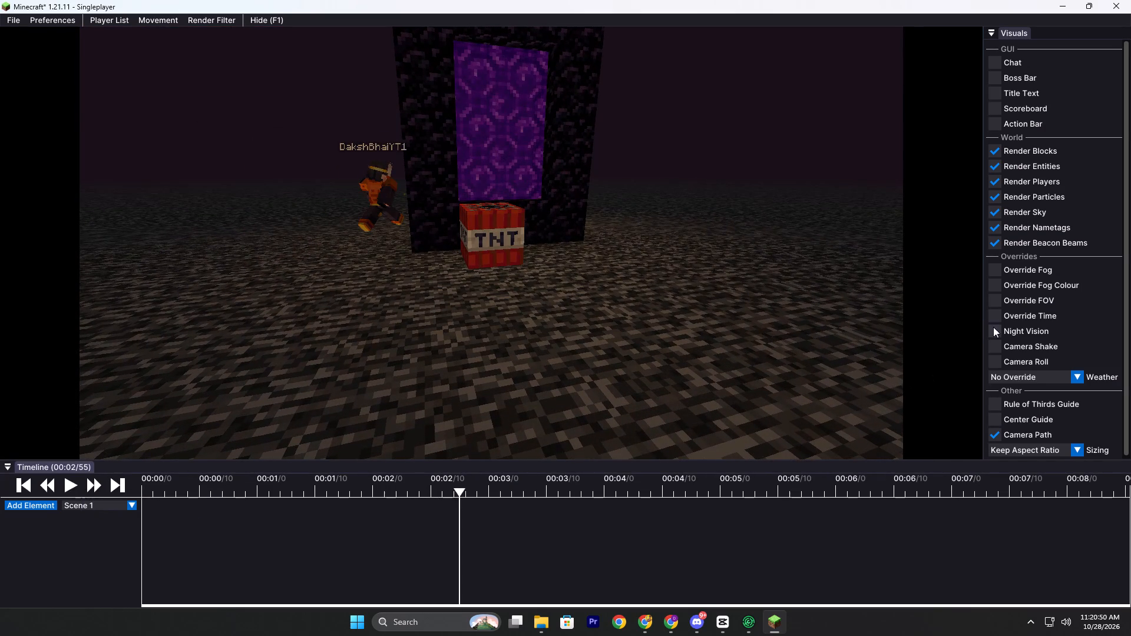
Turn on Night Vision for the replay.
click(998, 329)
key(w)
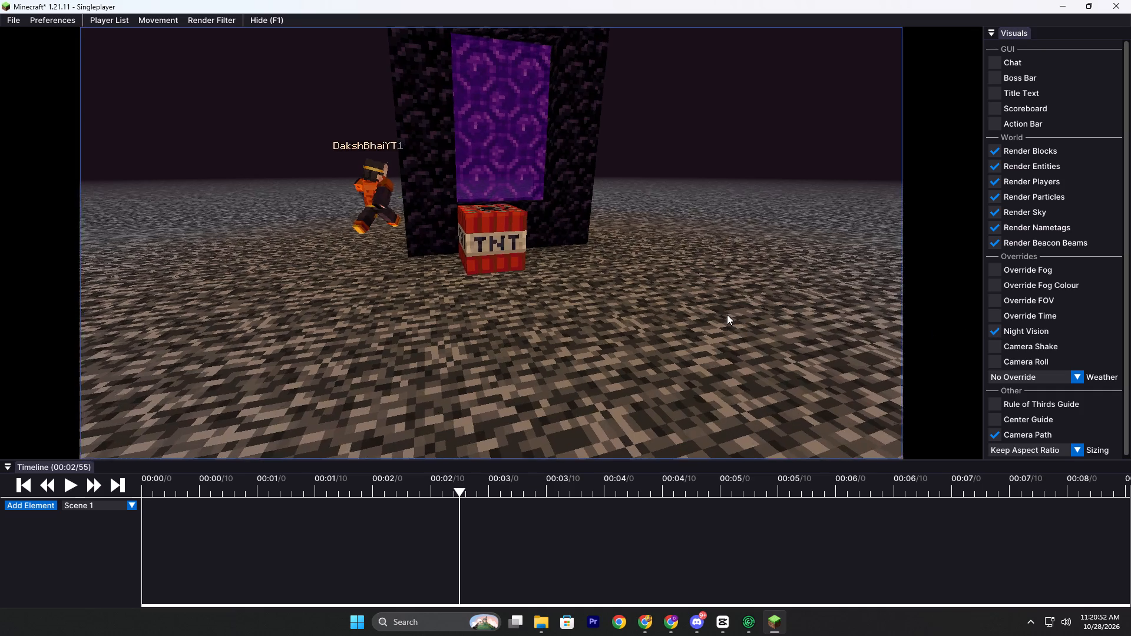
Fly the replay camera around the nether portal to view the player from its other side.
drag(727, 314, 564, 310)
key(d)
key(d)
key(d)
key(d)
key(d)
key(d)
key(d)
key(d)
key(d)
key(w)
key(d)
key(d)
key(d)
key(d)
key(d)
key(d)
key(d)
key(d)
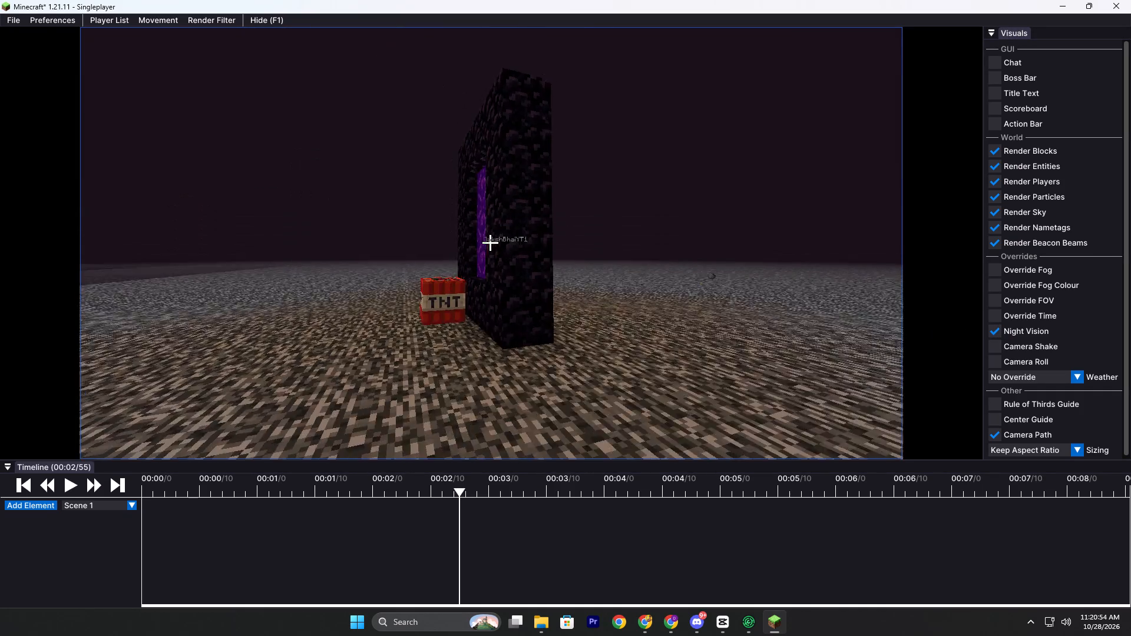
drag(564, 310, 565, 310)
key(a)
scroll(1047, 420, down, 3)
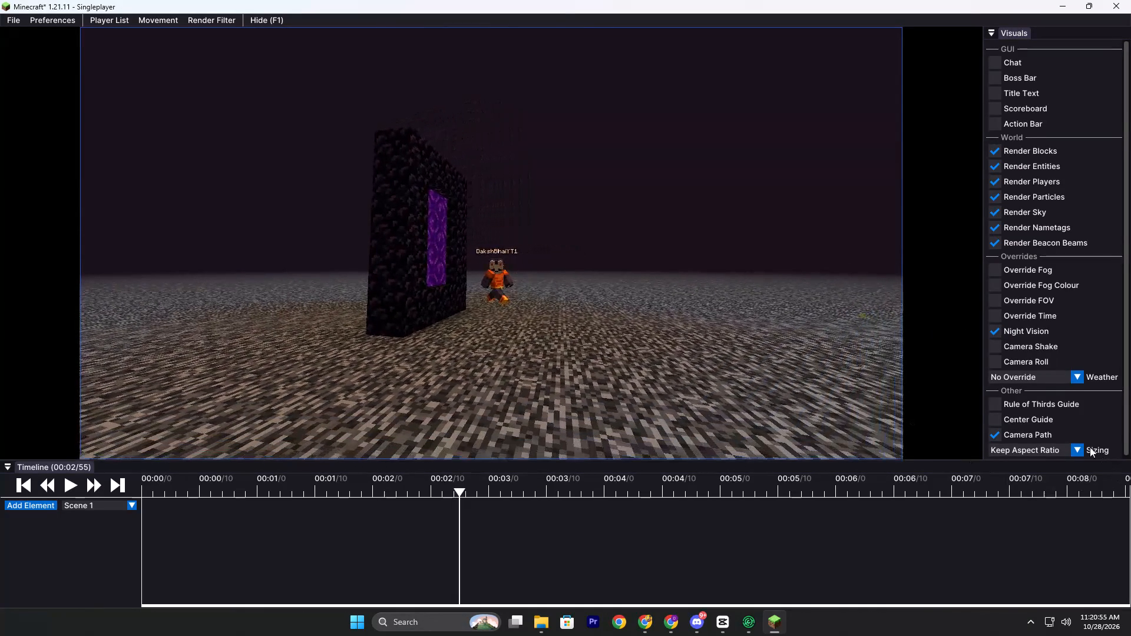
Hide the nametags and enable the FOV override in the replay visuals.
click(996, 224)
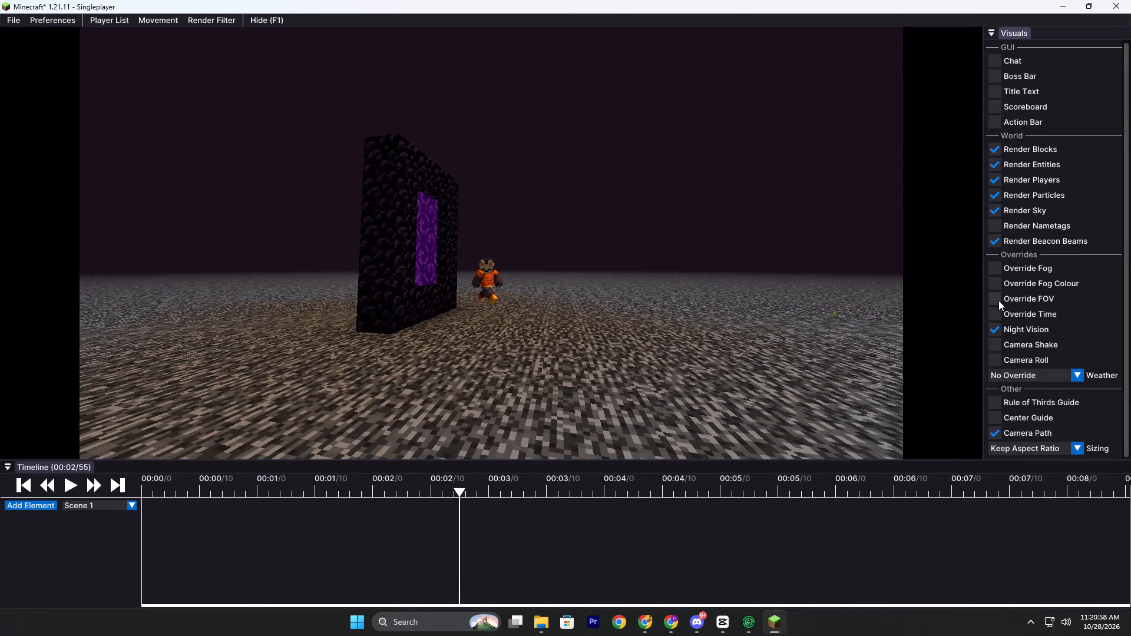
click(998, 300)
Set the replay sizing to Change Aspect Ratio with the 9:16 (Shorts) aspect.
scroll(1041, 434, down, 3)
click(1050, 450)
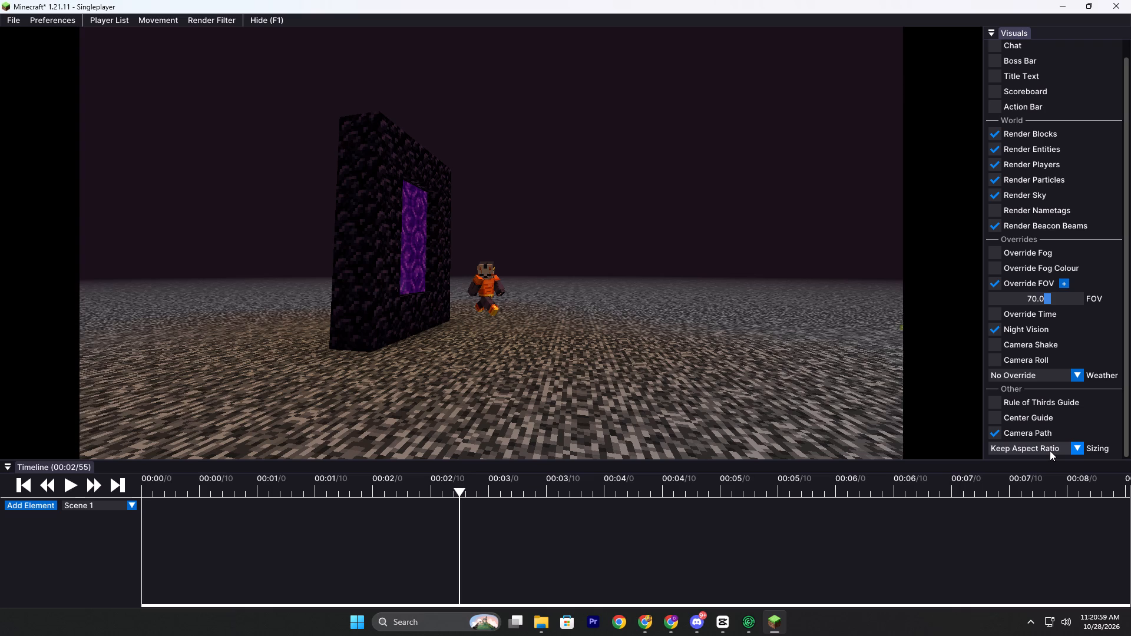
click(1041, 472)
scroll(1041, 452, down, 1)
click(1041, 443)
click(1039, 474)
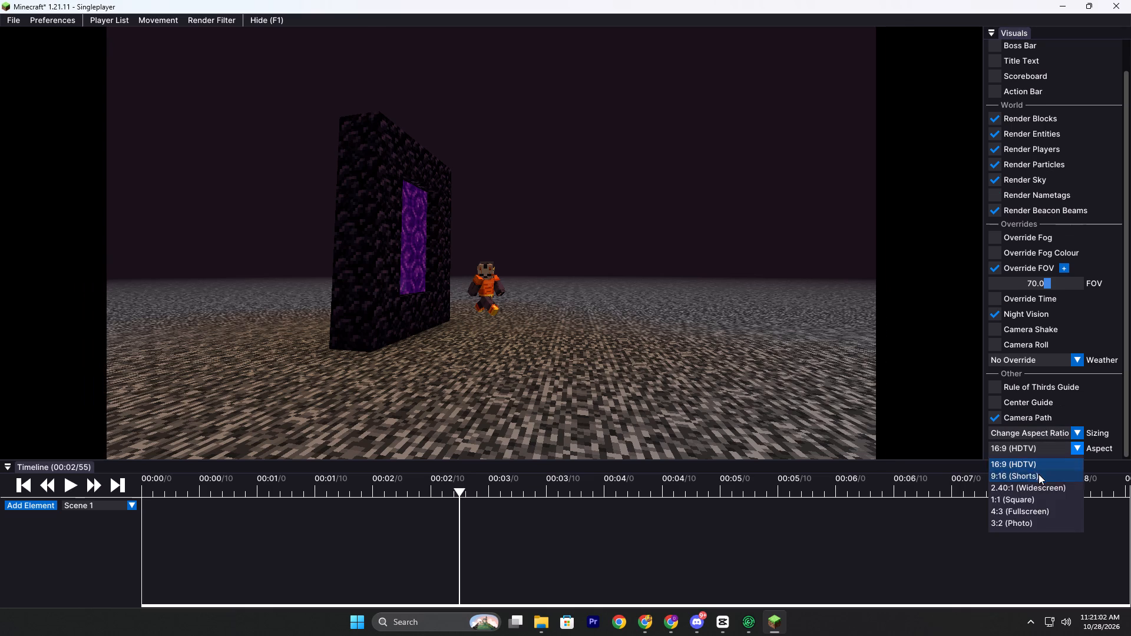
Fly the replay camera around and away from the nether portal to try out framings of it with the player in the vertical view.
key(w)
key(d)
key(d)
key(d)
key(d)
key(d)
key(d)
key(d)
key(d)
key(d)
key(d)
key(d)
key(d)
key(d)
key(d)
key(d)
key(d)
key(d)
key(d)
key(d)
drag(536, 358, 565, 310)
key(a)
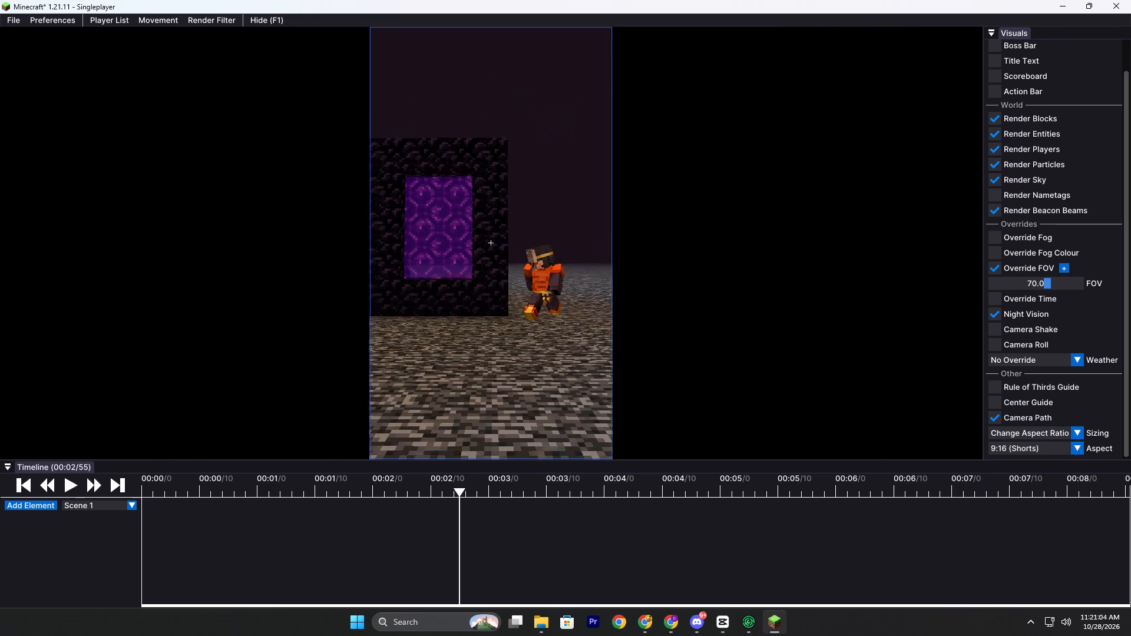
drag(565, 310, 565, 310)
key(a)
key(a)
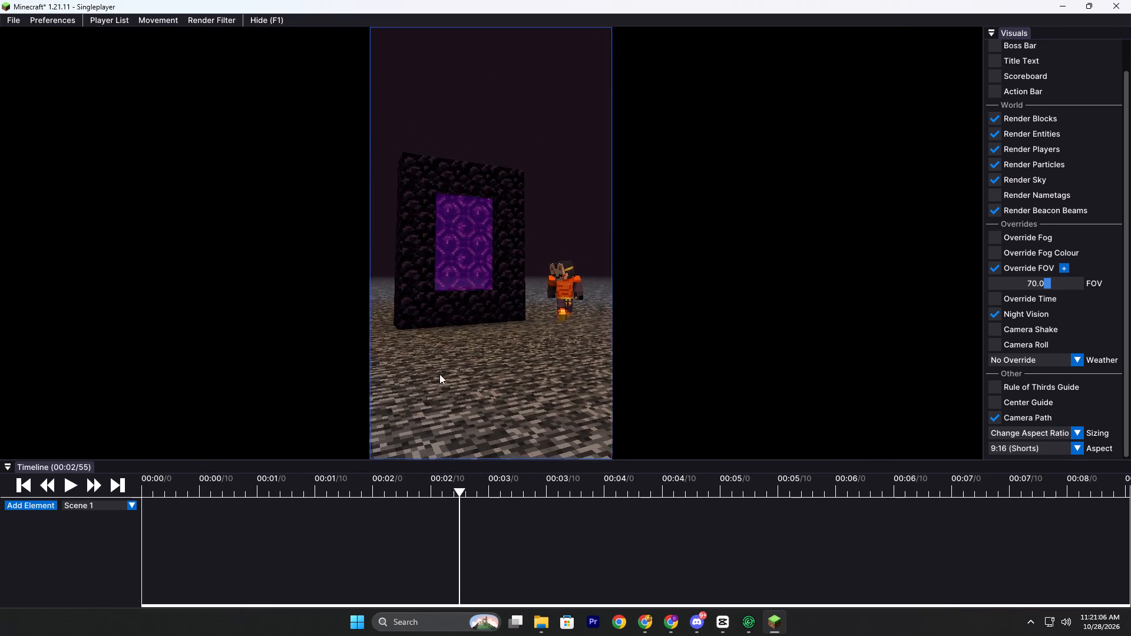
key(s)
key(s)
key(s)
key(s)
key(s)
key(s)
key(s)
key(s)
key(s)
key(s)
key(s)
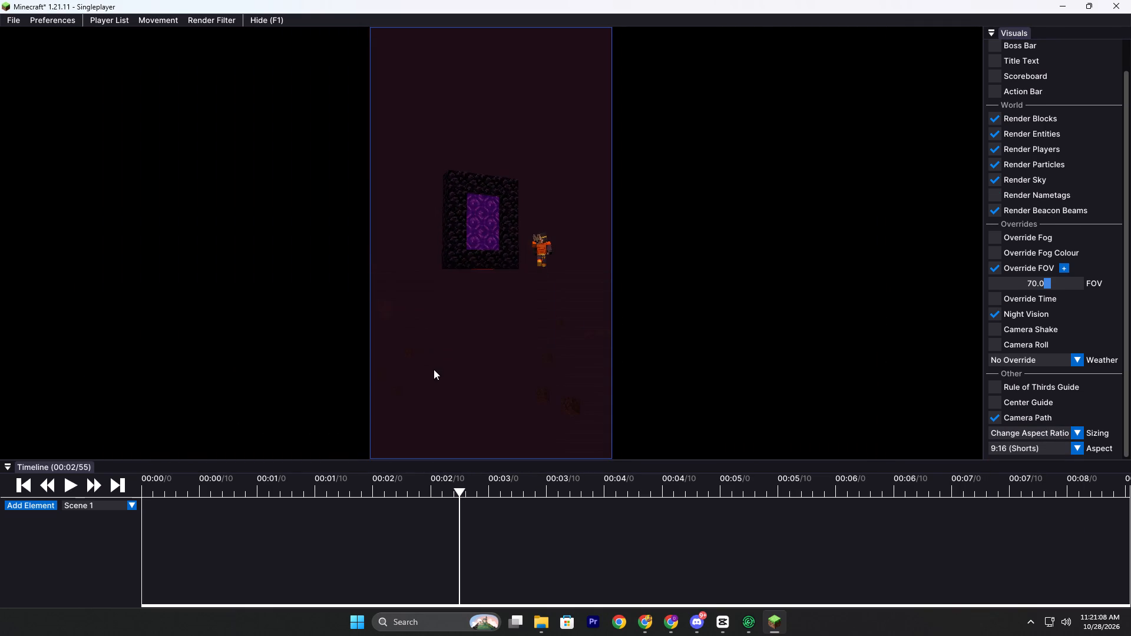
shift+drag(481, 342, 565, 310)
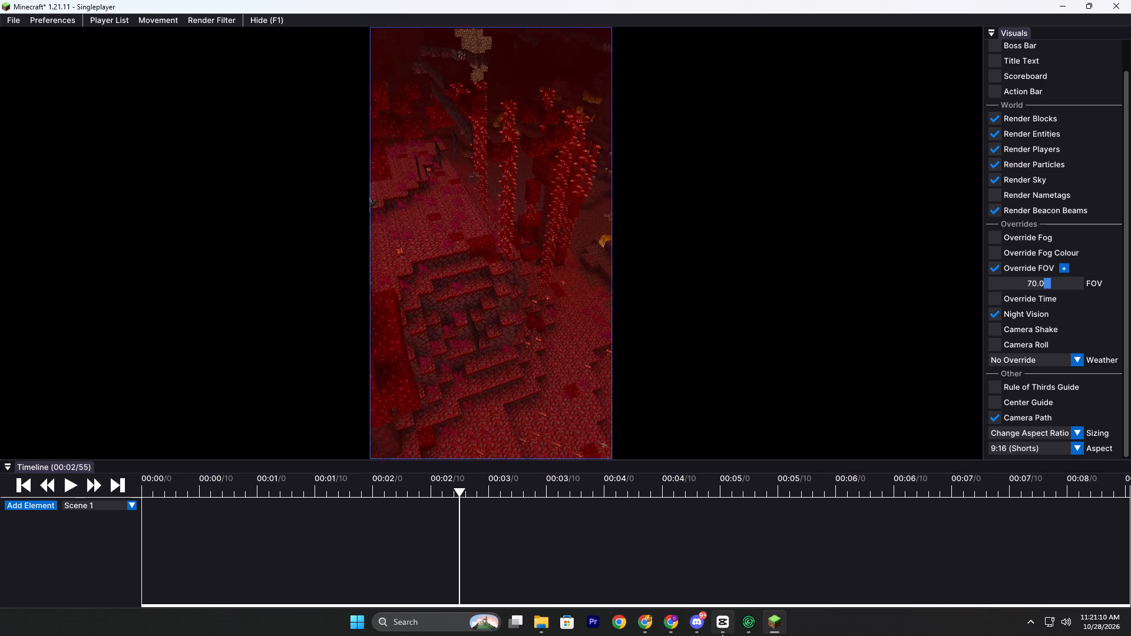
Switch to CapCut and play a bit of the narration audio in project 1028.
click(722, 634)
key(space)
key(space)
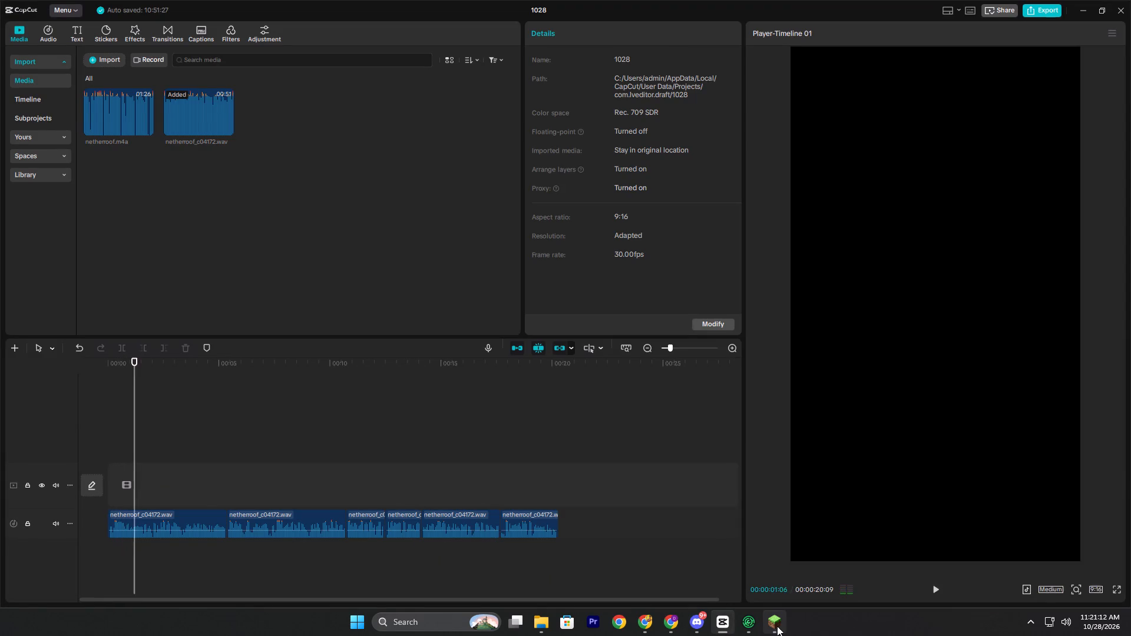
Return to Minecraft and bring the camera above the bedrock for a distant, slightly elevated front view centred on the nether portal.
click(777, 626)
key(space)
key(space)
key(space)
key(space)
key(space)
key(space)
key(space)
key(space)
key(space)
key(space)
key(space)
key(space)
key(space)
key(space)
key(space)
key(space)
key(space)
key(space)
key(space)
key(space)
drag(512, 338, 565, 310)
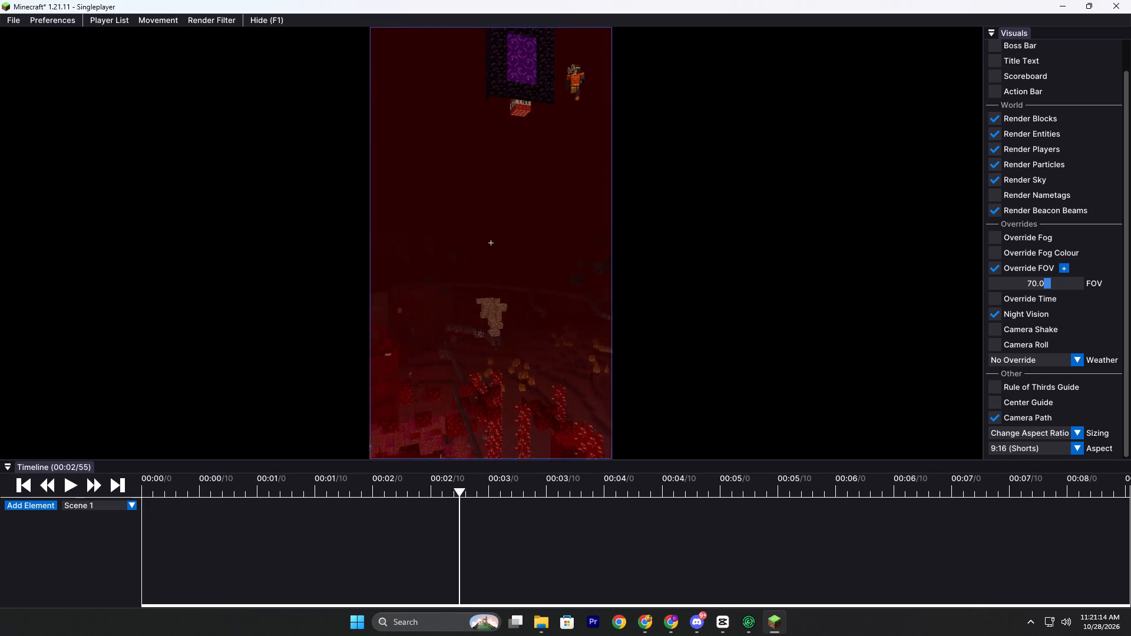
drag(565, 310, 567, 310)
key(d)
key(d)
key(d)
key(d)
key(d)
key(d)
key(d)
key(d)
key(d)
key(d)
key(d)
key(d)
key(d)
key(d)
key(d)
key(d)
key(d)
key(d)
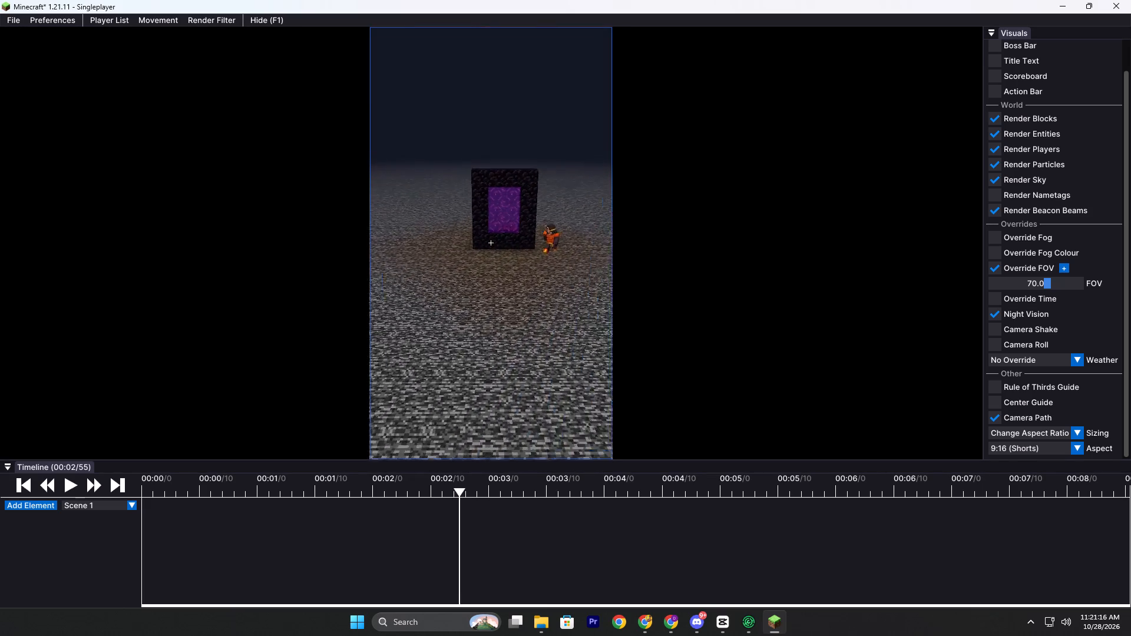
drag(567, 310, 565, 310)
key(a)
text(sds)
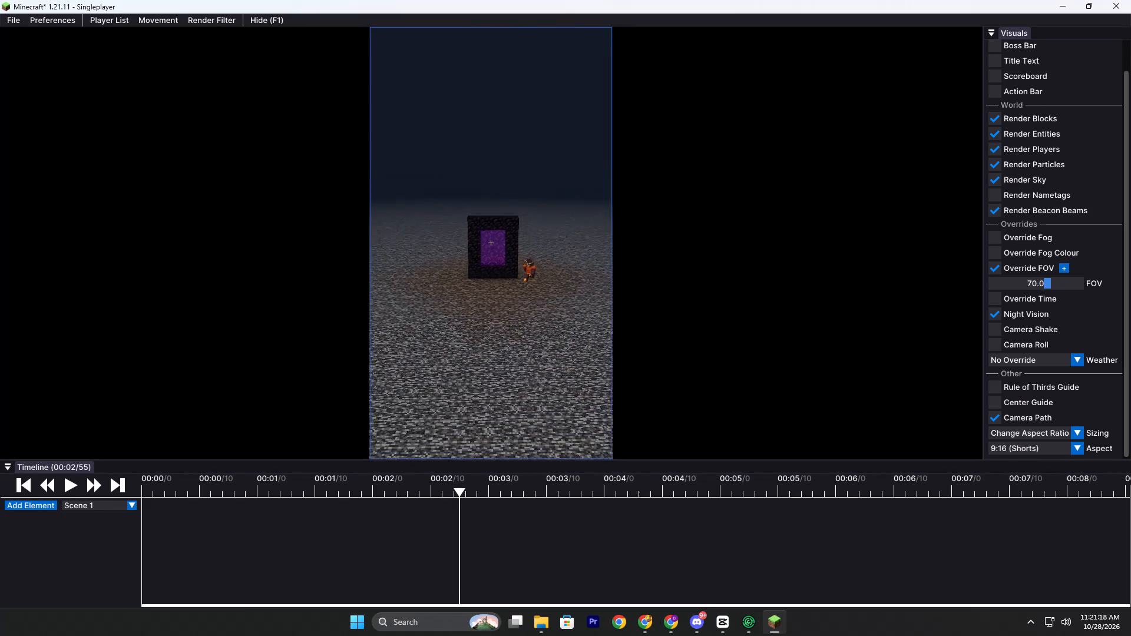
drag(565, 310, 565, 310)
Advance the replay to 00:03/69 and add a Camera element with a keyframe there.
click(65, 483)
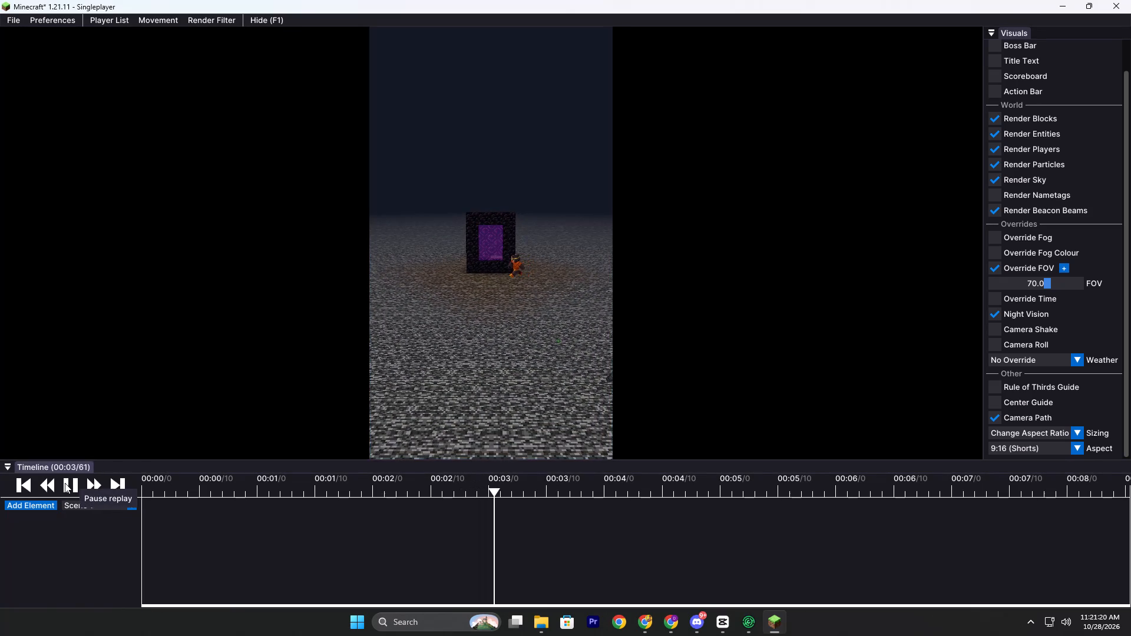
click(65, 483)
click(28, 502)
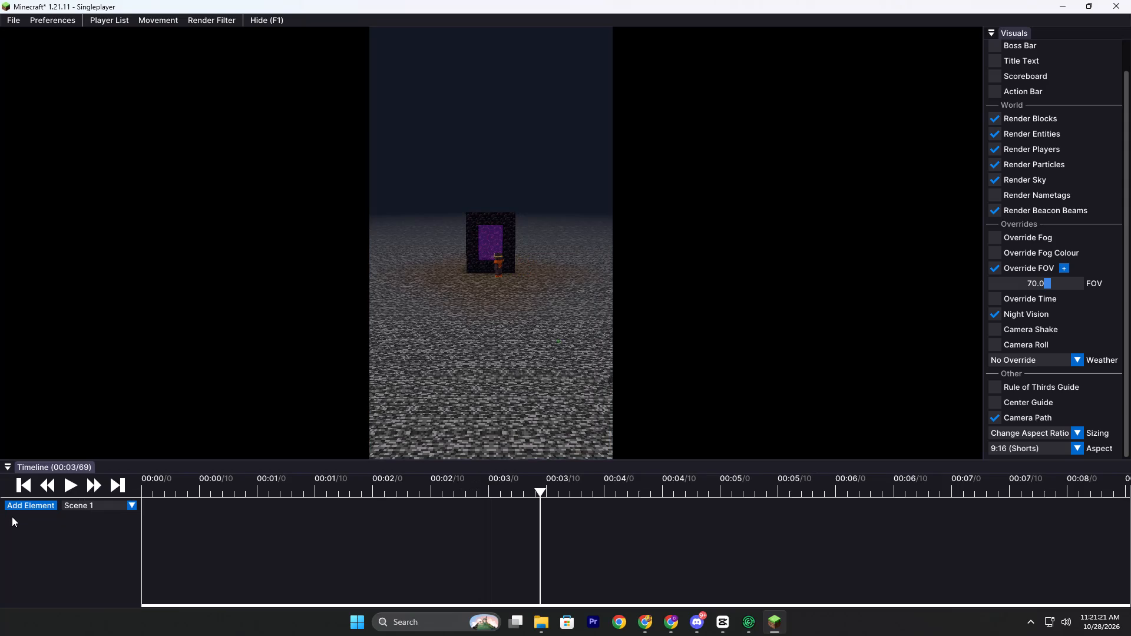
click(34, 492)
click(129, 506)
Advance the replay to 00:04/90, fly the camera close to the player in front of the portal, and add a second camera keyframe.
click(71, 485)
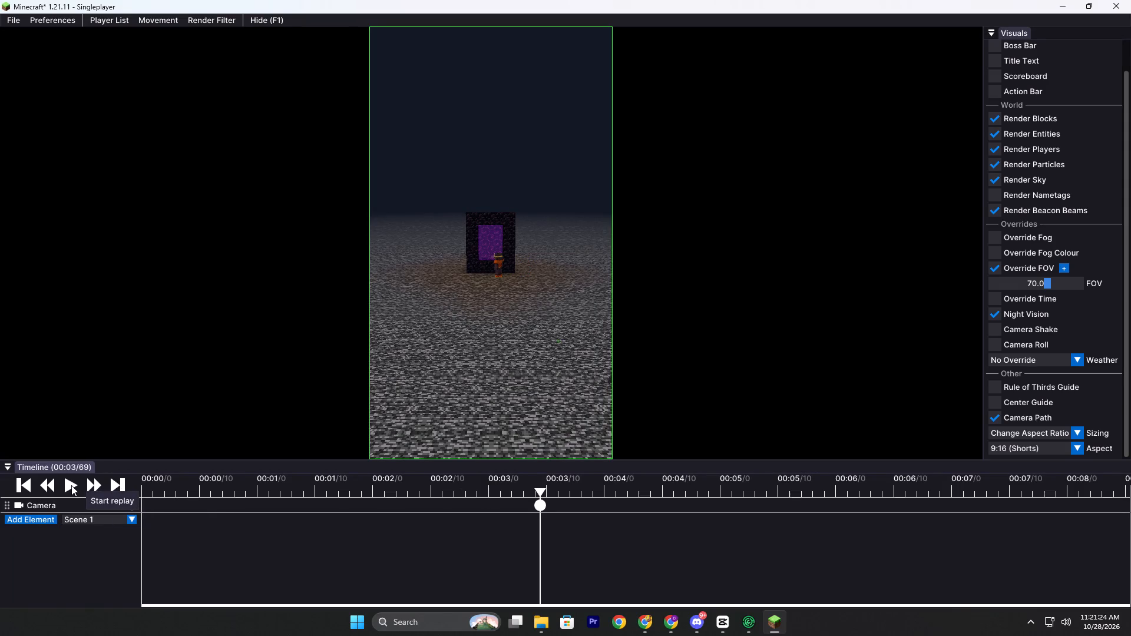
click(72, 486)
key(w)
key(w)
key(w)
key(w)
key(w)
key(w)
key(w)
key(w)
key(w)
key(w)
key(w)
key(w)
key(w)
key(w)
key(w)
key(w)
key(w)
key(w)
key(w)
key(w)
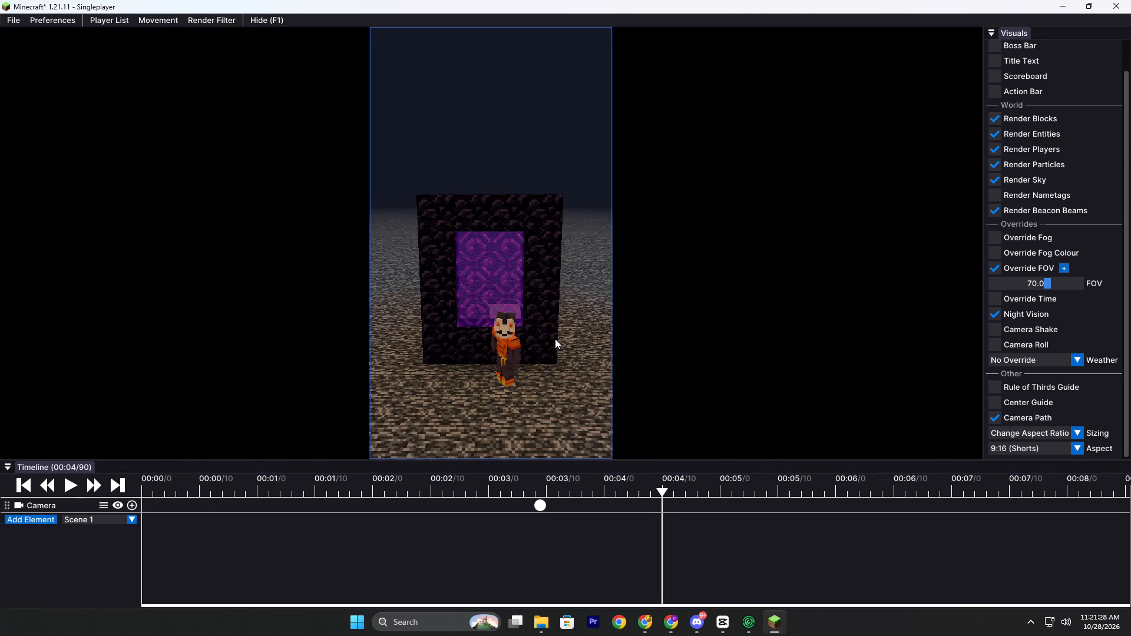
drag(520, 344, 565, 310)
key(space)
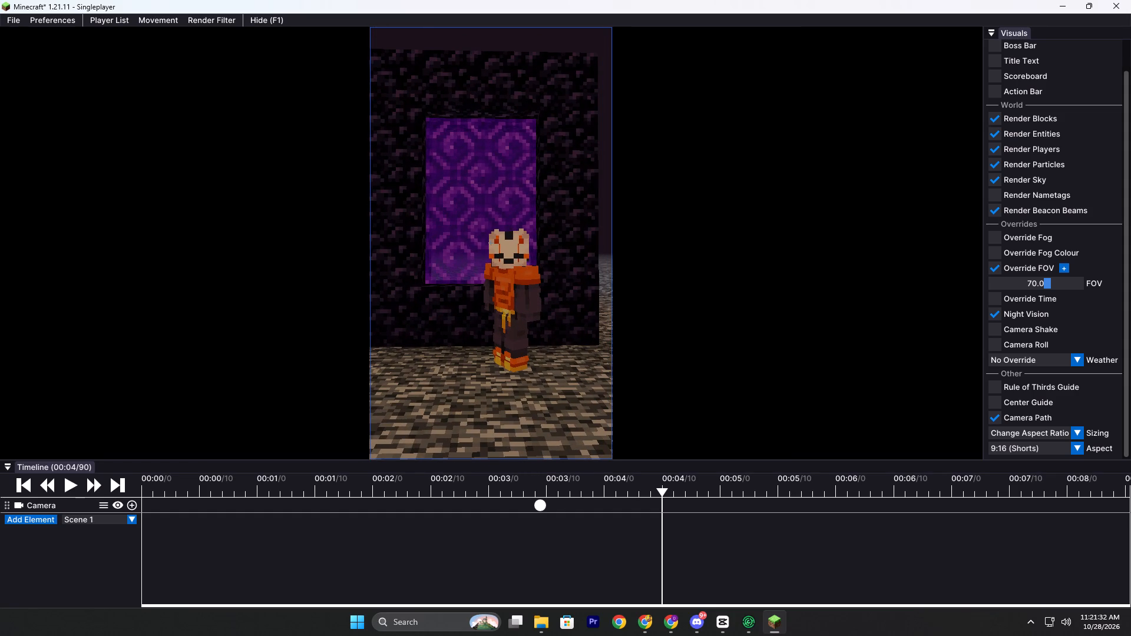
drag(565, 310, 565, 310)
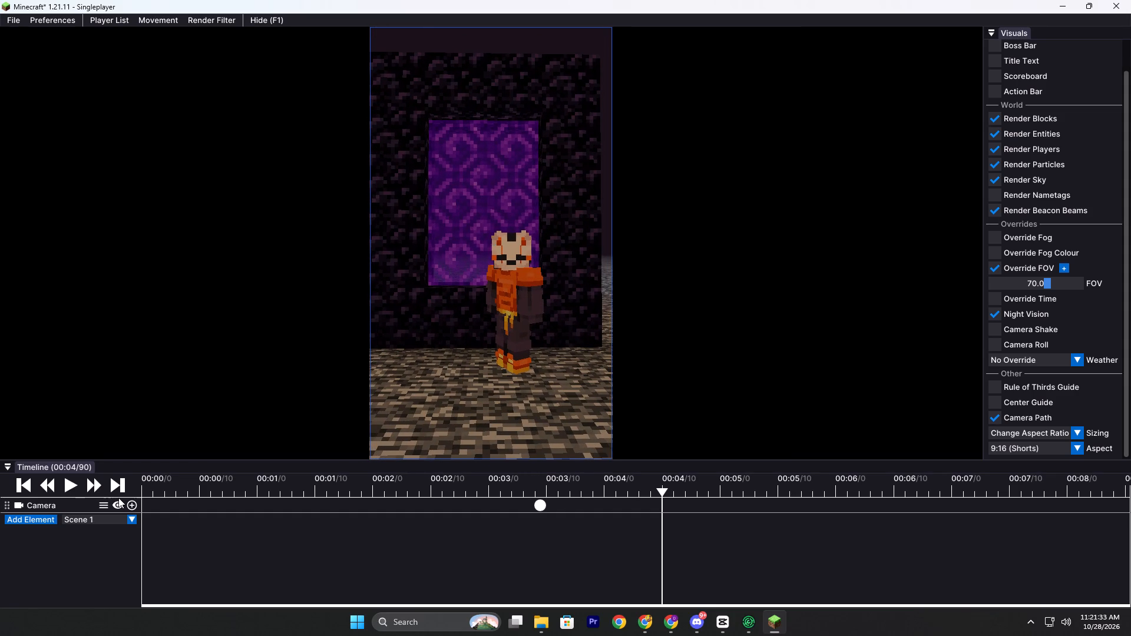
click(131, 503)
Mark the export range on the timeline with its end at 00:06/133 and its start at 00:03/69.
click(71, 489)
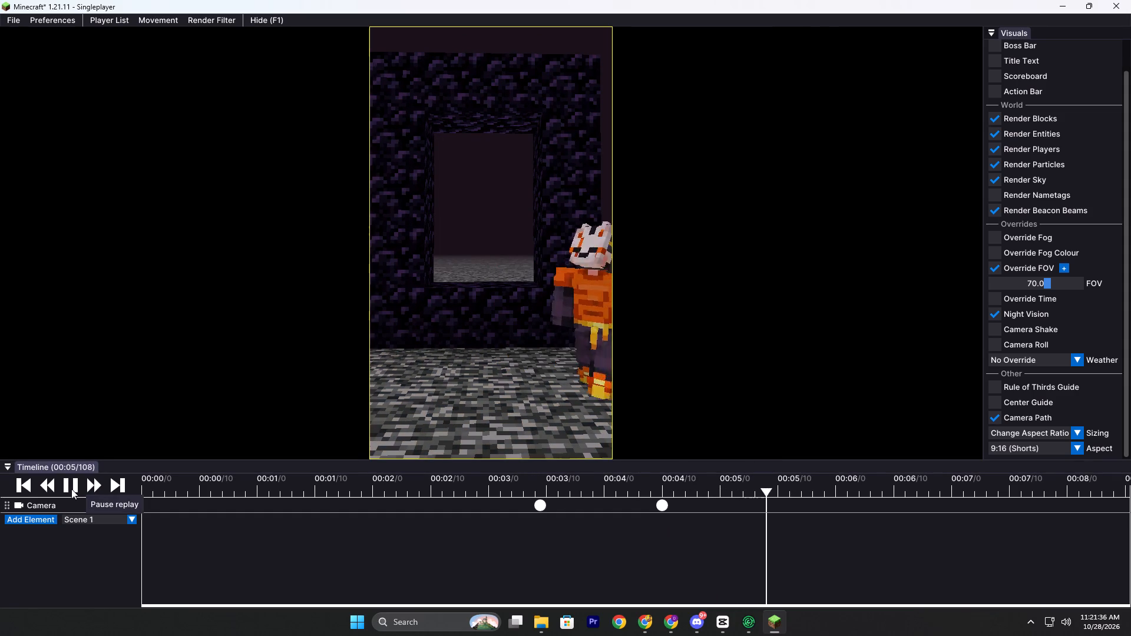
click(71, 489)
double_click(72, 488)
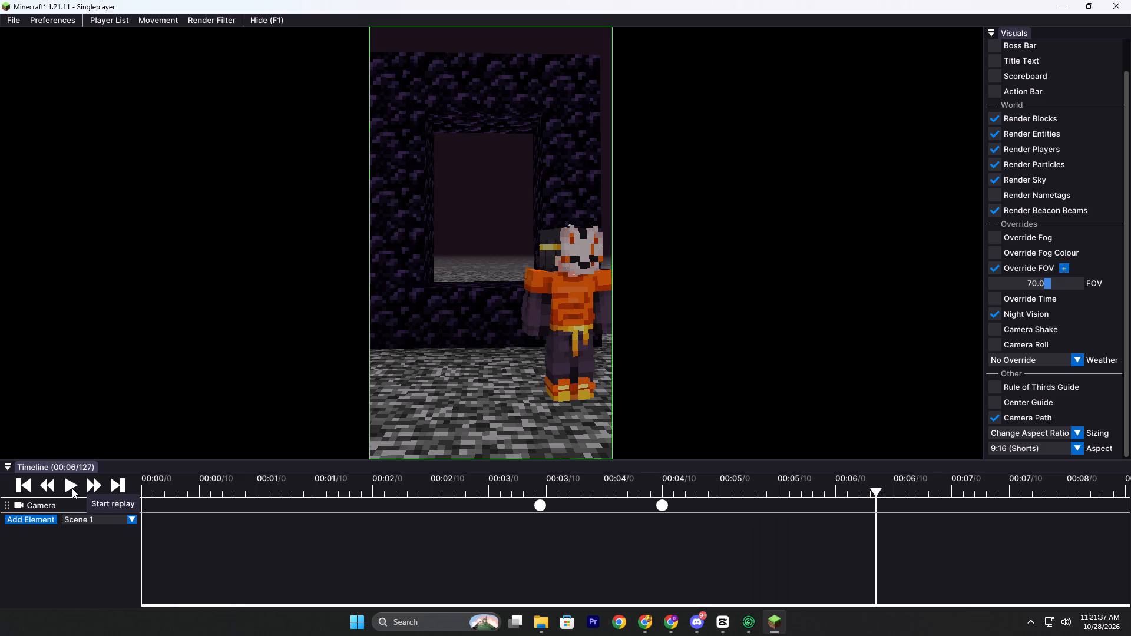
key(o)
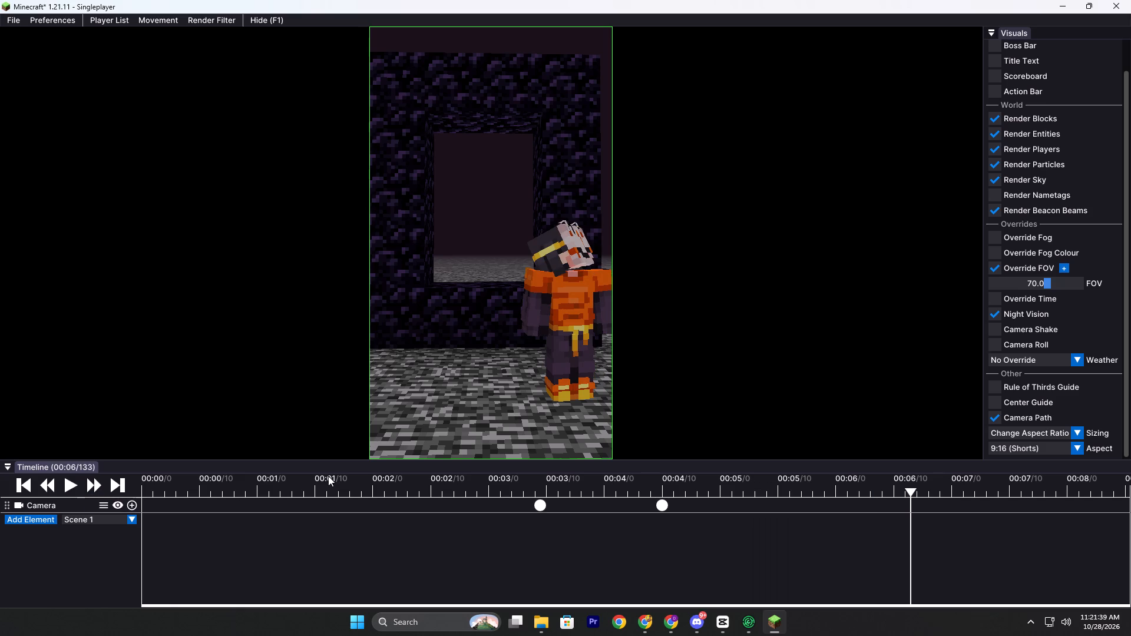
click(541, 476)
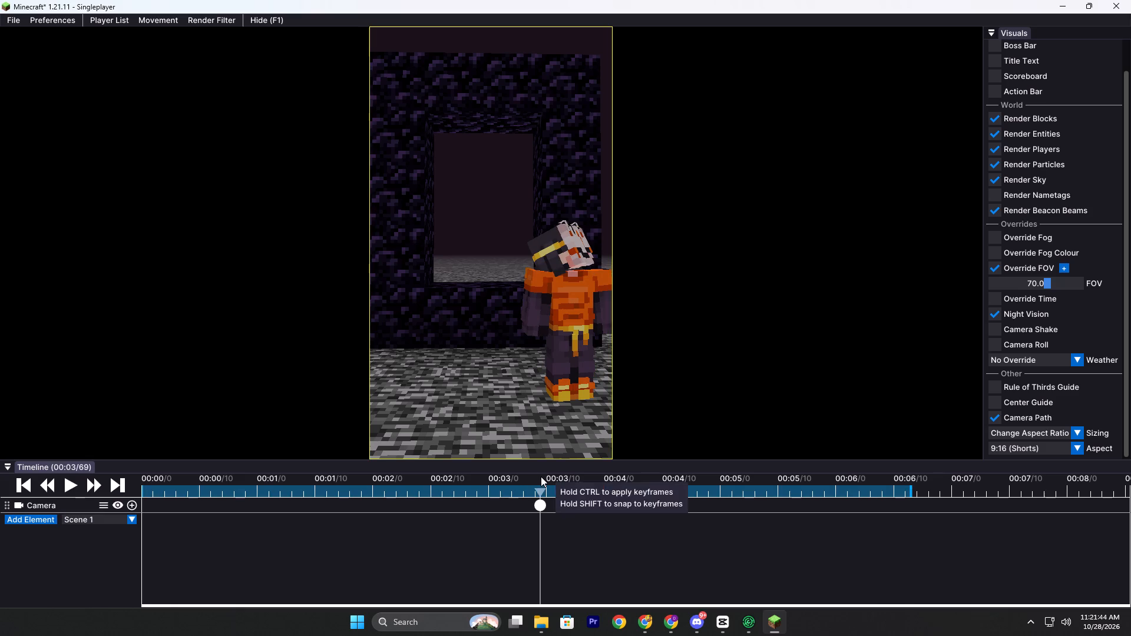
key(i)
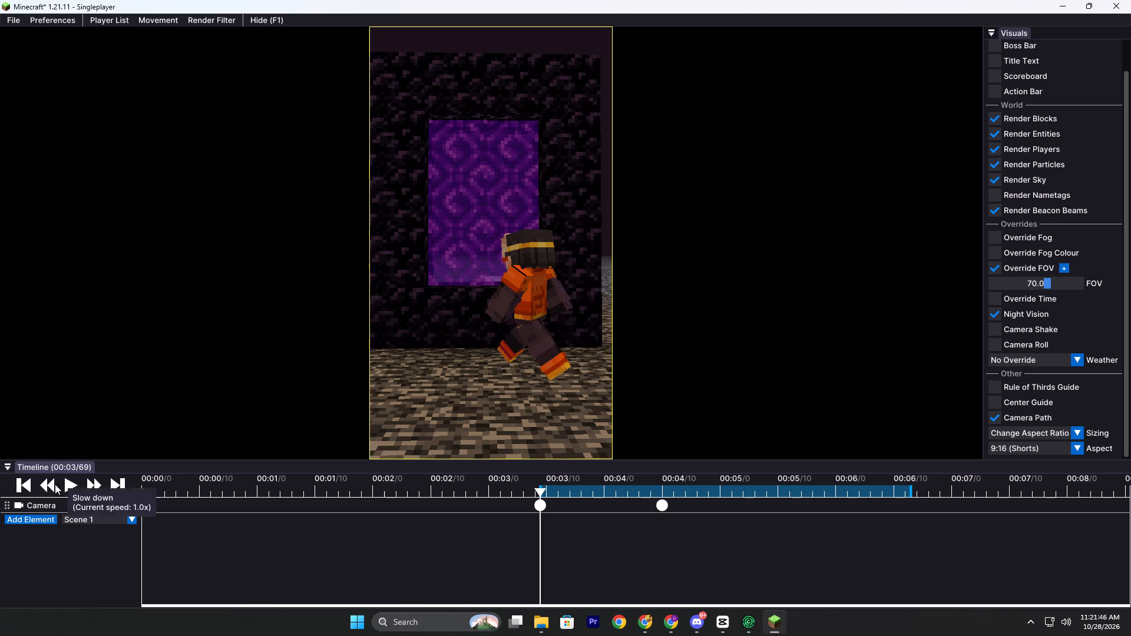
Play back the camera move and extend the end of the export range to tick 166.
click(64, 484)
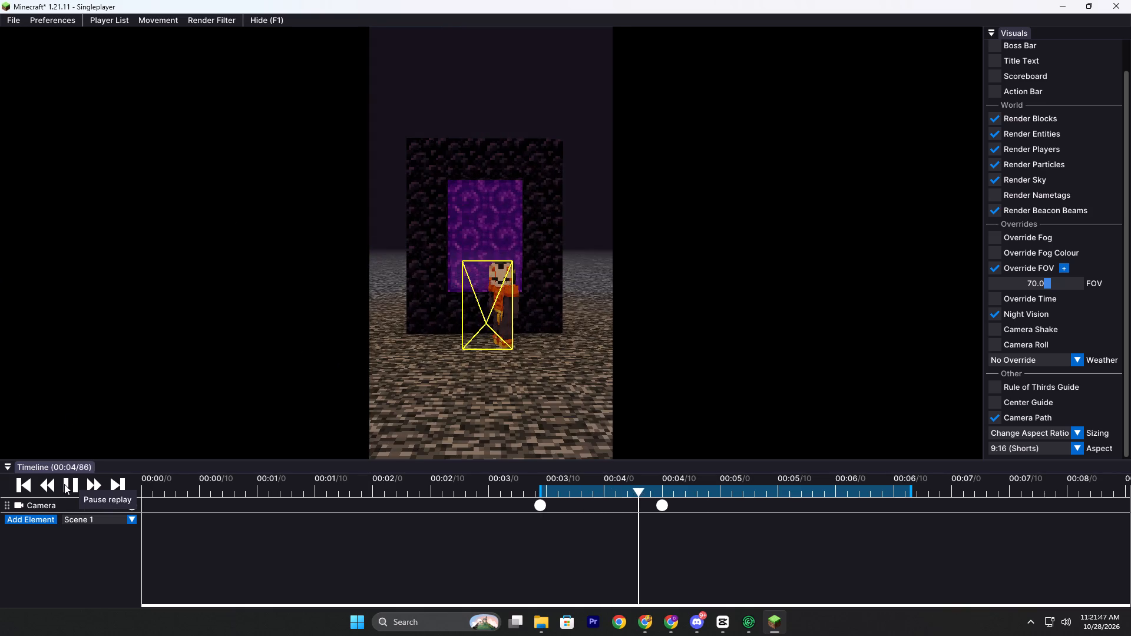
click(70, 486)
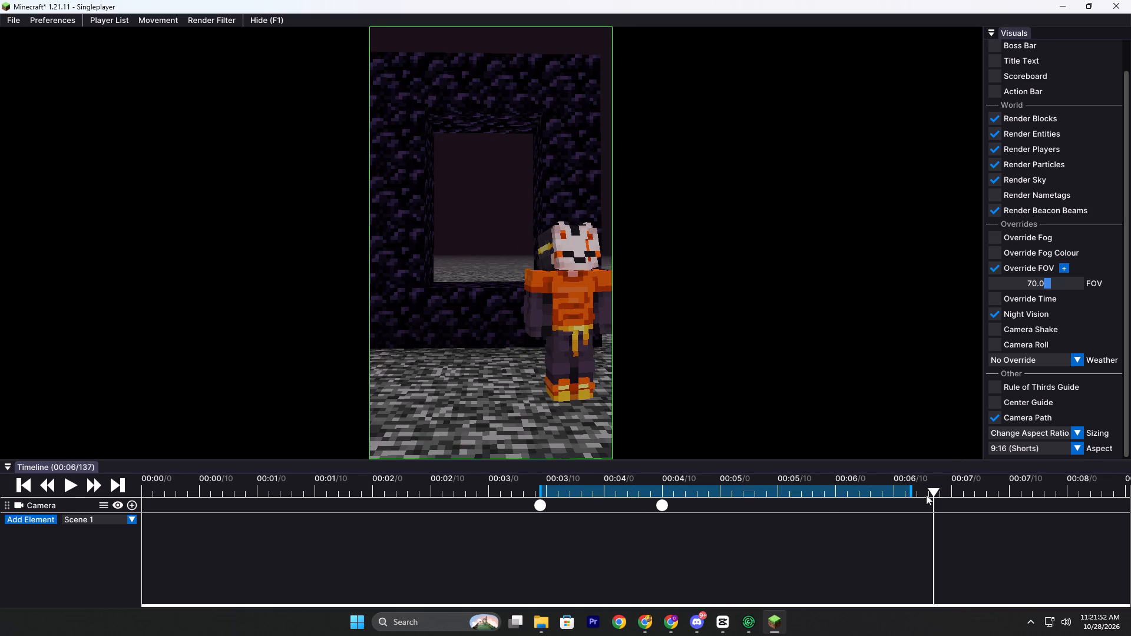
drag(914, 491, 1104, 508)
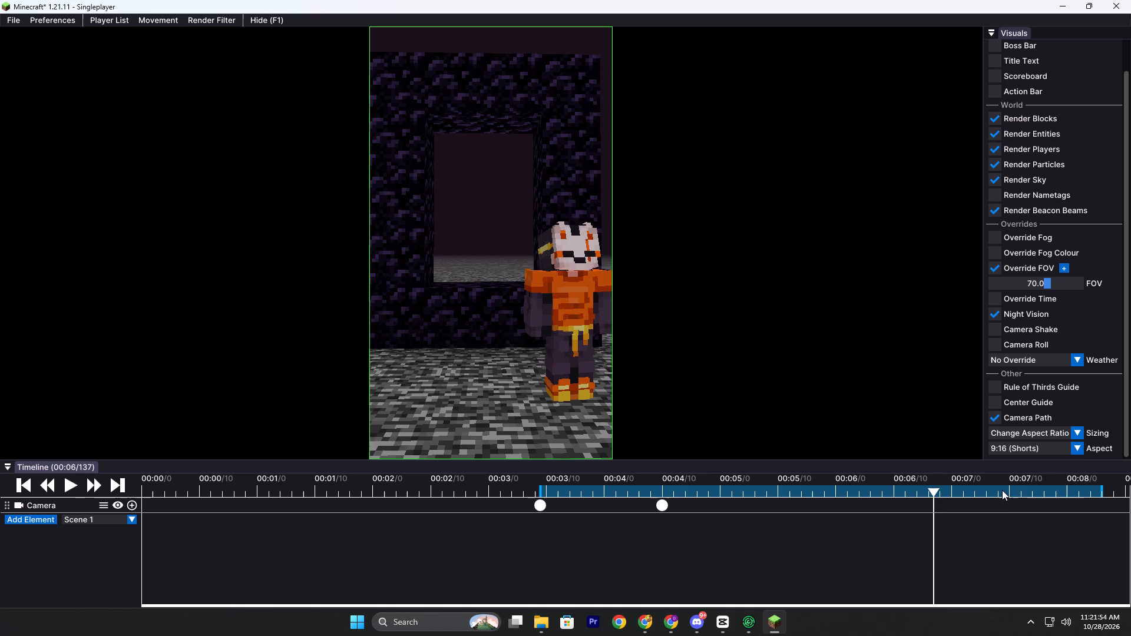
Delete the second camera keyframe, the one at 00:04/90.
drag(930, 492, 652, 477)
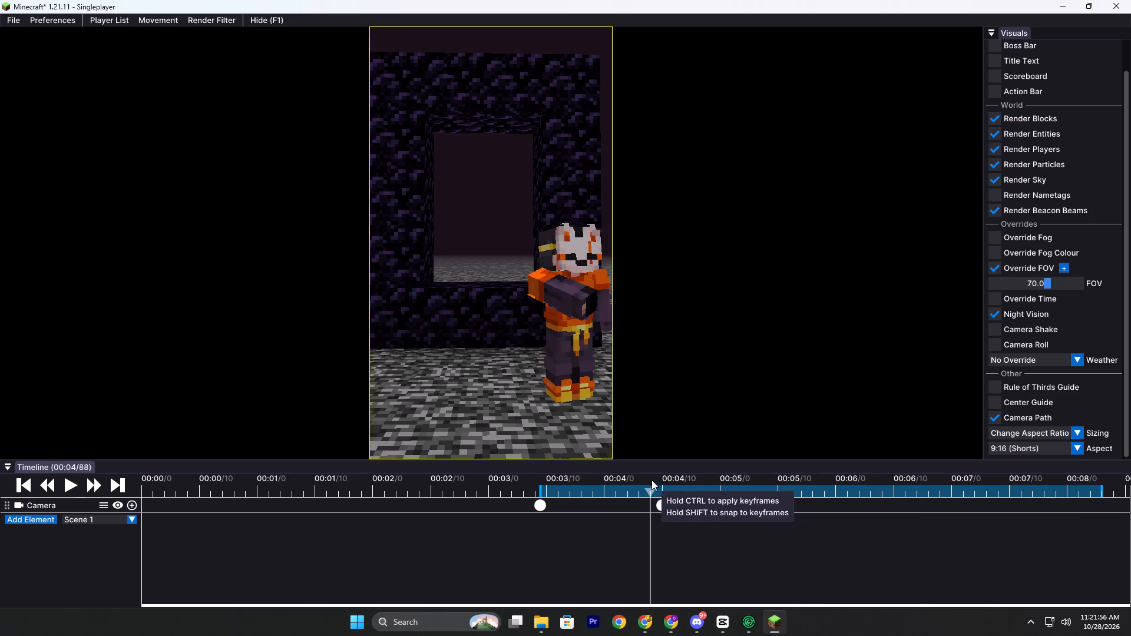
click(666, 505)
key(BackSpace)
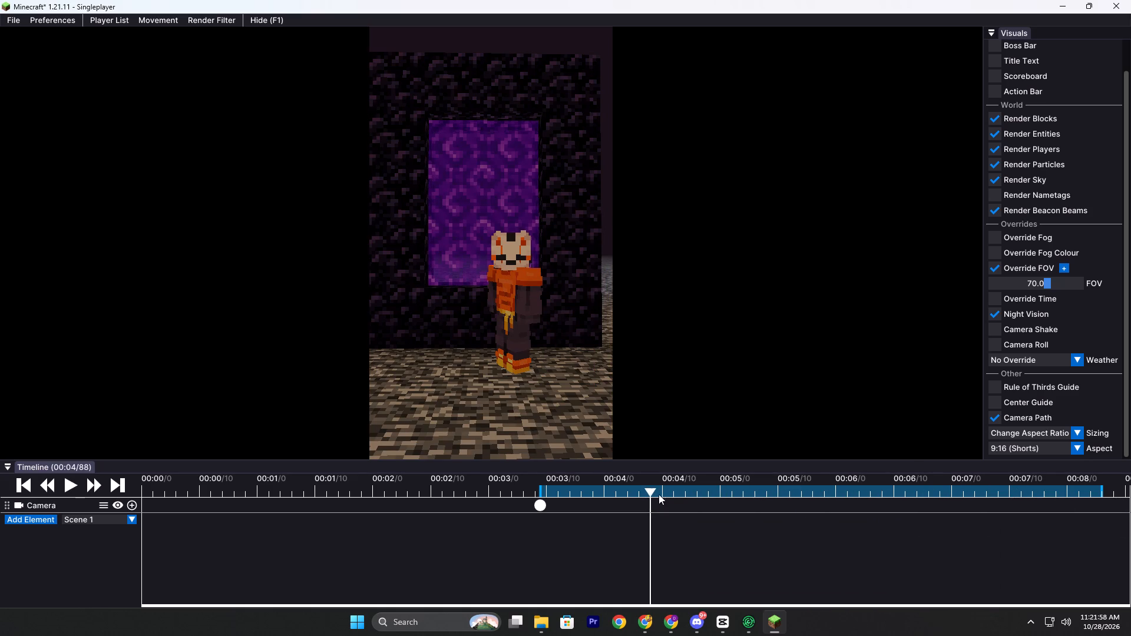
Pull the camera slightly back from the portal and player, add a keyframe at 00:03/66, and move it between 00:04/10 and 00:05/0.
drag(652, 491, 659, 493)
drag(527, 362, 566, 311)
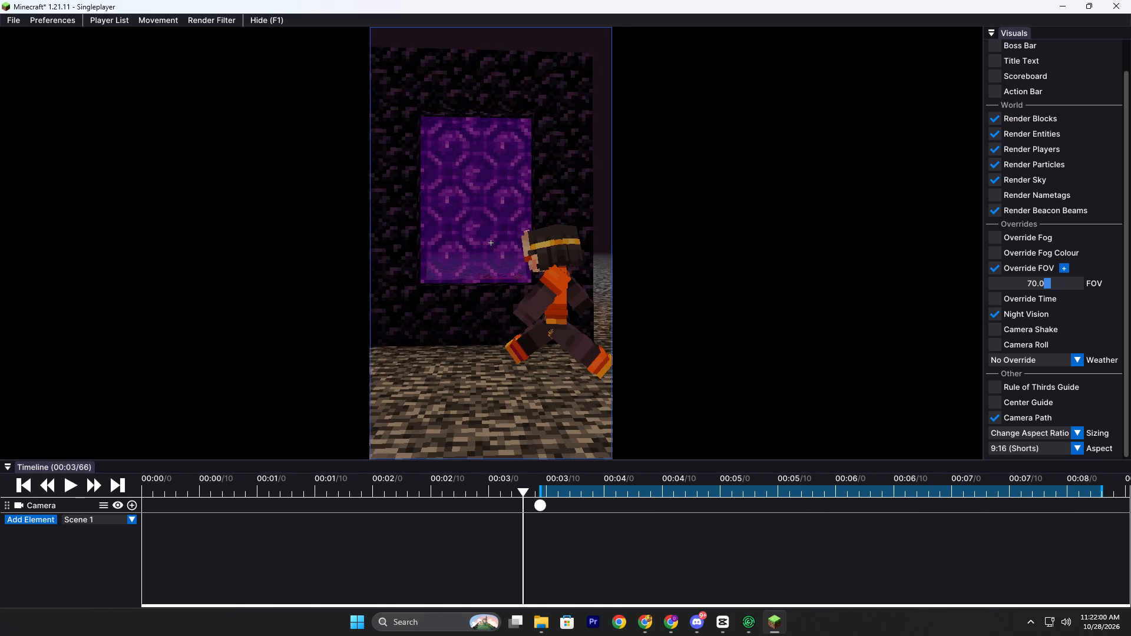
drag(566, 311, 565, 310)
key(s)
key(a)
key(a)
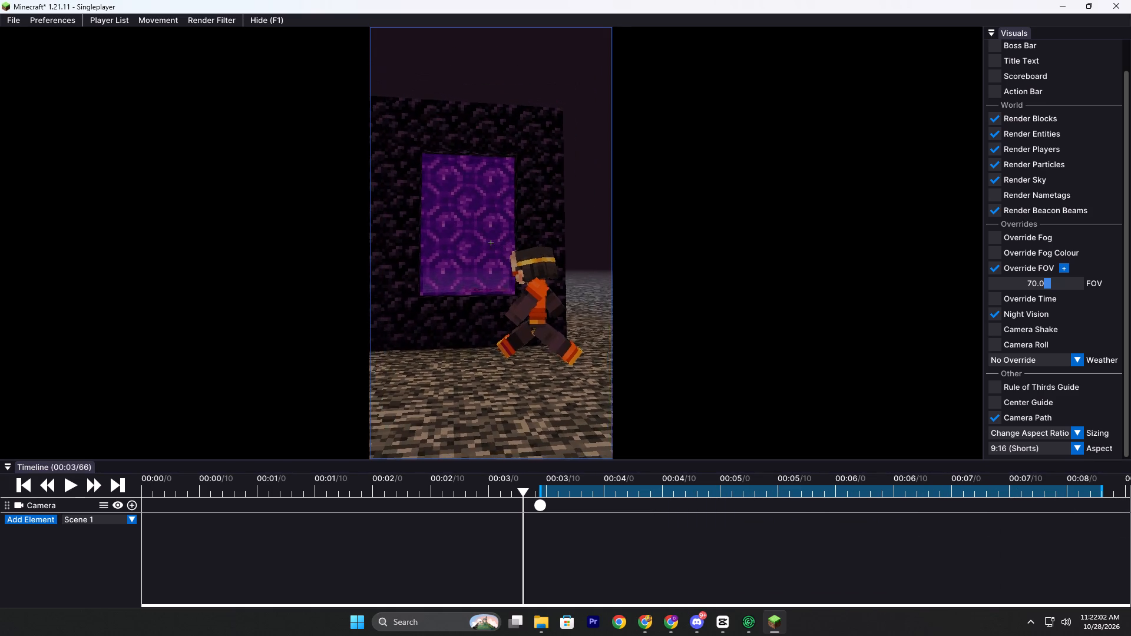
drag(565, 310, 565, 310)
click(134, 504)
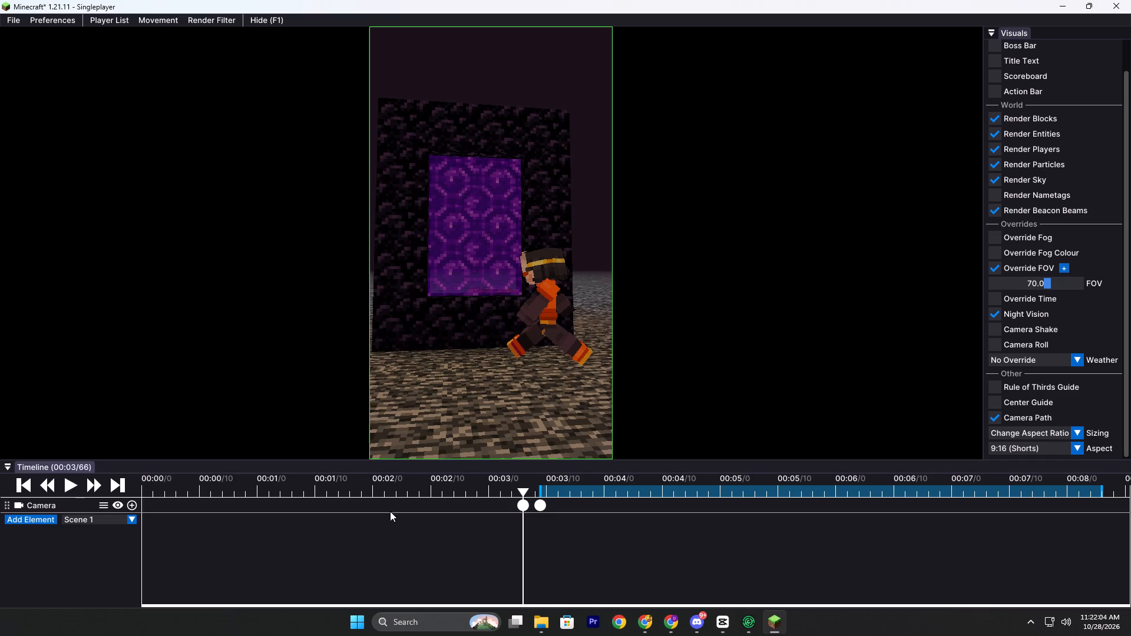
drag(521, 505, 701, 510)
Play back the revised camera move and set the FOV override to 65.2.
click(68, 489)
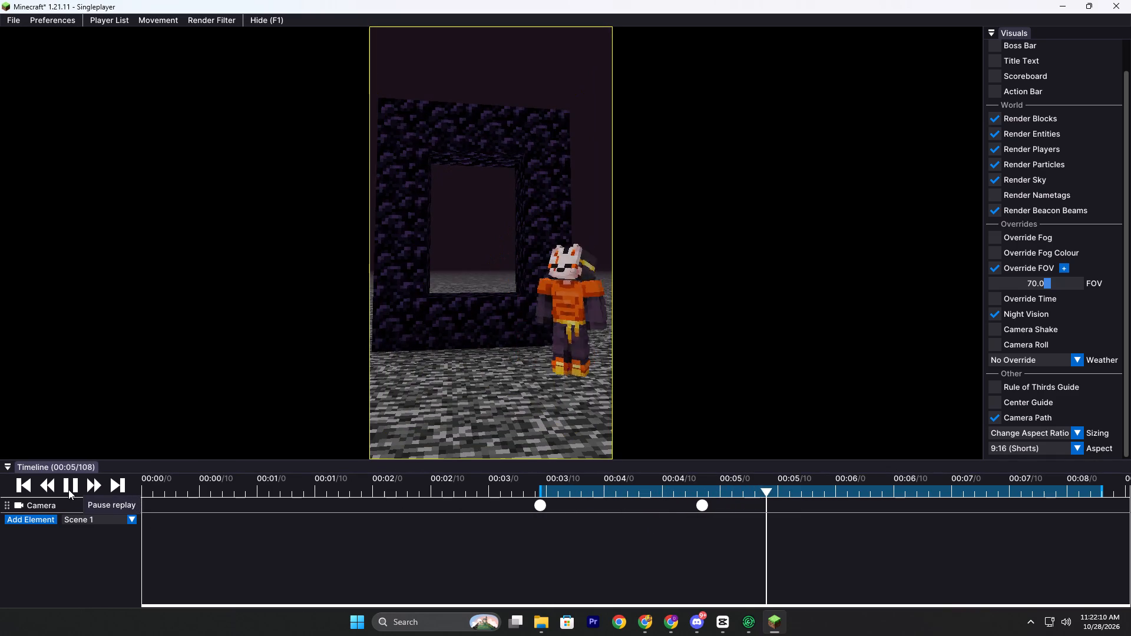
click(68, 489)
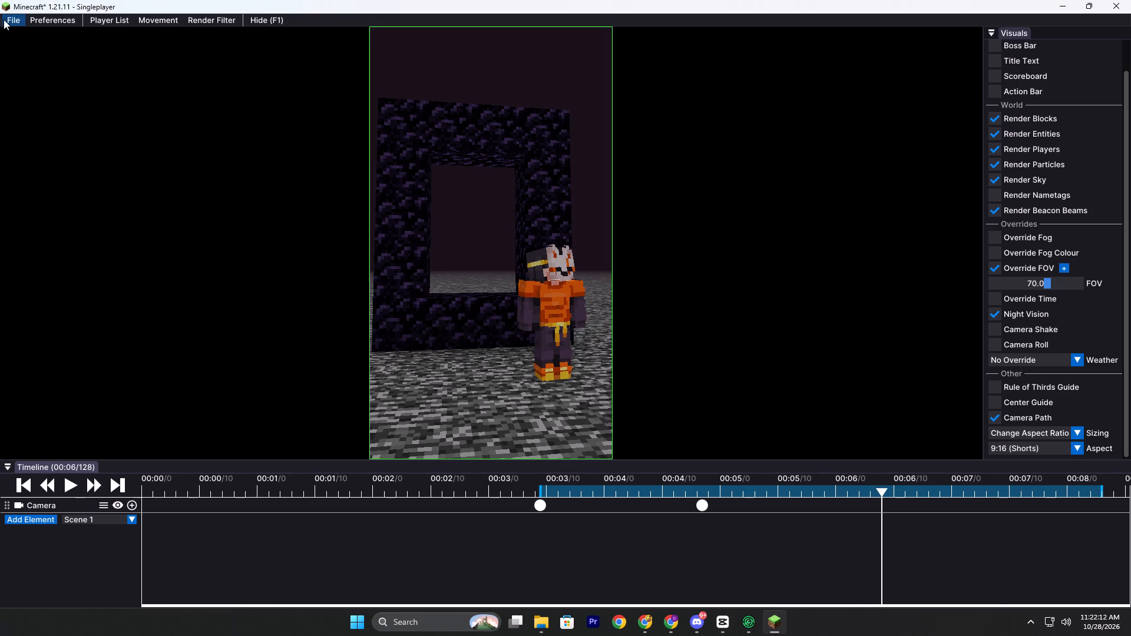
click(1039, 284)
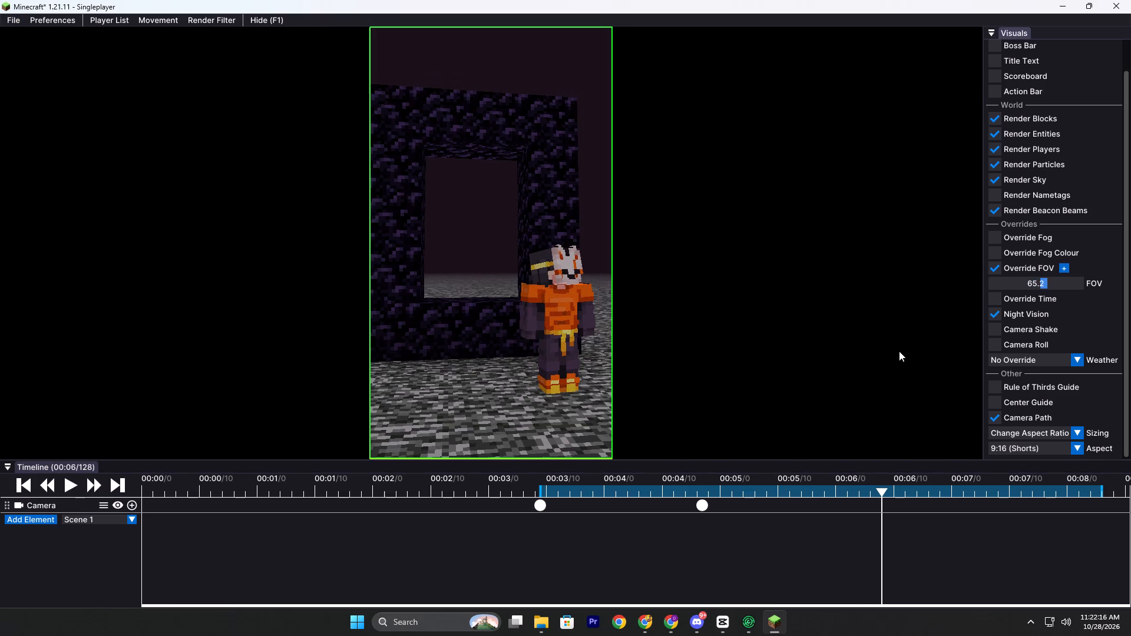
Export the marked replay range as a 1080 by 1920 MP4 video at 60 fps, saving it under the suggested file name.
click(4, 21)
click(16, 34)
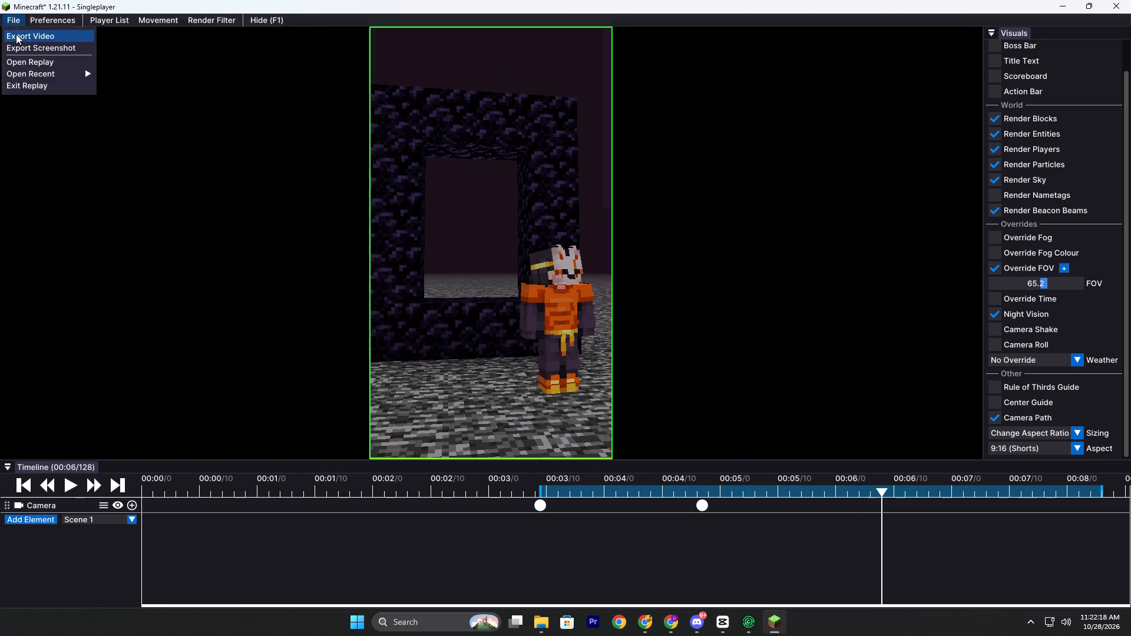
click(521, 415)
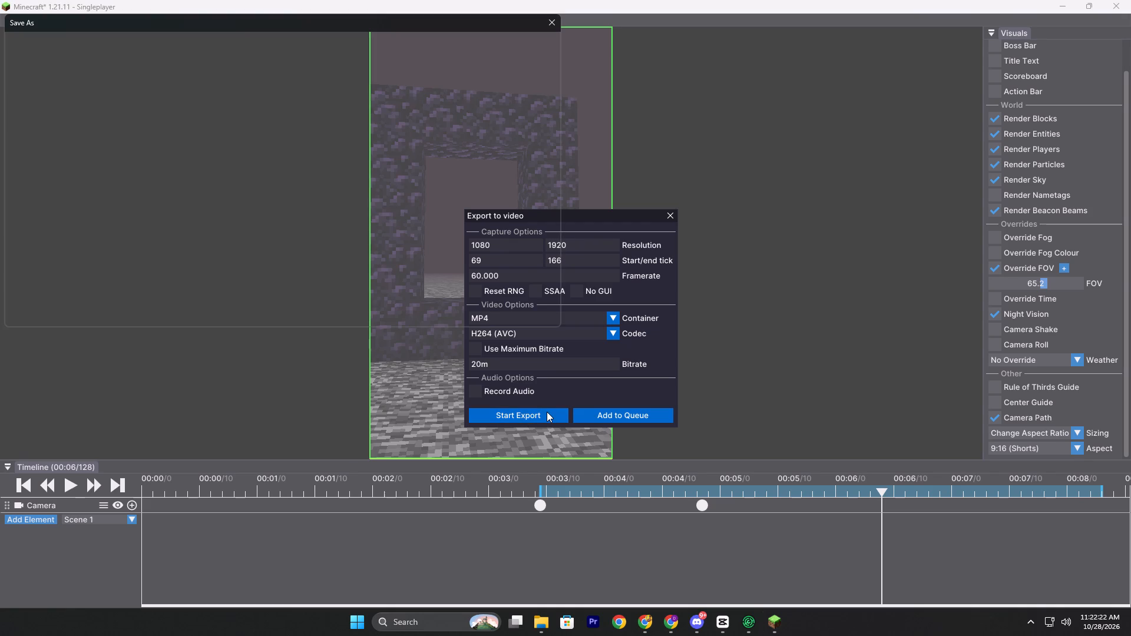
click(477, 316)
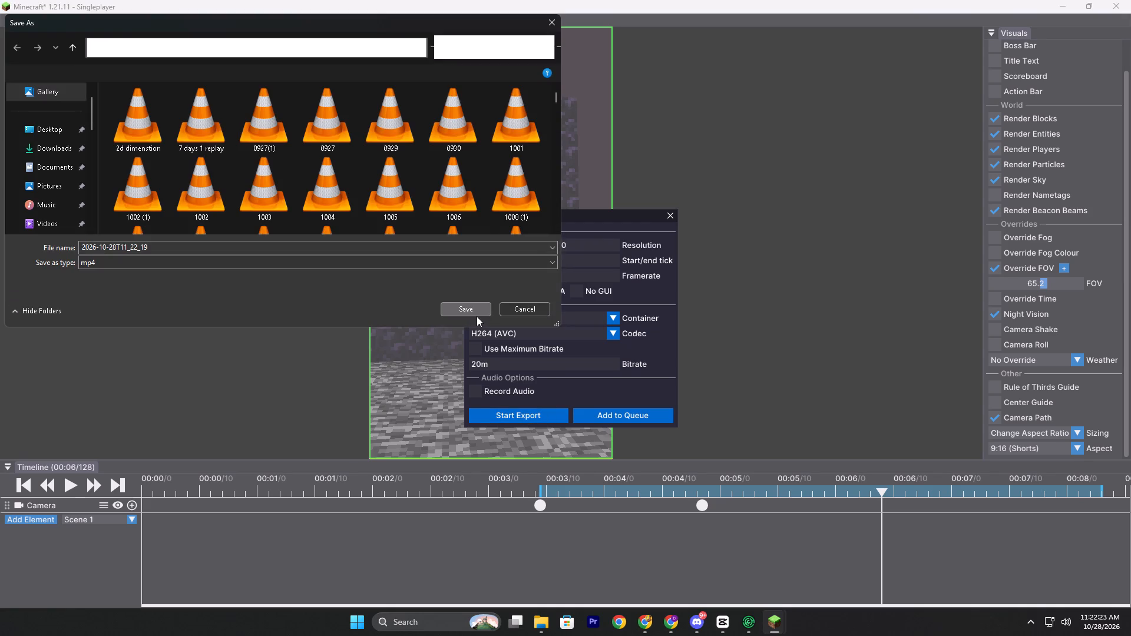
Switch to CapCut and listen to the opening of the netherroof_c04172.wav voiceover on the timeline.
click(717, 625)
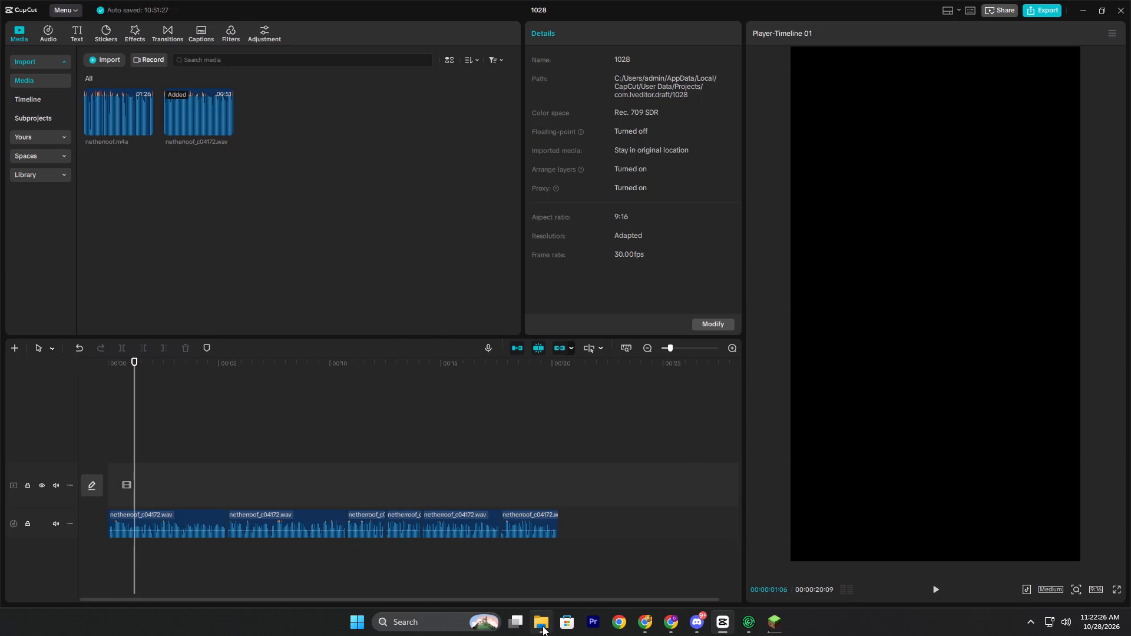
click(543, 626)
click(721, 632)
drag(123, 449, 114, 447)
click(114, 447)
drag(114, 447, 93, 445)
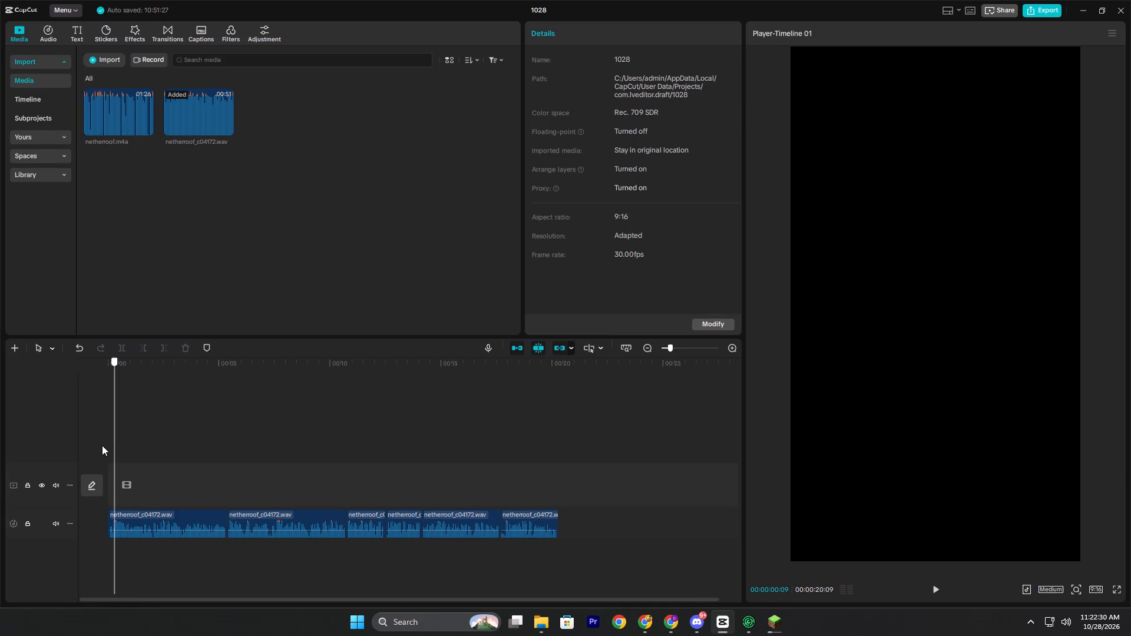
key(space)
key(space)
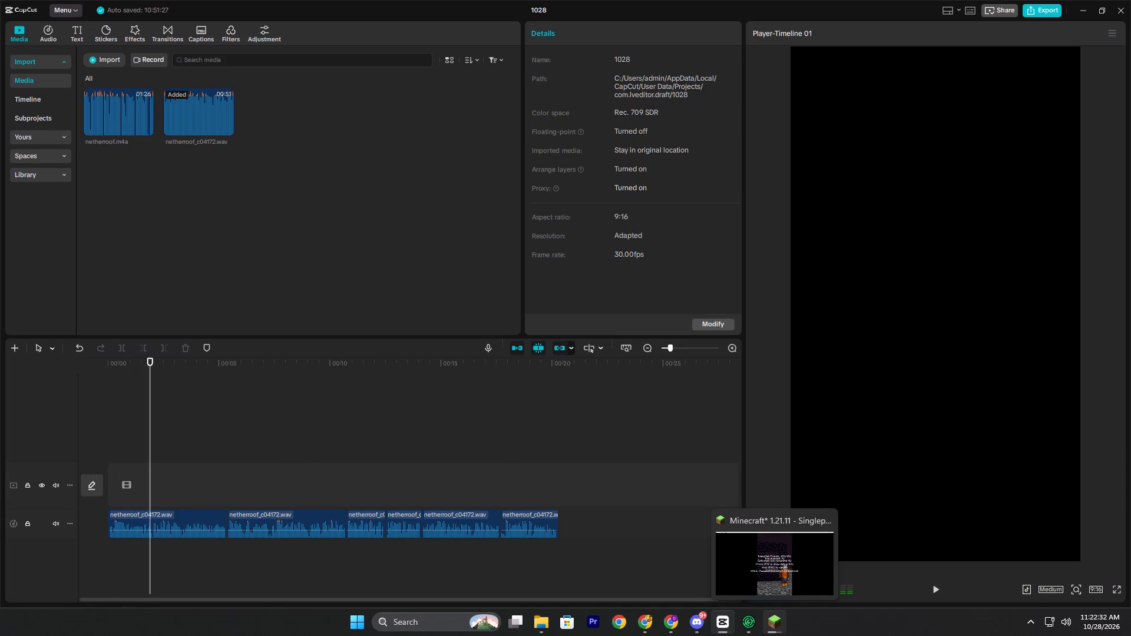
key(space)
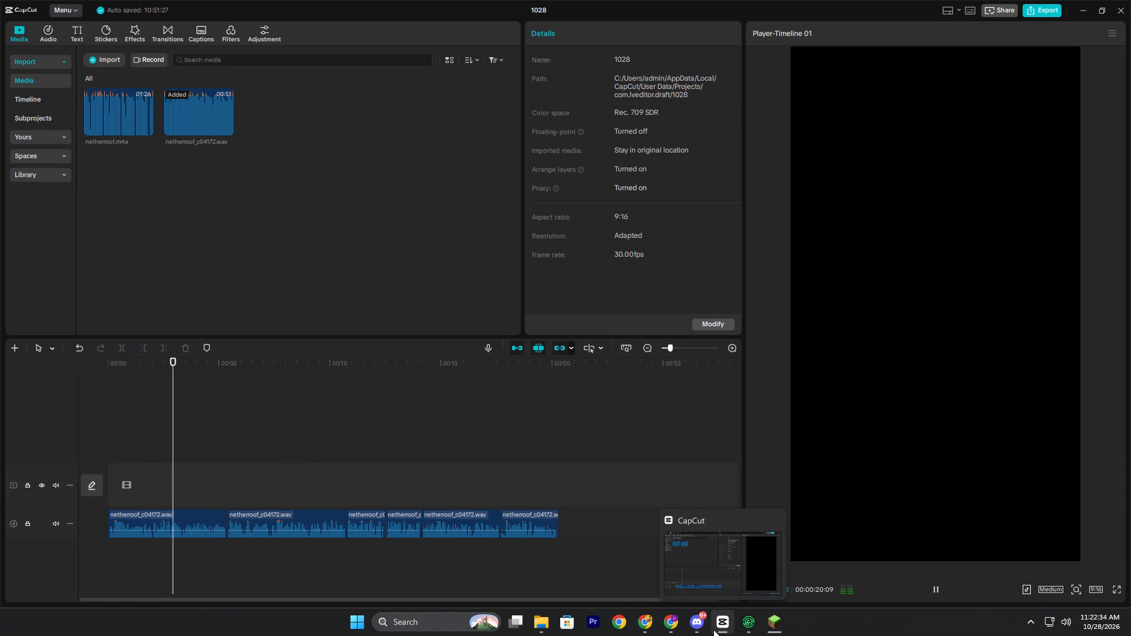
key(space)
Place 2026-10-28T11_22_19 from the Videos folder above the main track, starting at 00:00:00:00.
click(119, 465)
drag(119, 465, 100, 457)
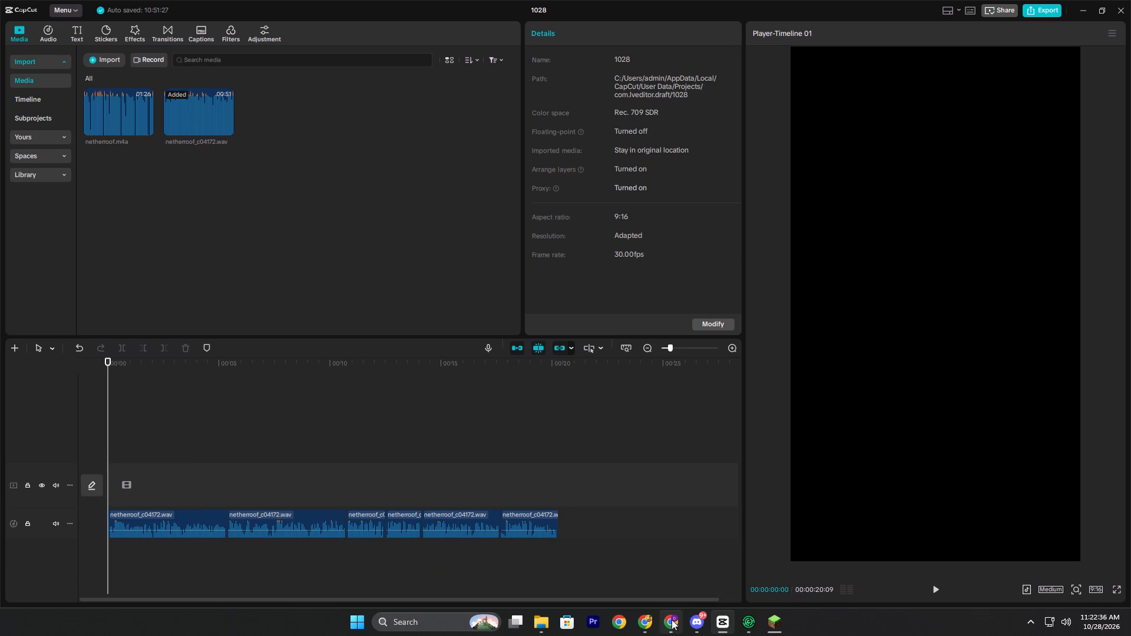
click(548, 618)
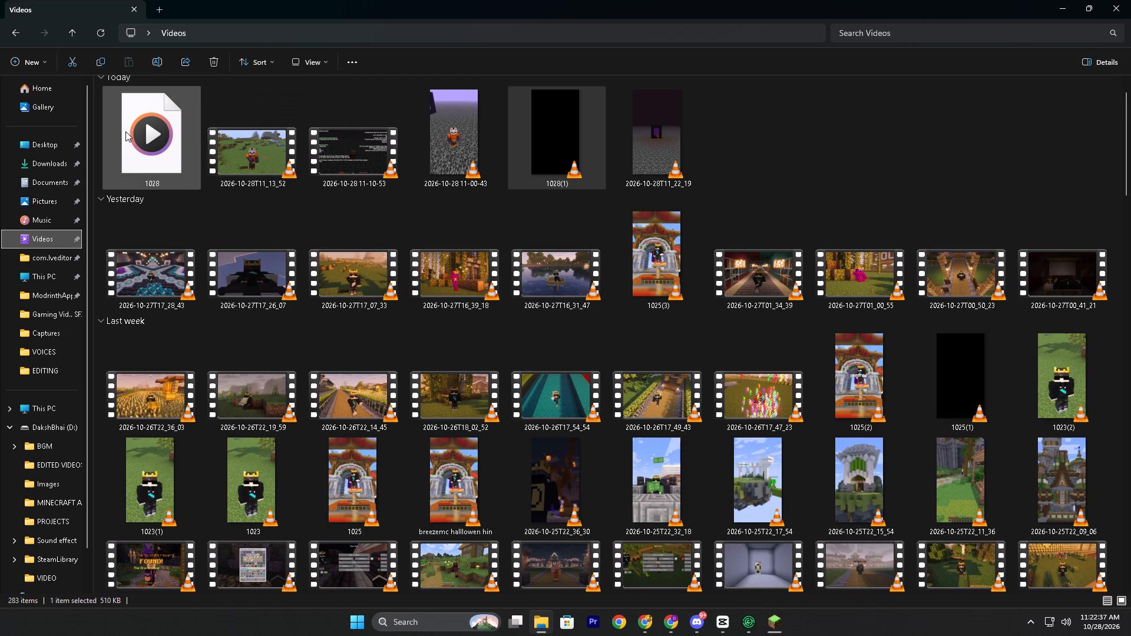
drag(642, 160, 550, 451)
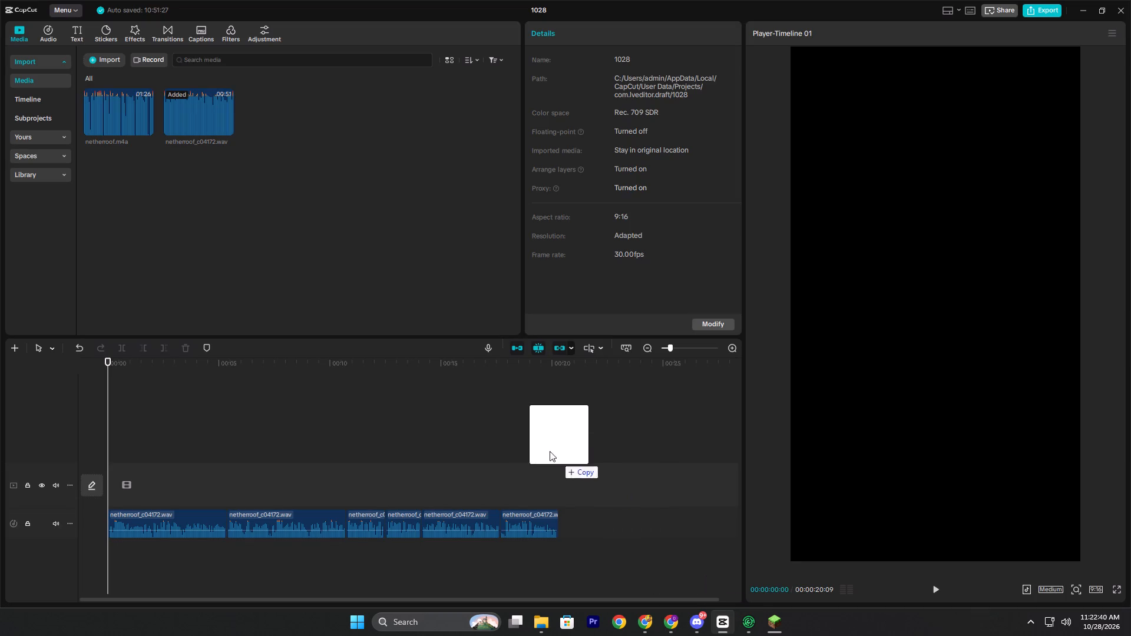
drag(550, 451, 543, 448)
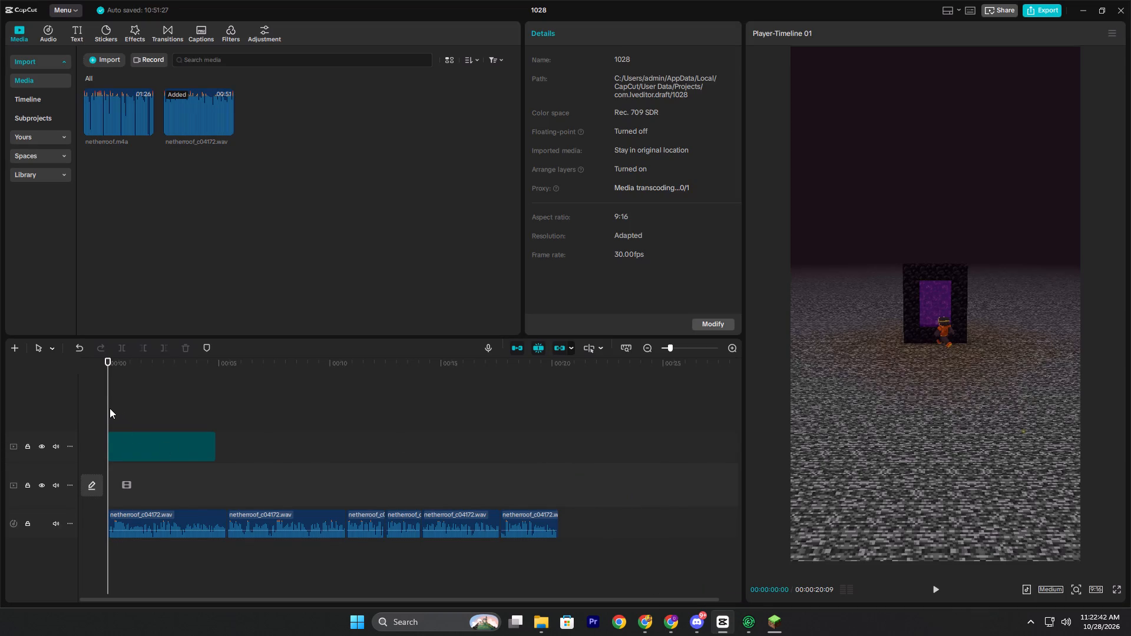
Play the portal clip from the start against the voiceover to judge where it should be cut.
click(106, 406)
key(space)
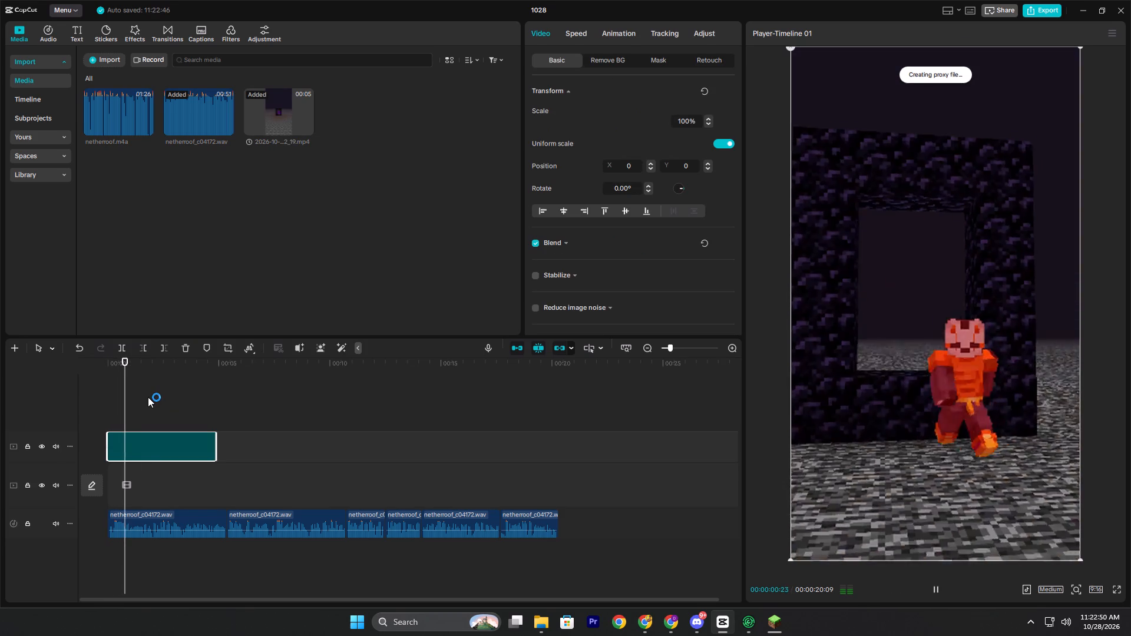
key(space)
click(129, 401)
drag(129, 401, 117, 402)
triple_click(117, 402)
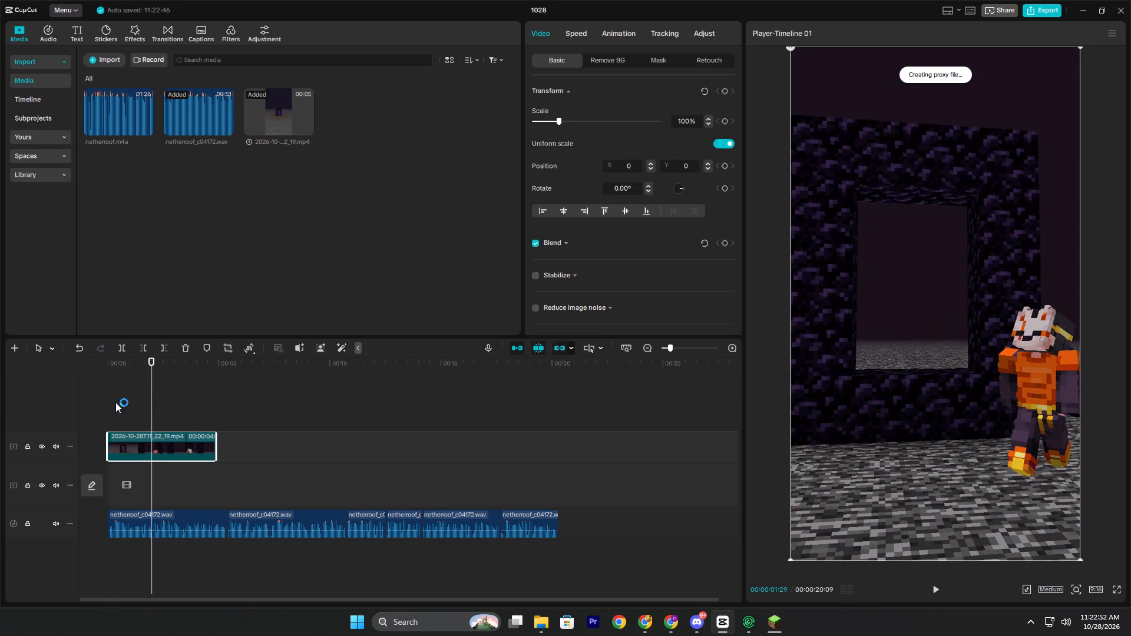
drag(115, 402, 101, 400)
key(space)
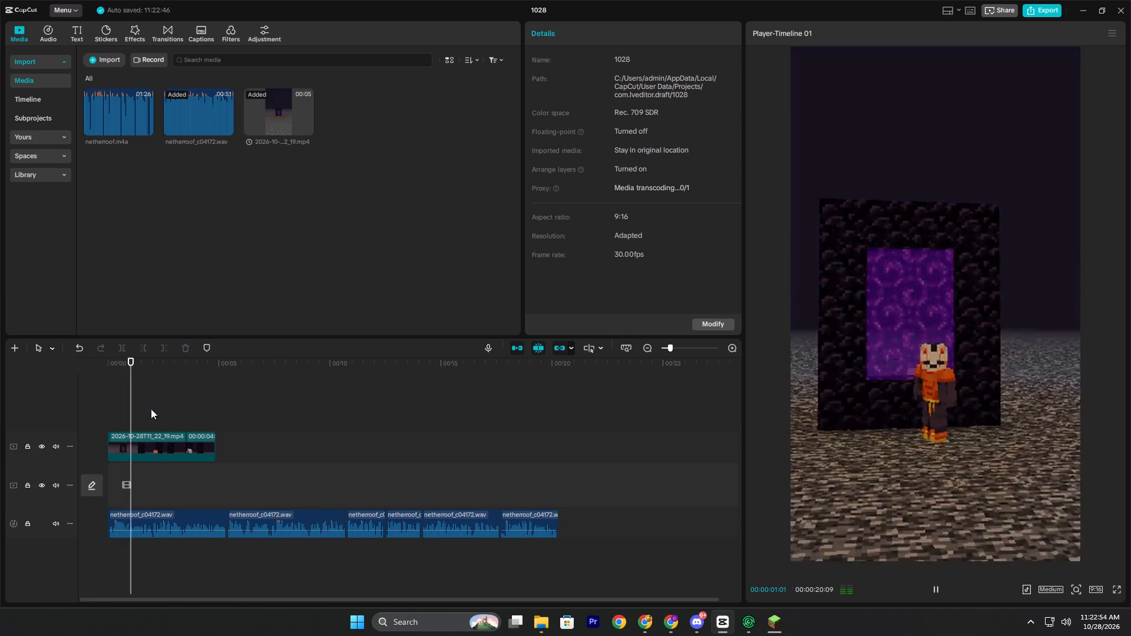
key(space)
key(space)
key(space)
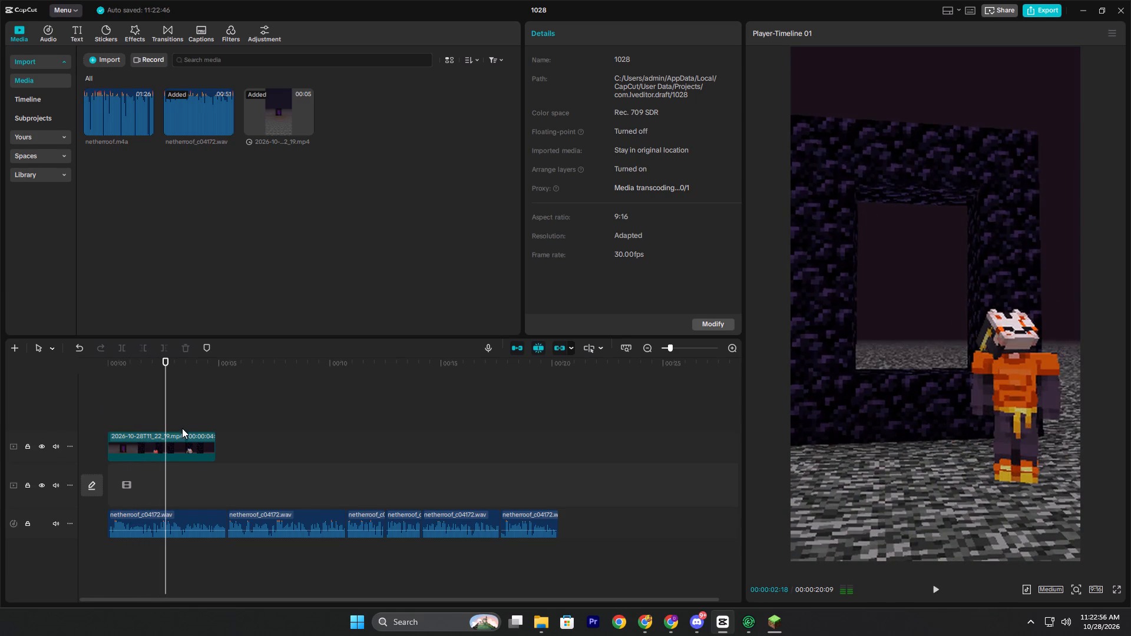
Trim off the end of the portal clip after 00:00:02:00.
click(187, 446)
key(space)
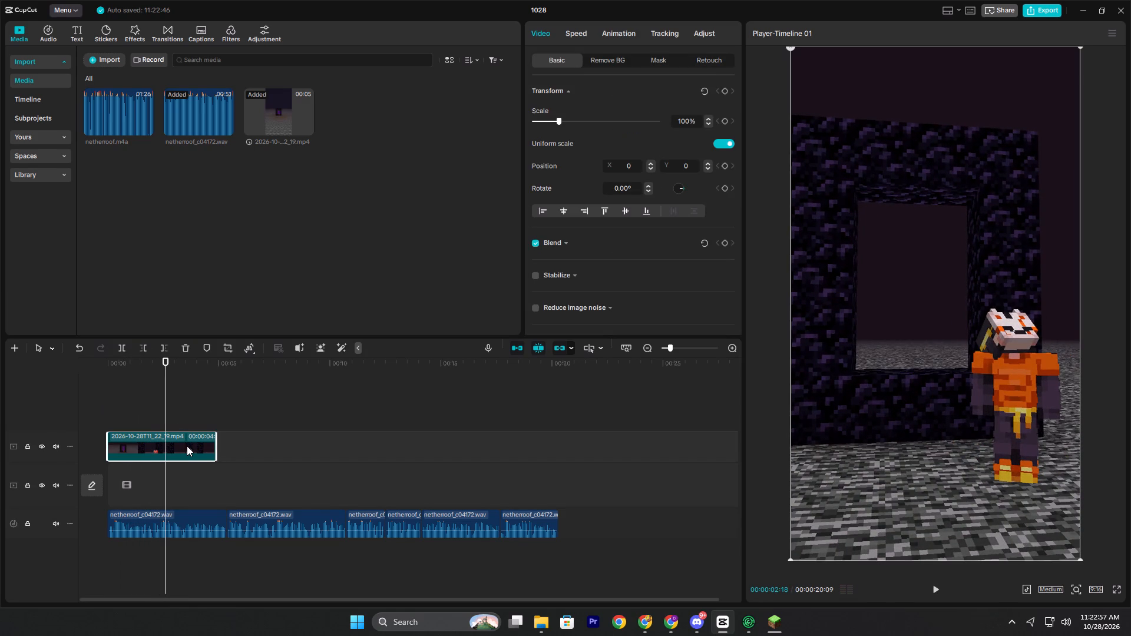
key(space)
click(138, 416)
key(space)
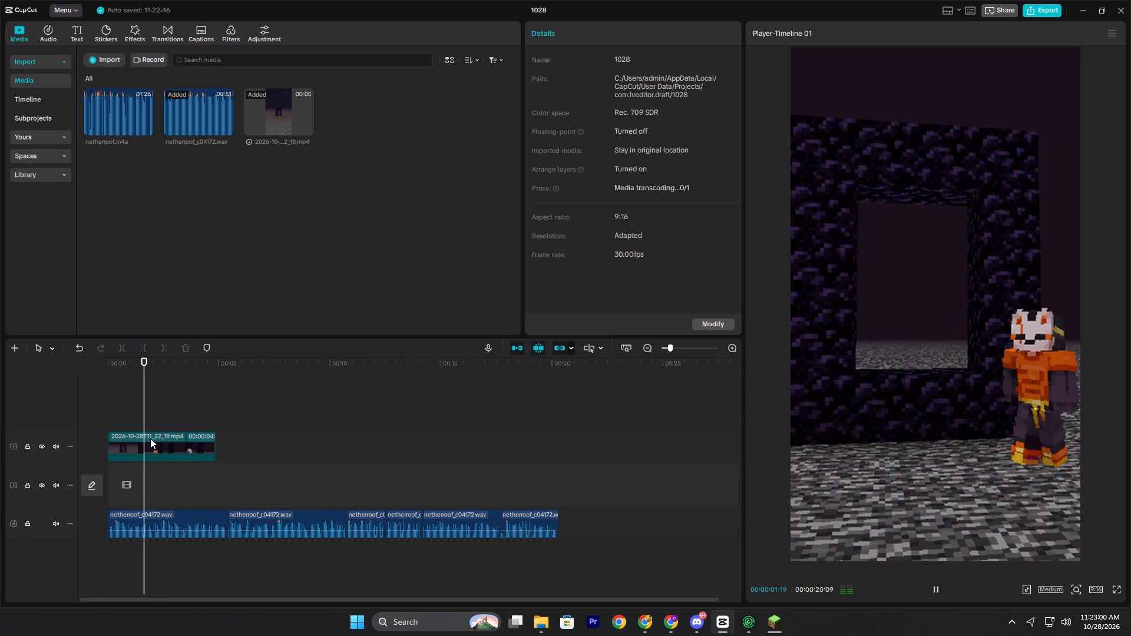
key(space)
click(190, 453)
key(w)
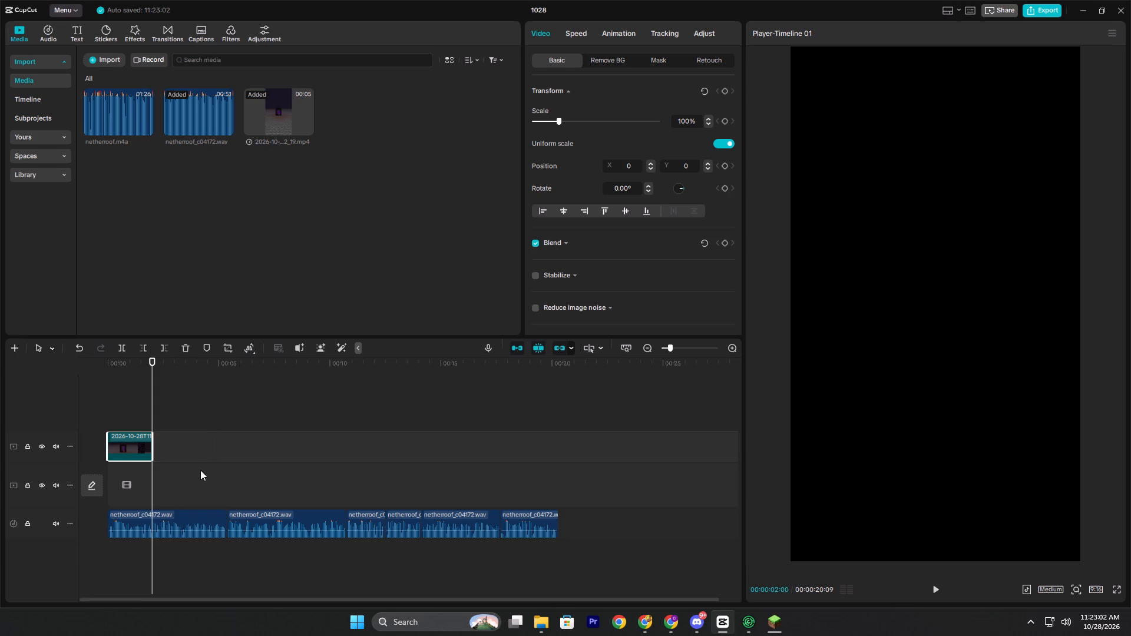
Add 2026-10-28T11_13_52 from the Videos folder to the timeline at 00:00:02:20, behind the portal clip.
key(space)
key(space)
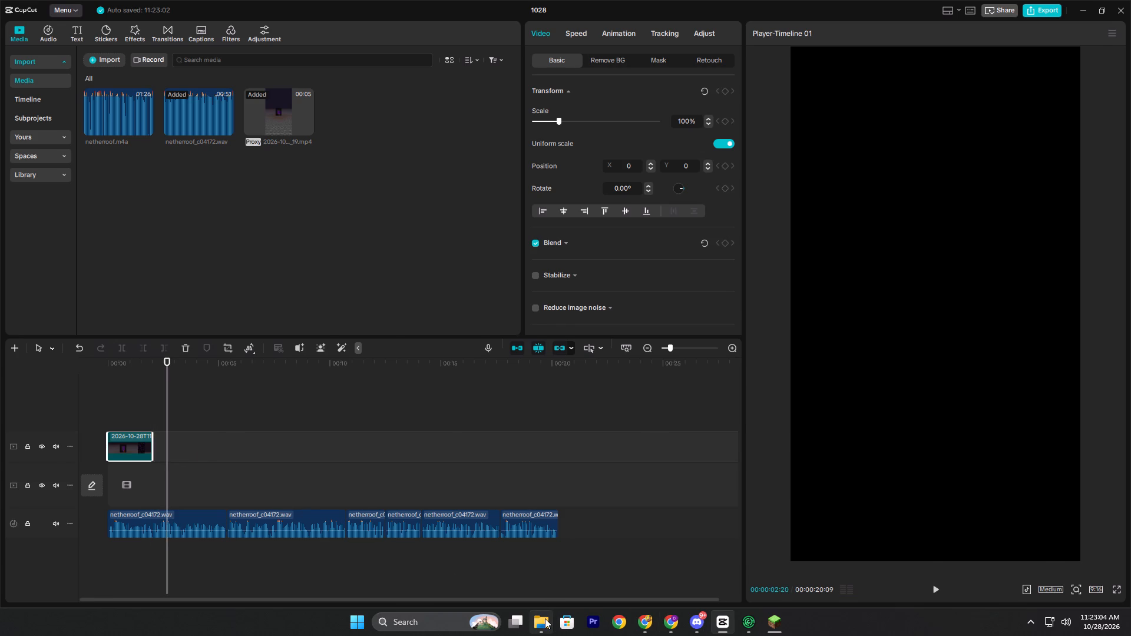
click(545, 618)
drag(241, 159, 763, 627)
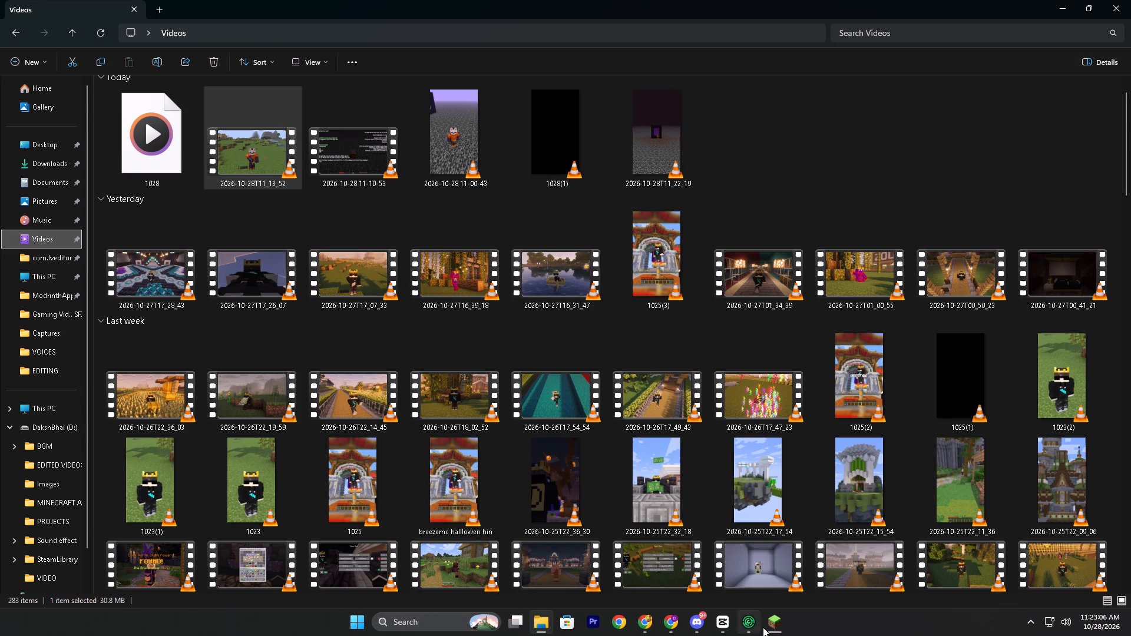
drag(763, 627, 610, 554)
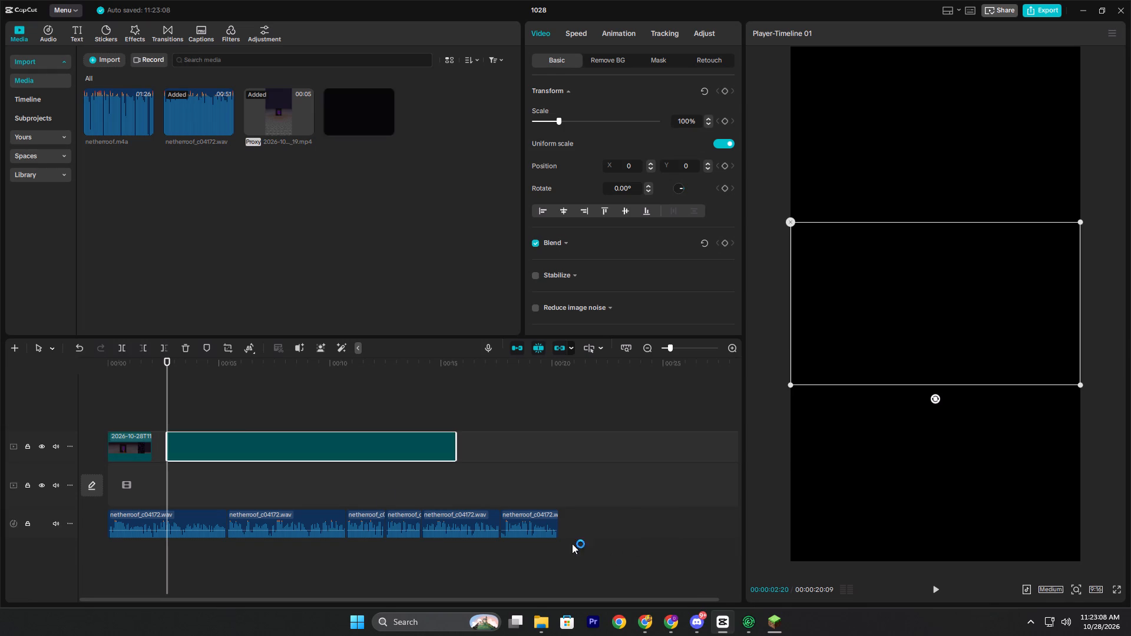
Move the portal clip and the 2026-10-28T11_13_52 clip down onto the main track, back to back.
drag(204, 439, 190, 435)
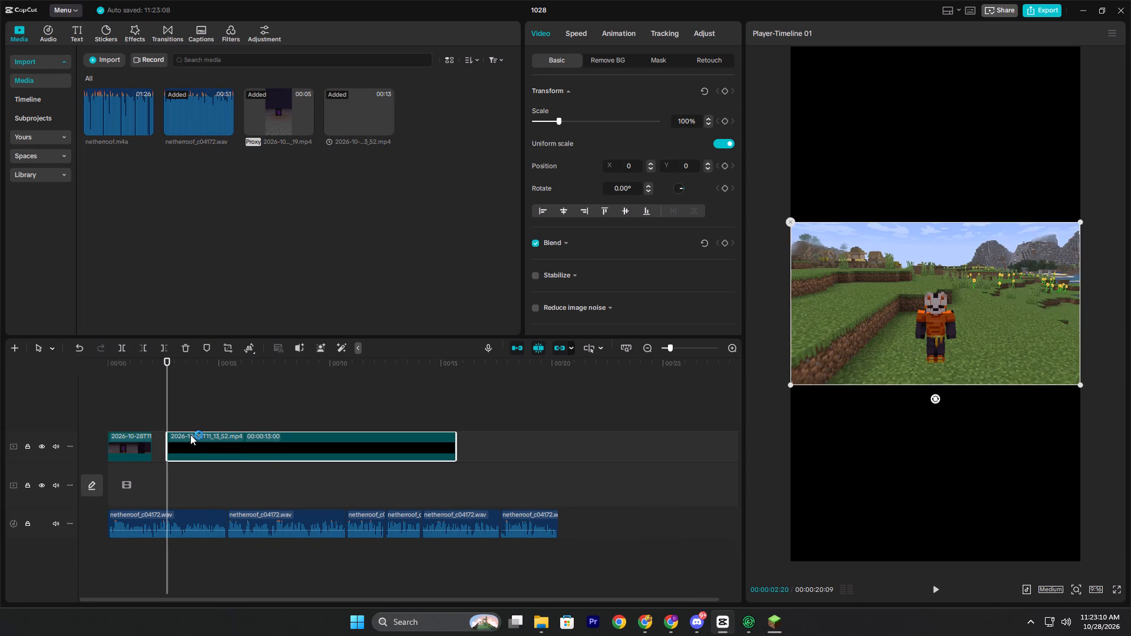
drag(190, 435, 201, 446)
click(130, 445)
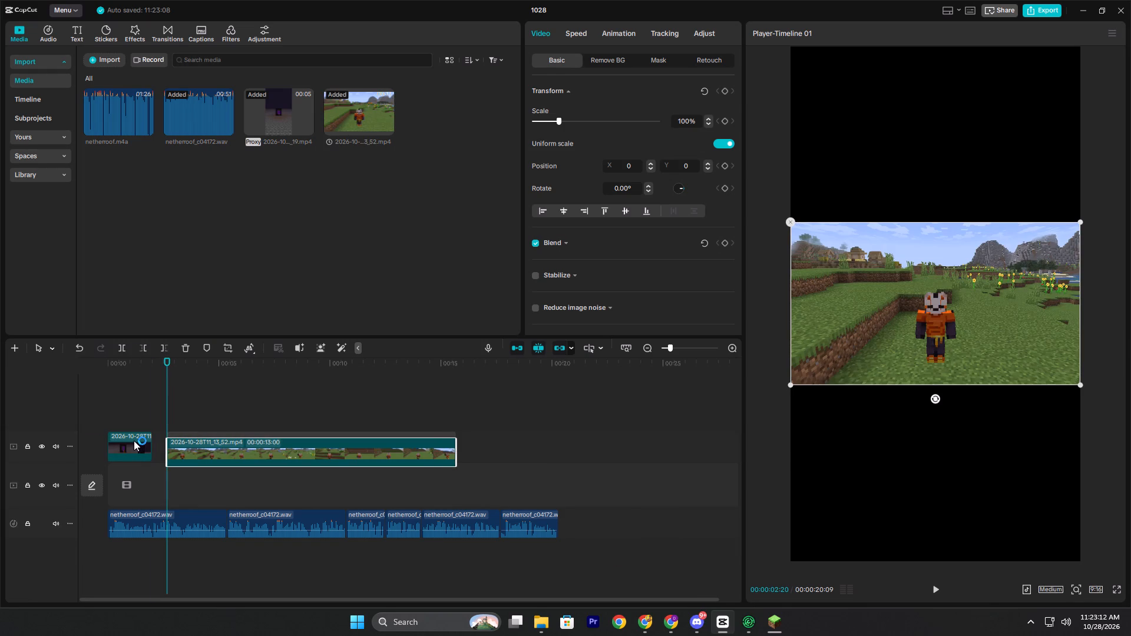
drag(131, 436, 134, 473)
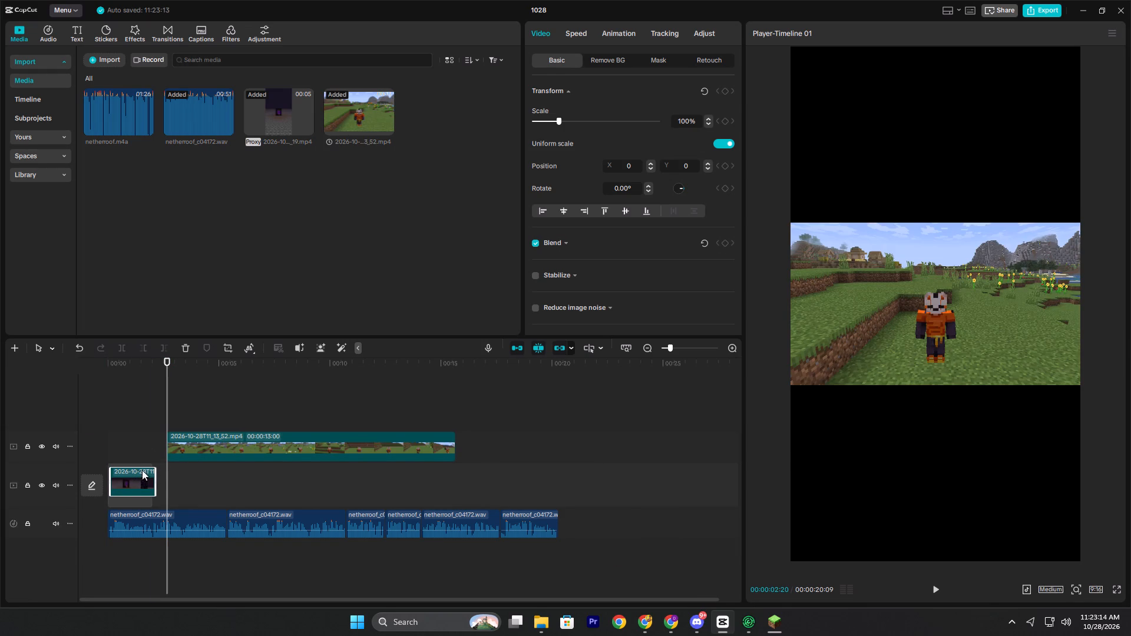
click(221, 444)
drag(216, 439, 213, 472)
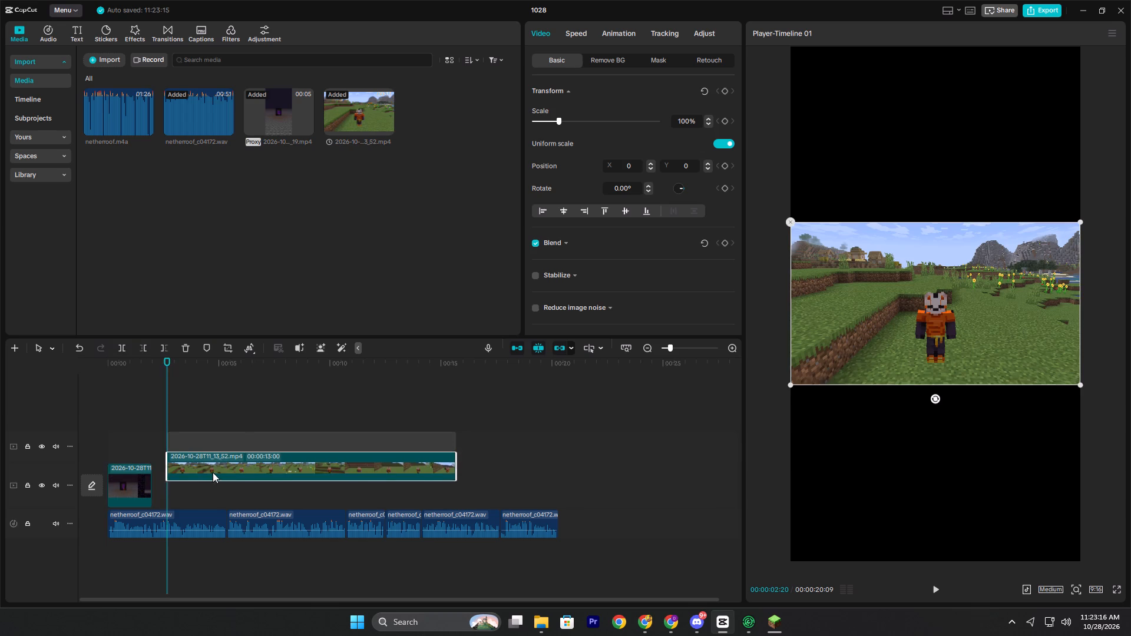
drag(213, 472, 207, 480)
Scale the landscape grassland clip 2026-10-28T11_13_52 to 322% so it fills the vertical frame.
click(145, 429)
key(space)
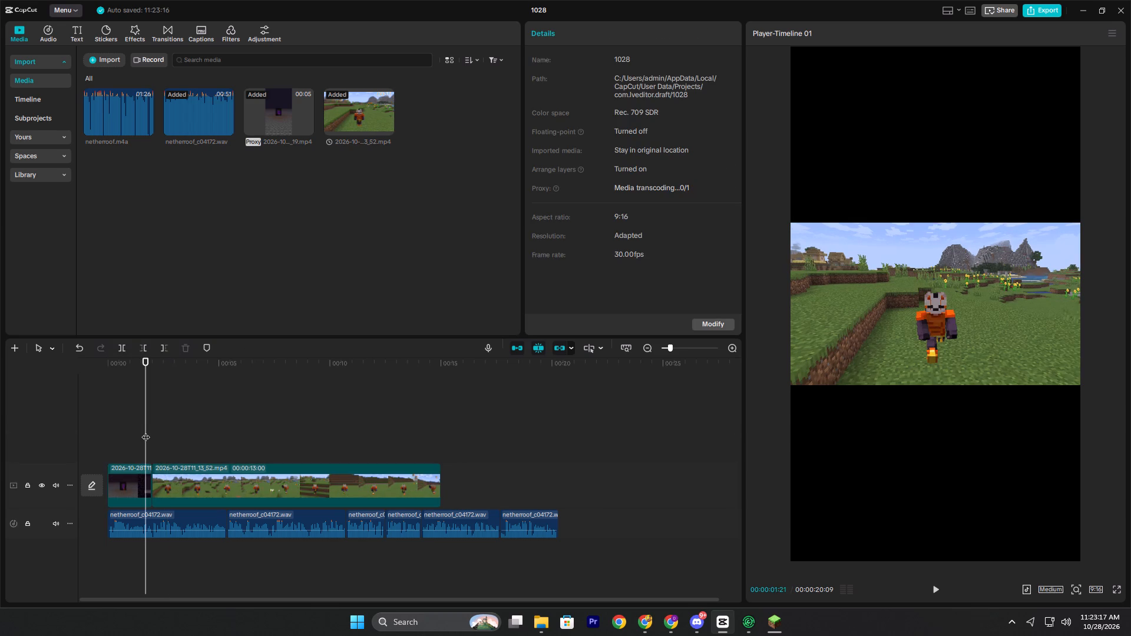
key(space)
click(231, 485)
click(221, 449)
click(230, 481)
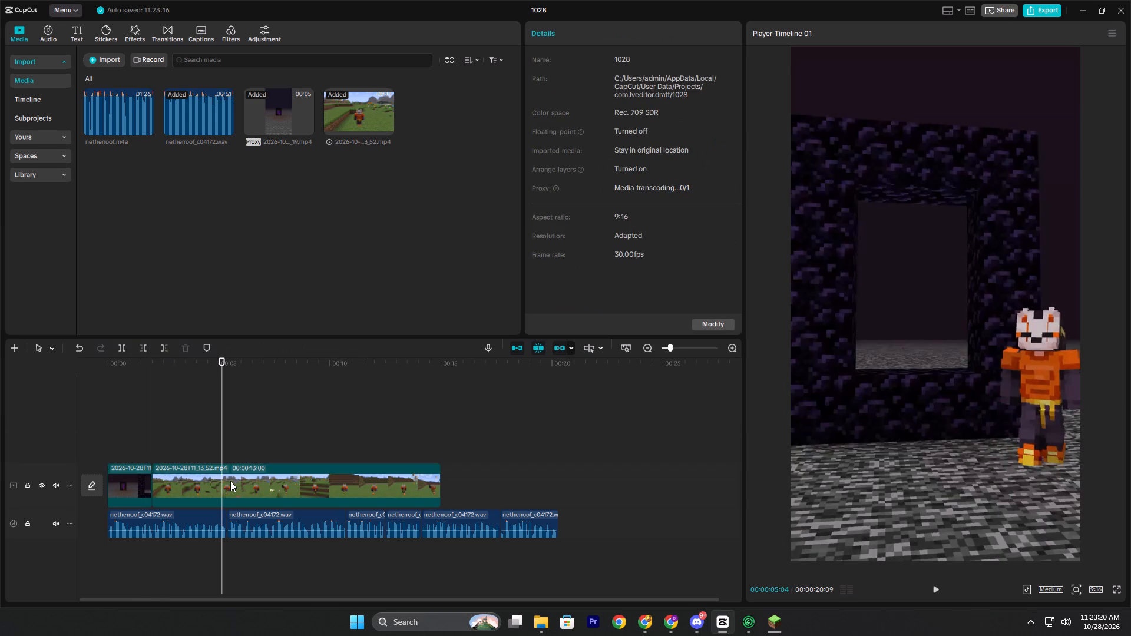
drag(563, 122, 600, 146)
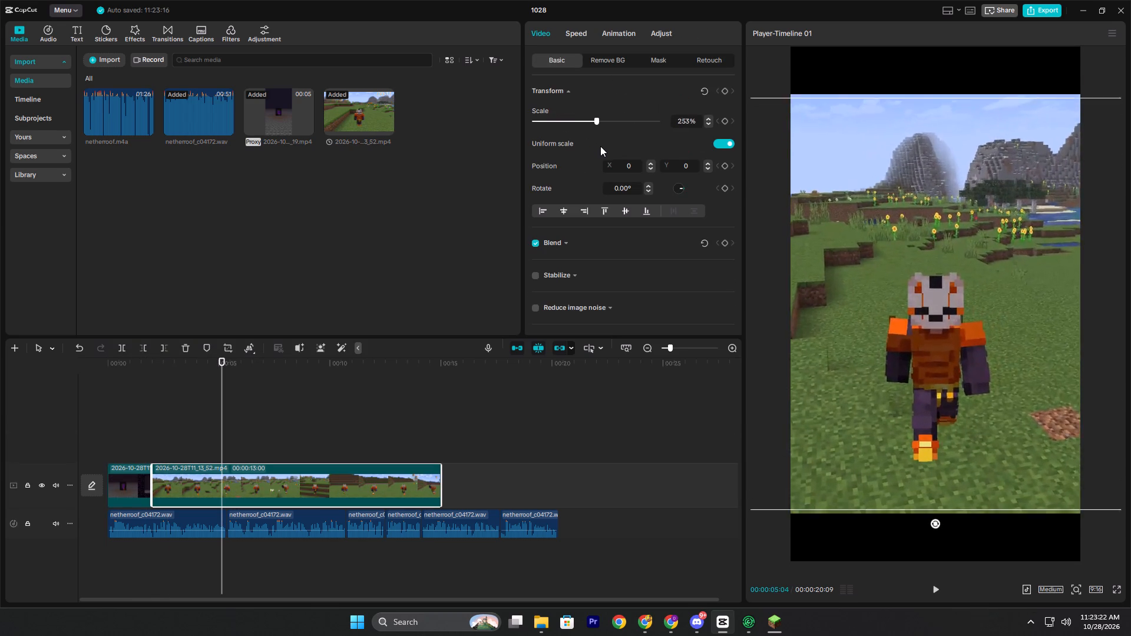
drag(600, 146, 614, 151)
Trim the start of the grassland clip directly after the portal clip, leaving a clip duration of 00:00:12:04.
key(space)
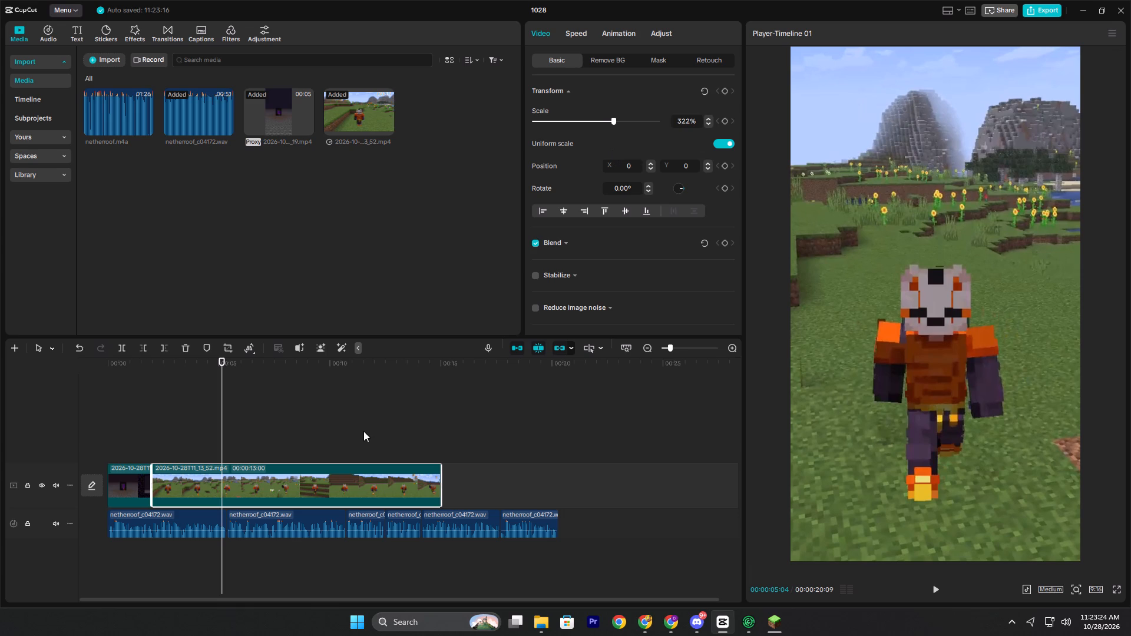
key(space)
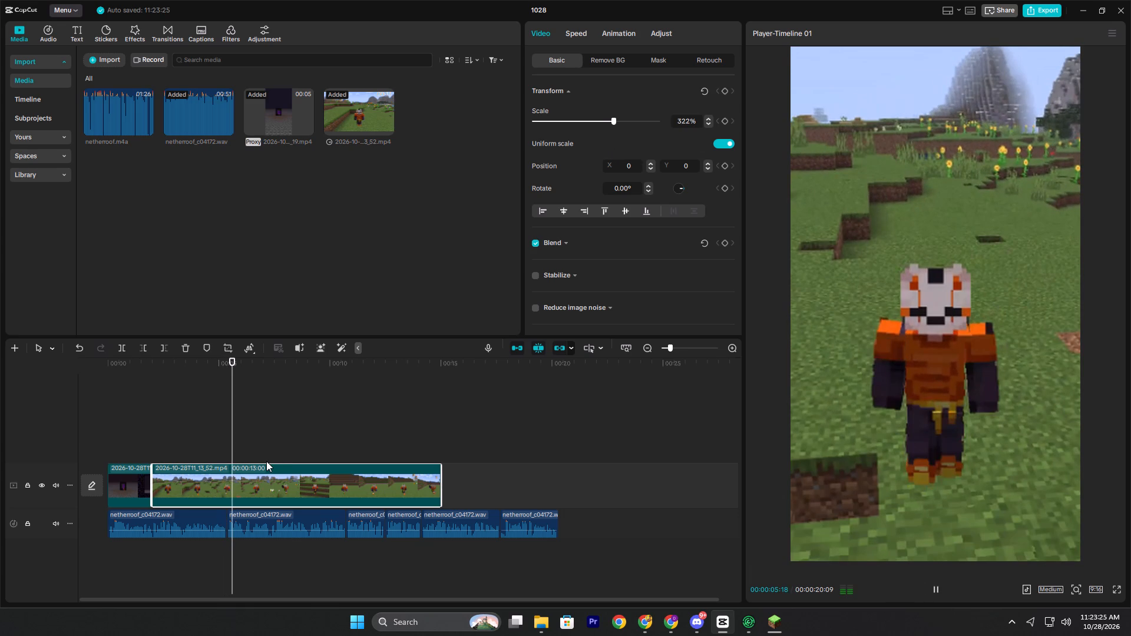
double_click(150, 446)
key(space)
key(space)
key(space)
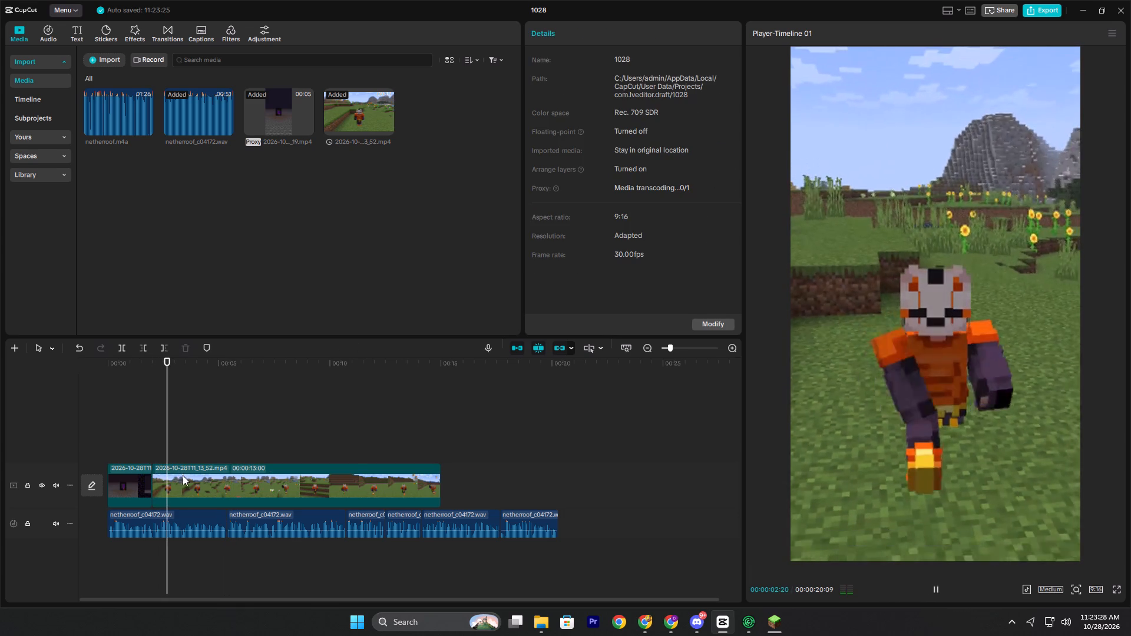
key(space)
text(q)
Split the grassland clip at 00:00:03:06.
key(space)
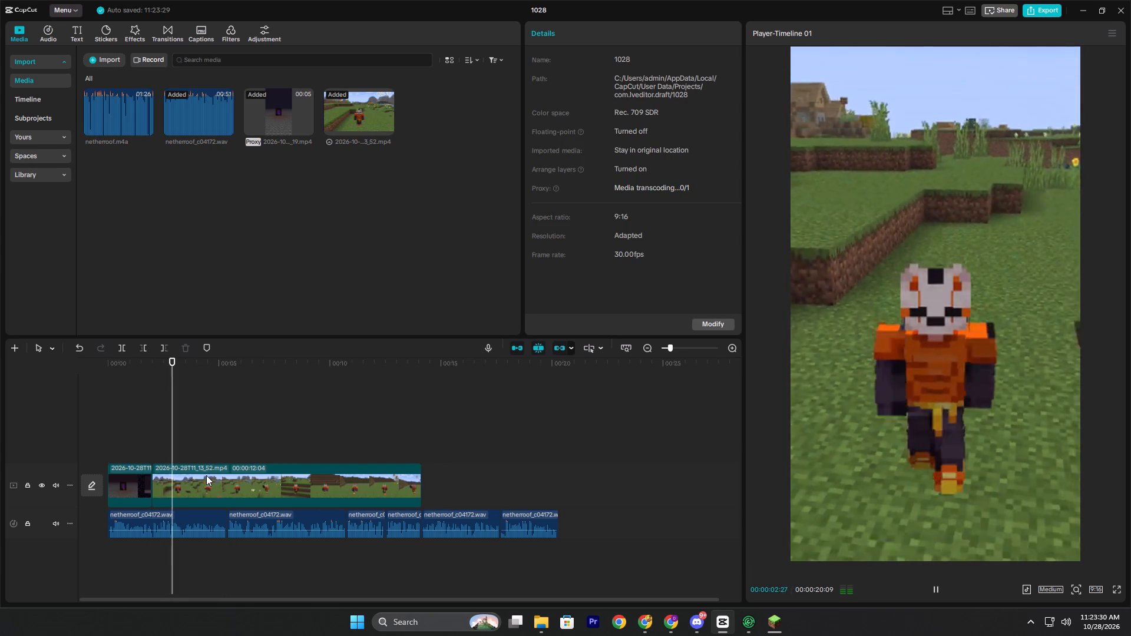
key(space)
key(ctrl+b)
key(space)
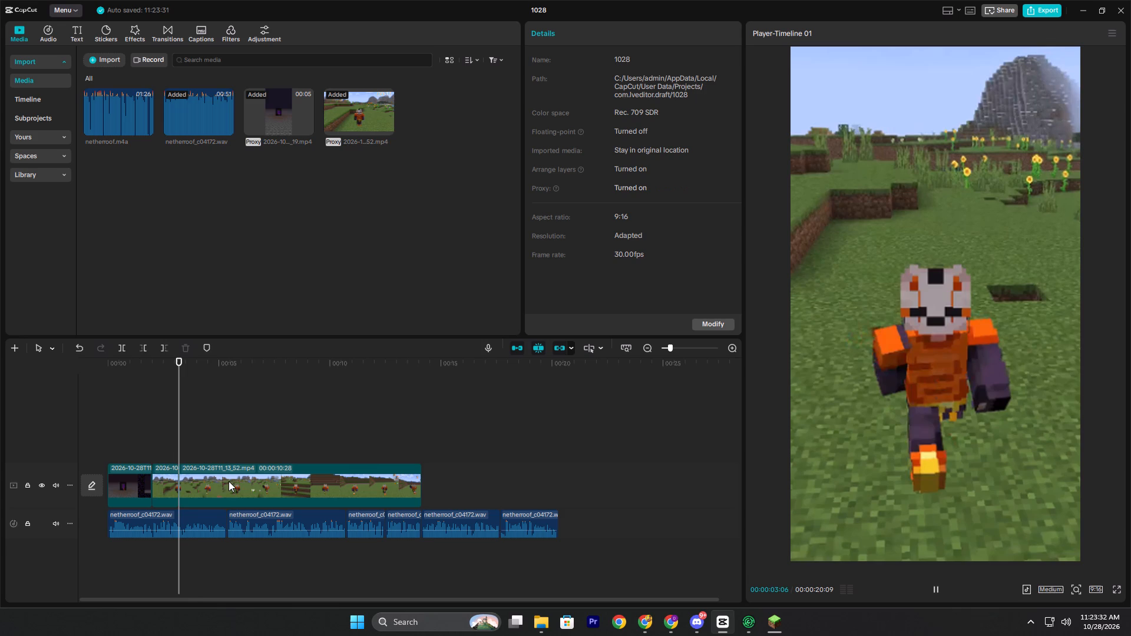
key(space)
click(181, 451)
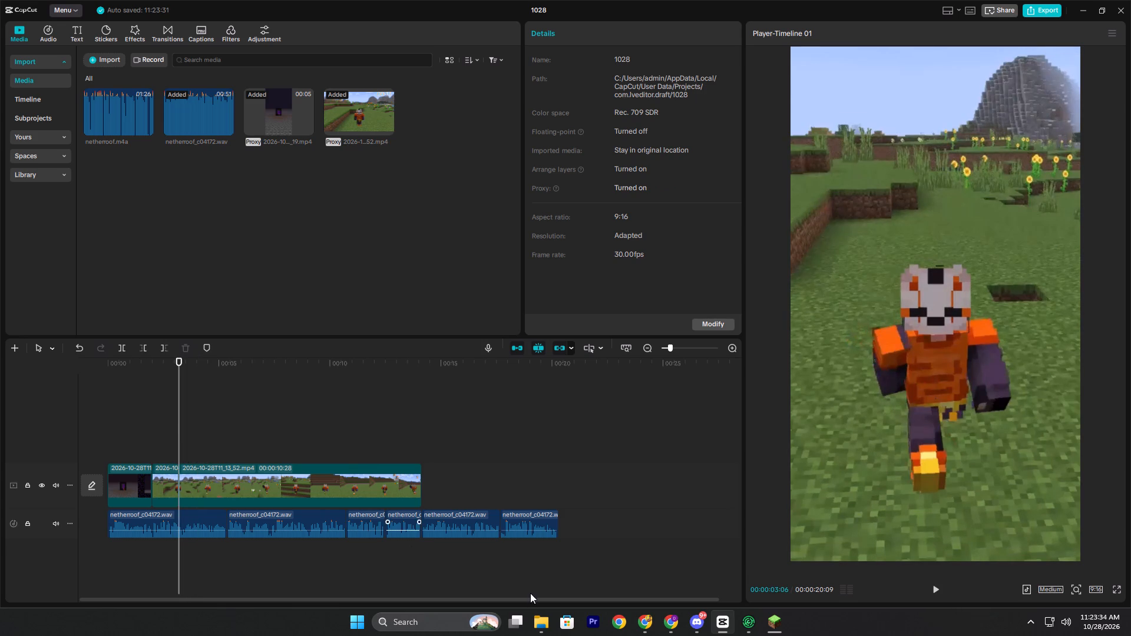
click(538, 622)
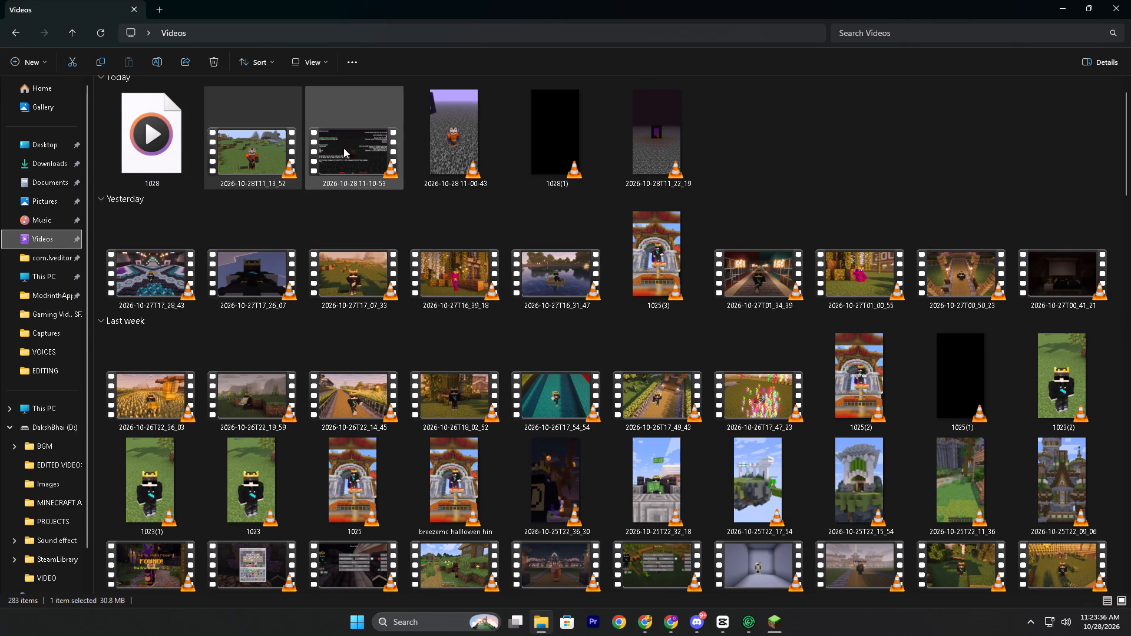
drag(345, 143, 369, 153)
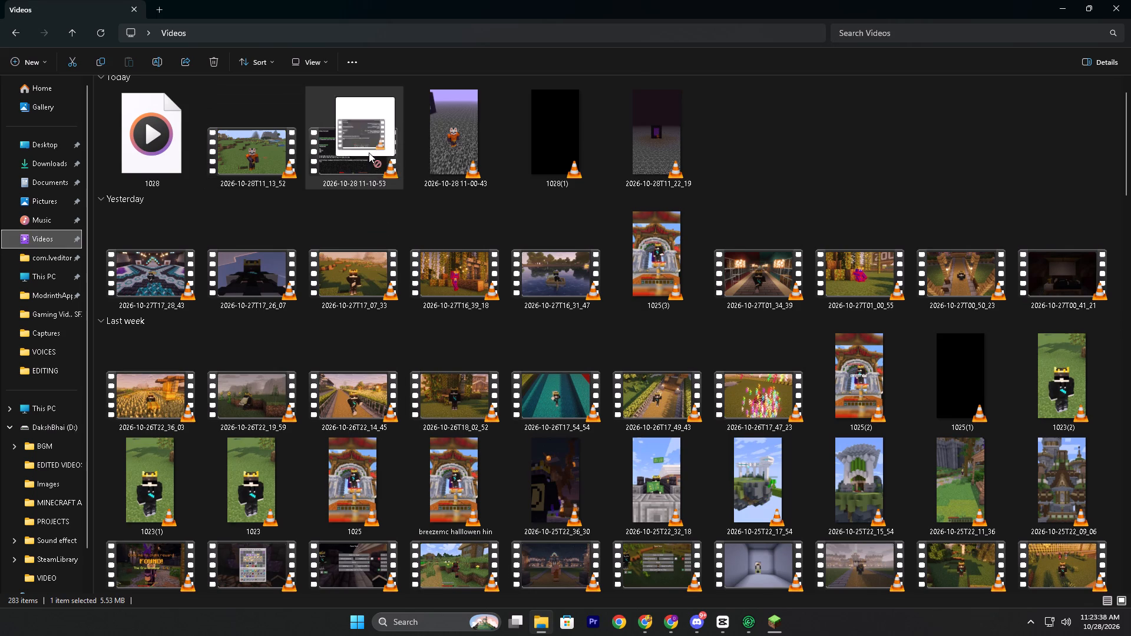
drag(369, 153, 730, 617)
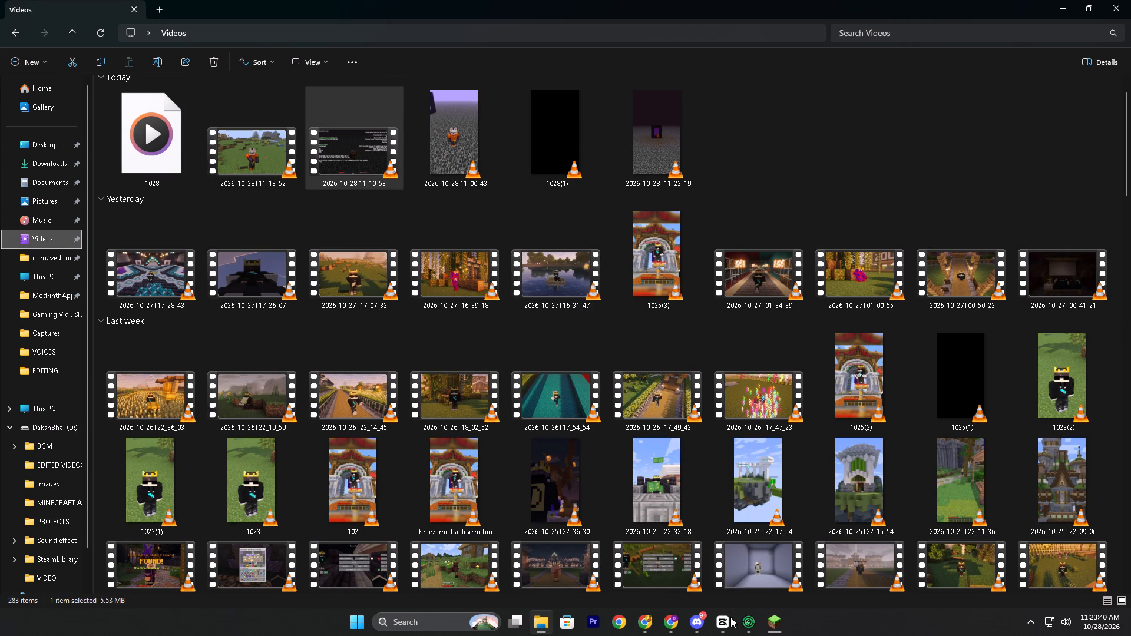
drag(730, 617, 598, 495)
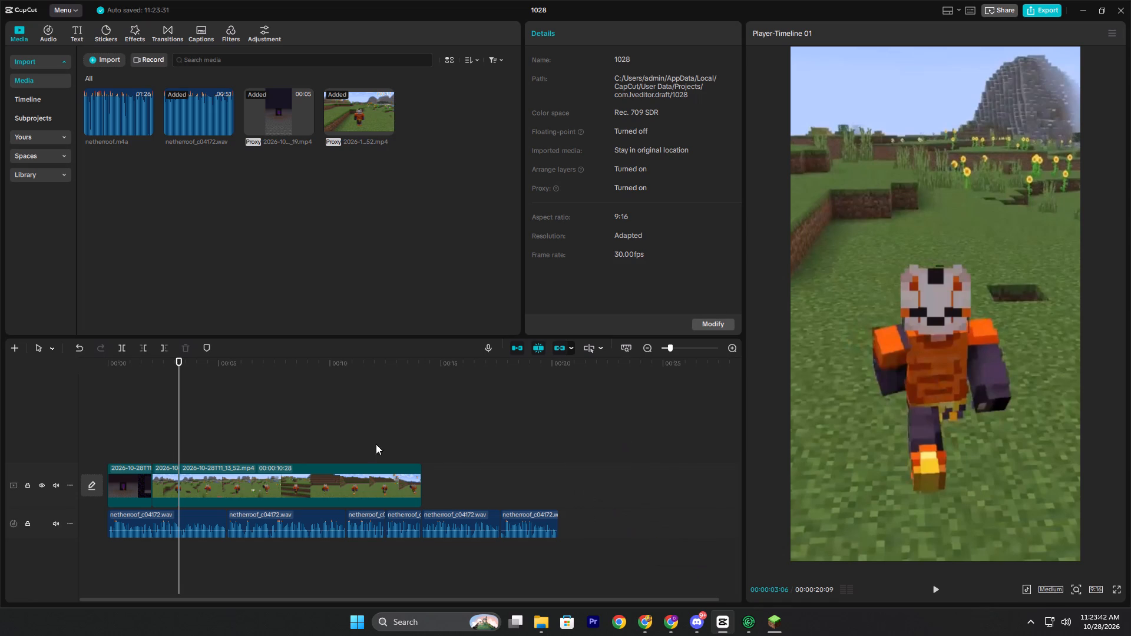
drag(290, 444, 300, 492)
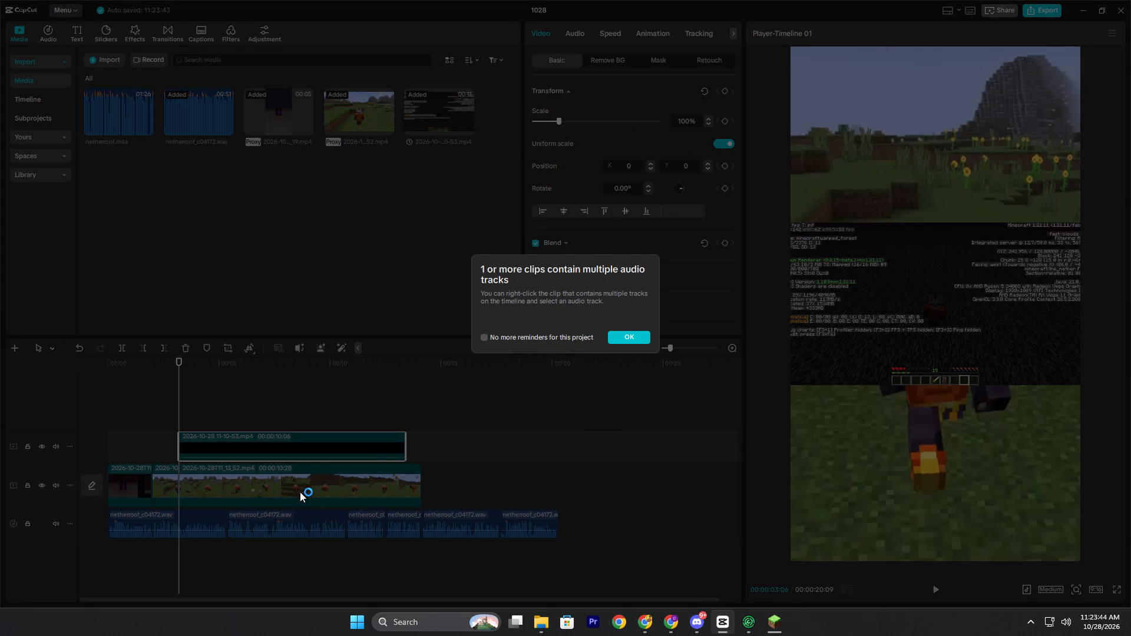
drag(300, 492, 302, 491)
click(617, 339)
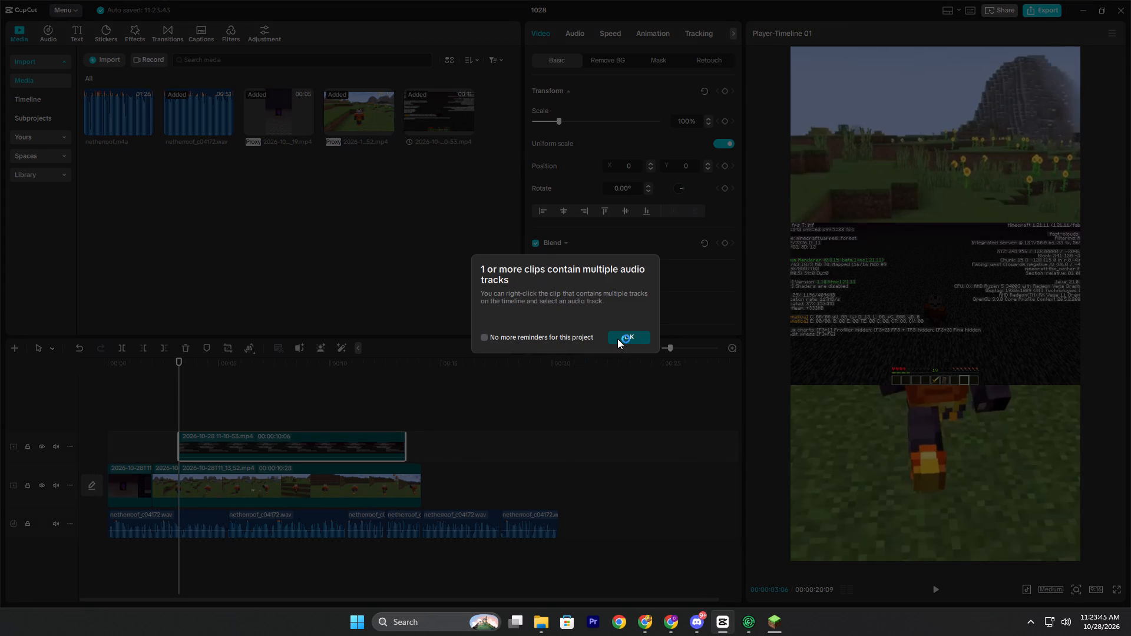
click(536, 616)
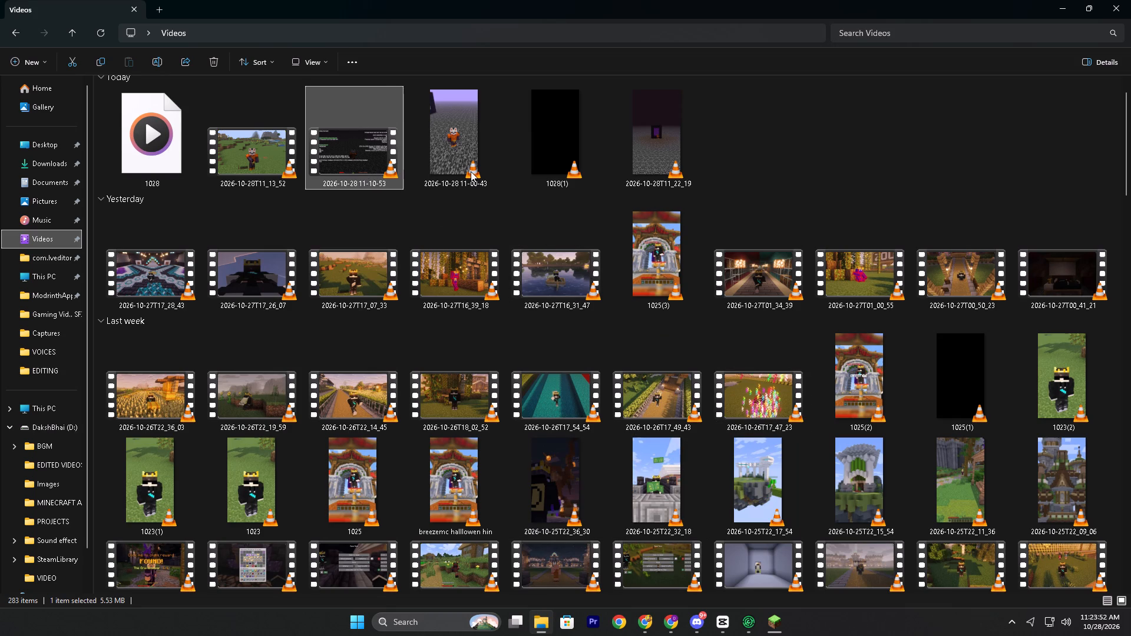
drag(461, 157, 685, 551)
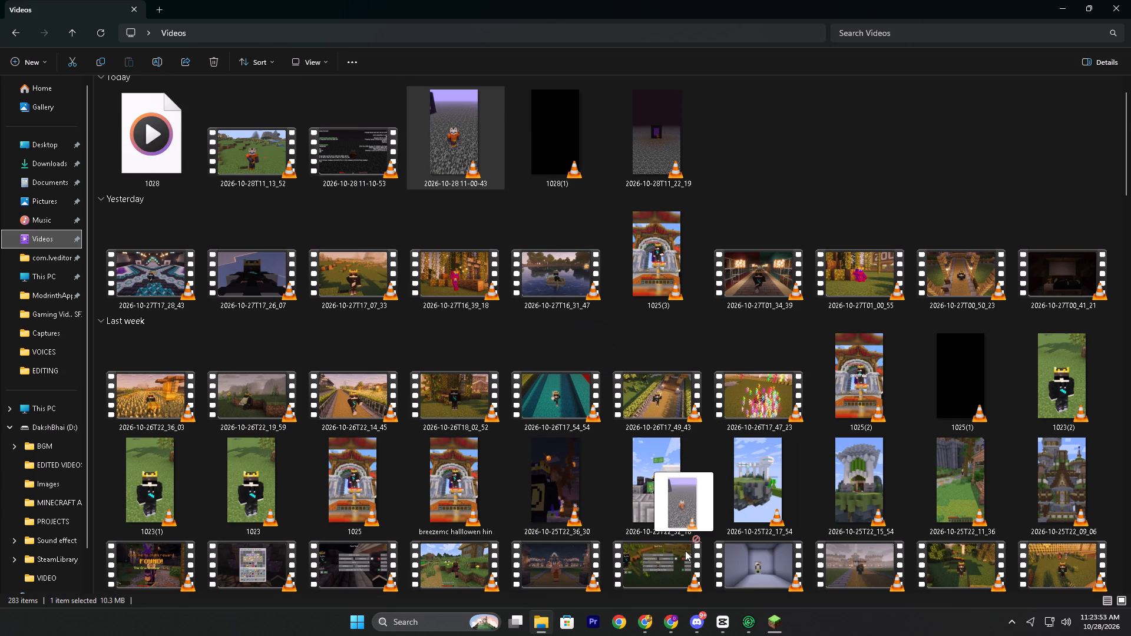
drag(685, 551, 652, 523)
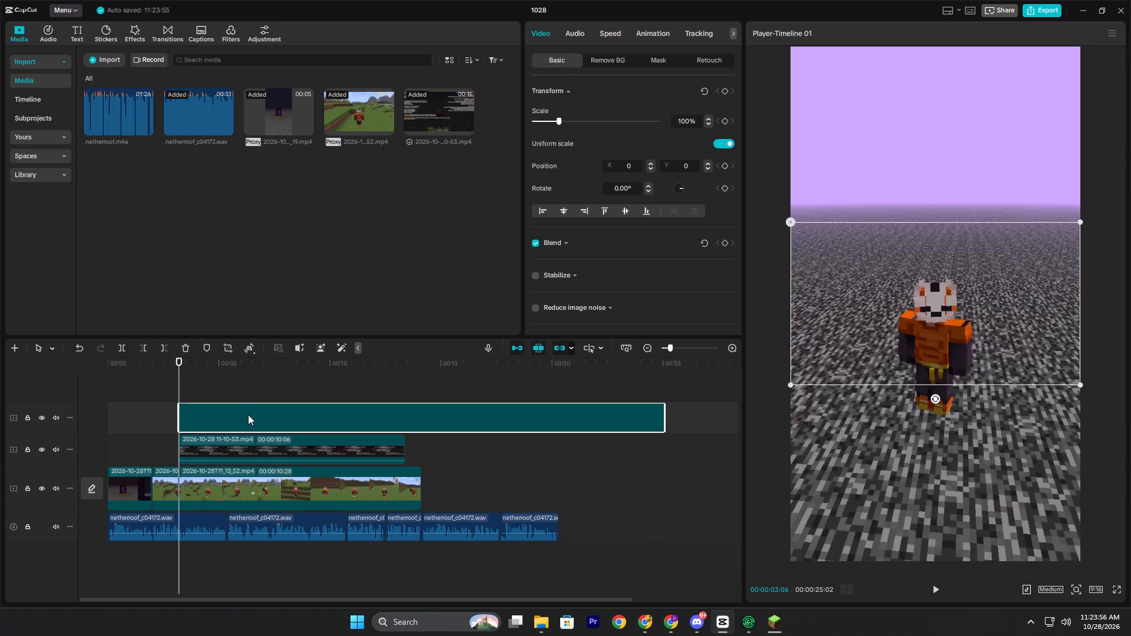
drag(240, 411, 239, 424)
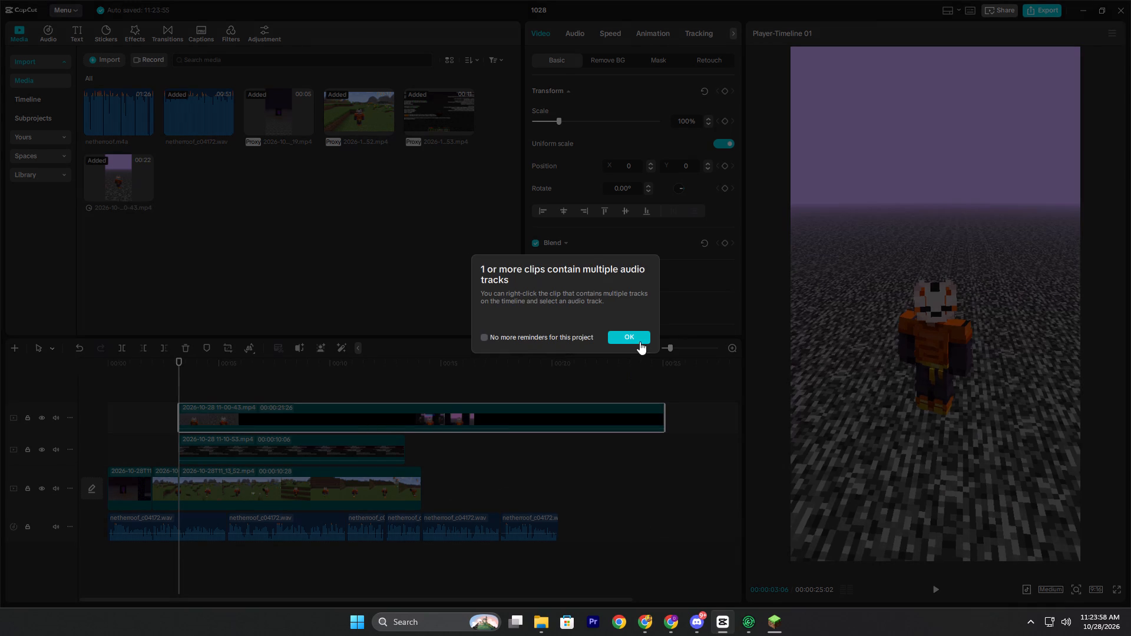
click(639, 336)
drag(306, 406, 240, 468)
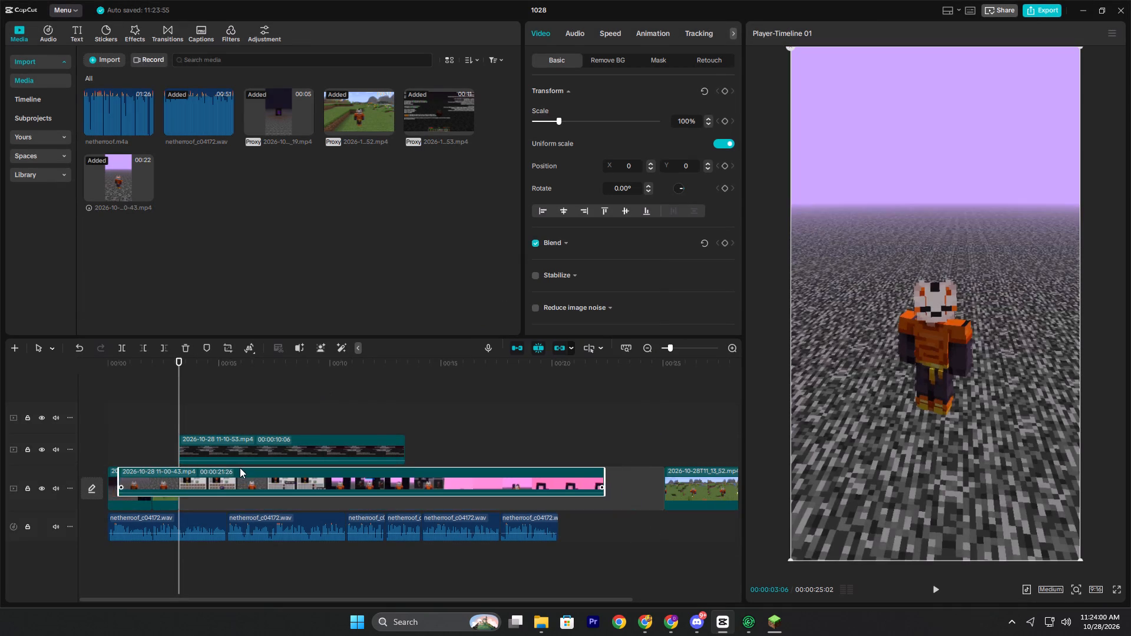
drag(240, 468, 298, 480)
click(254, 449)
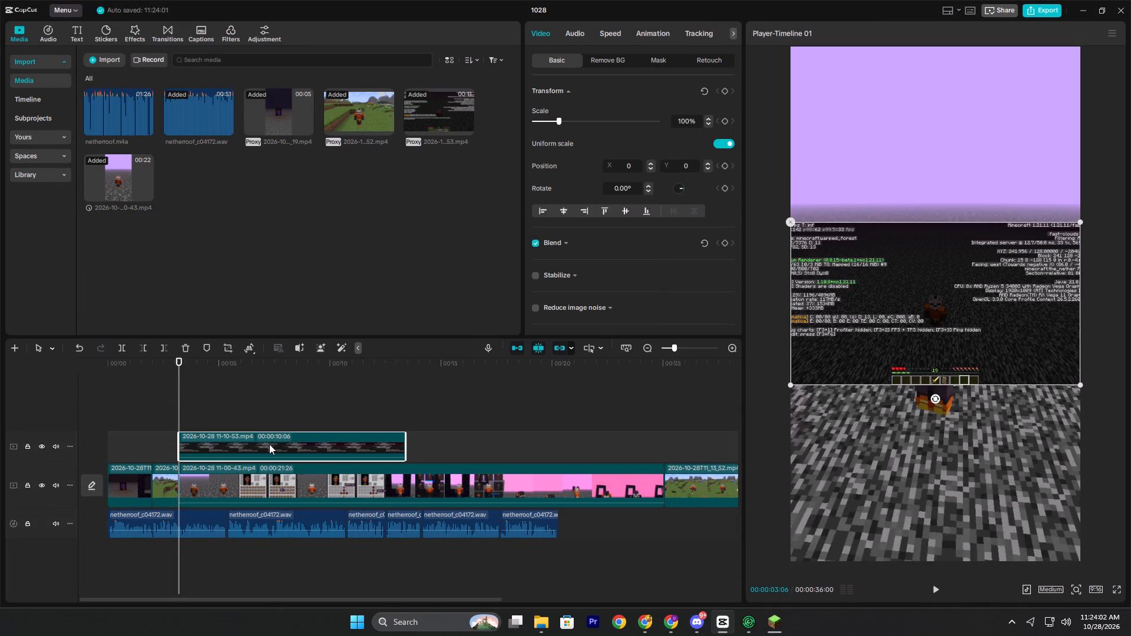
key(v)
click(176, 416)
key(space)
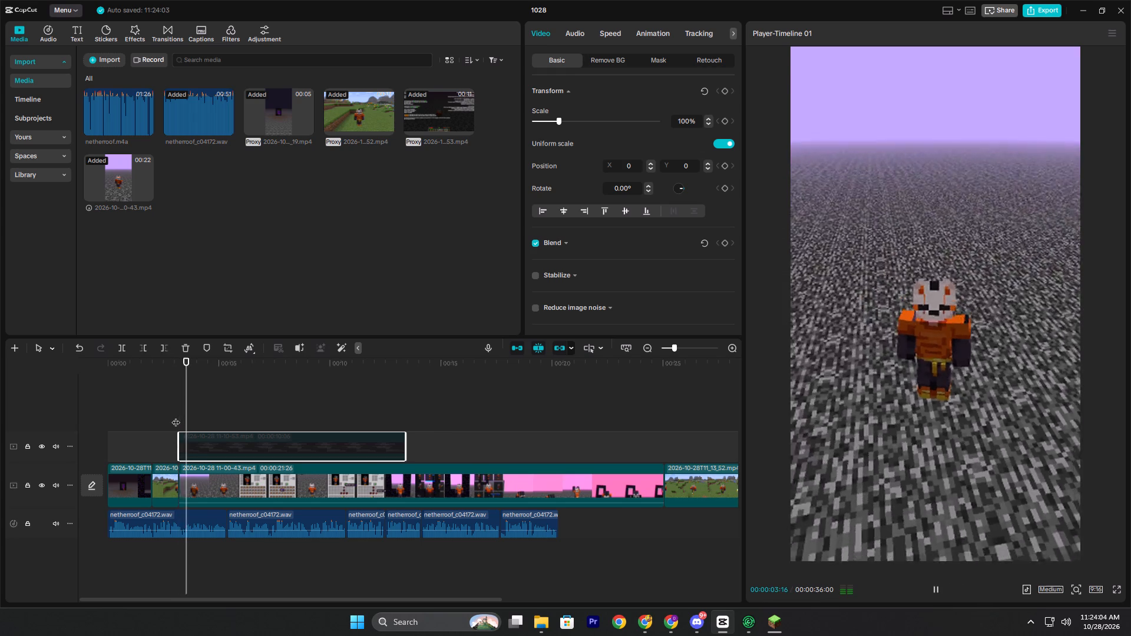
key(space)
click(171, 415)
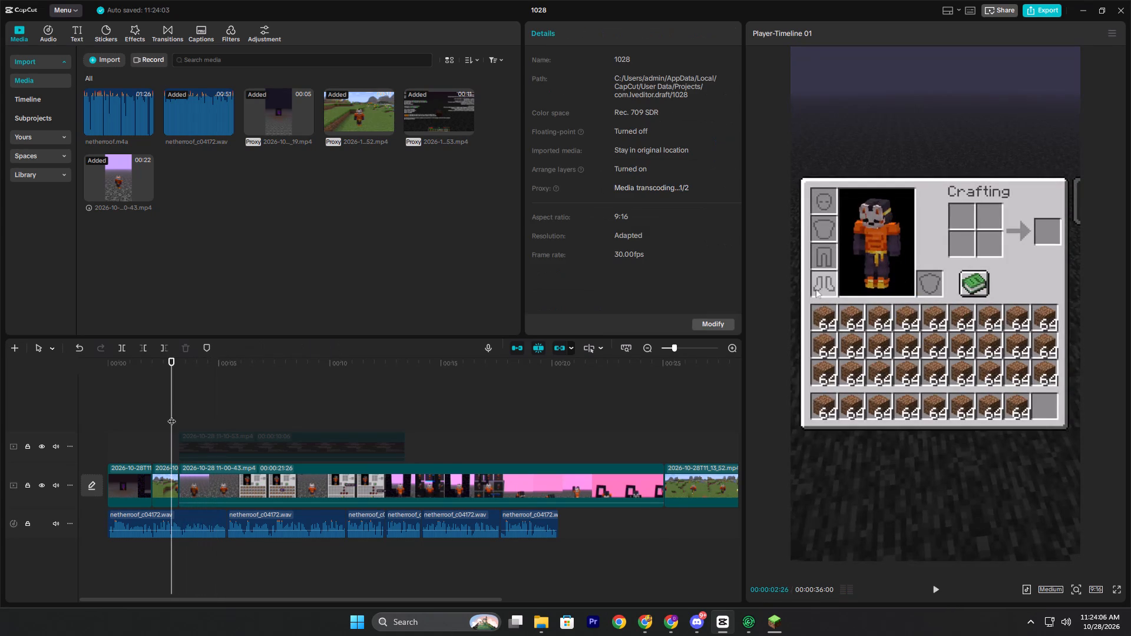
click(143, 415)
key(space)
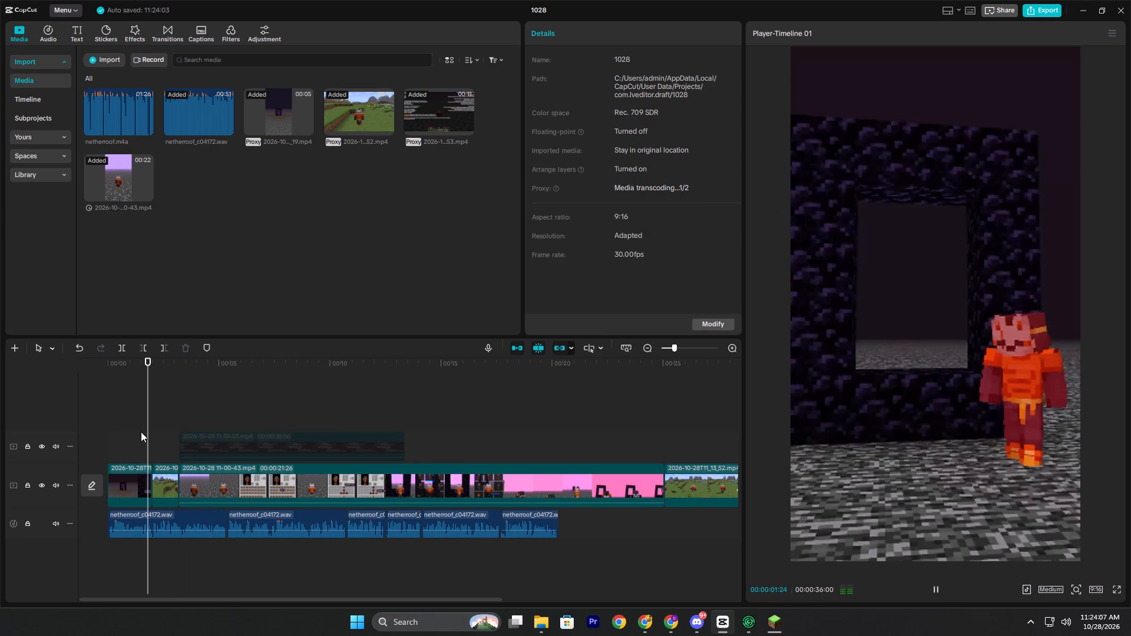
key(space)
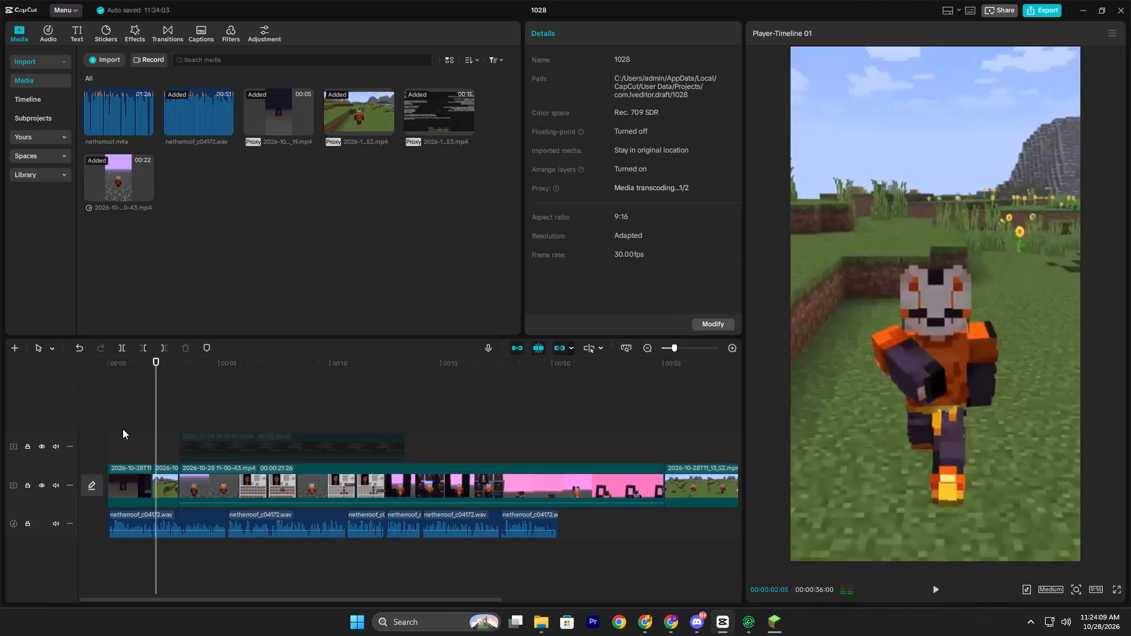
click(123, 429)
key(space)
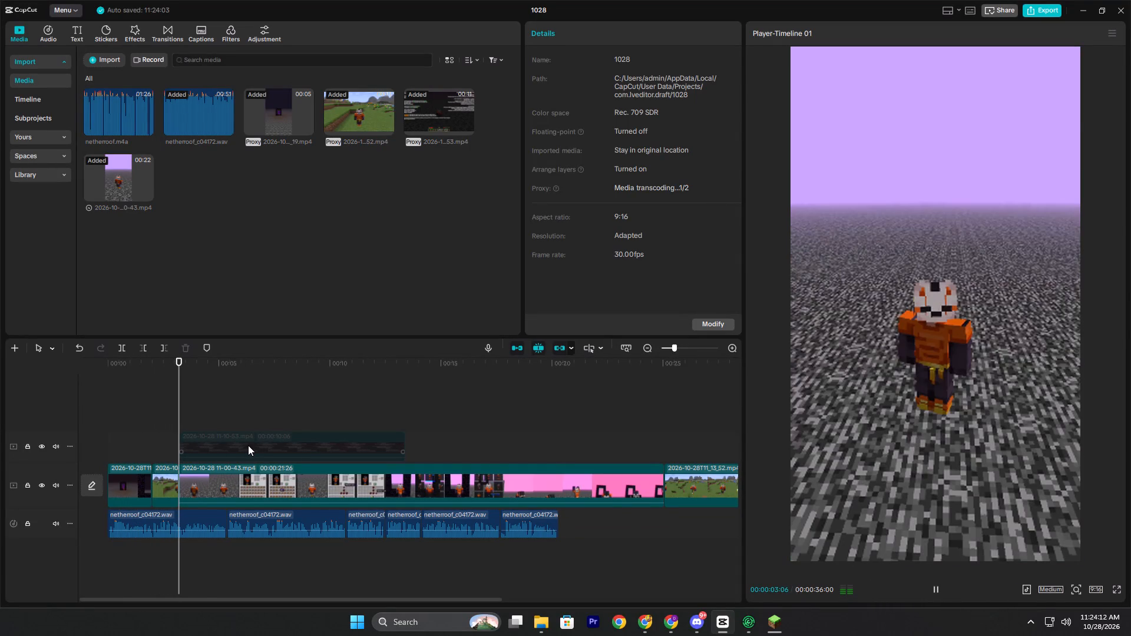
key(space)
click(264, 482)
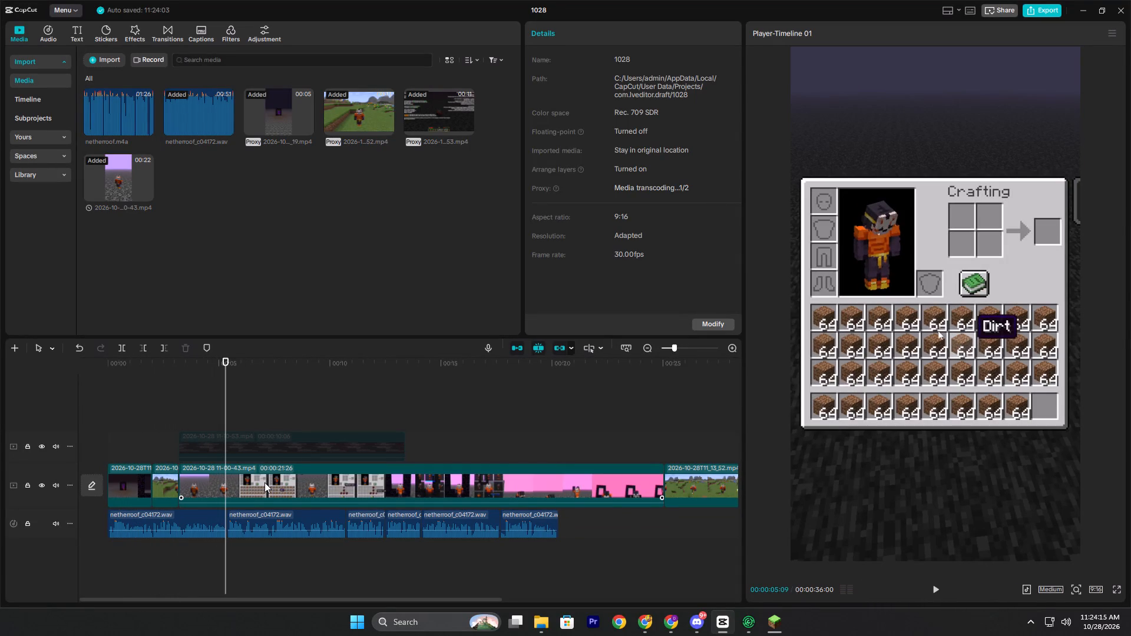
key(ctrl+b)
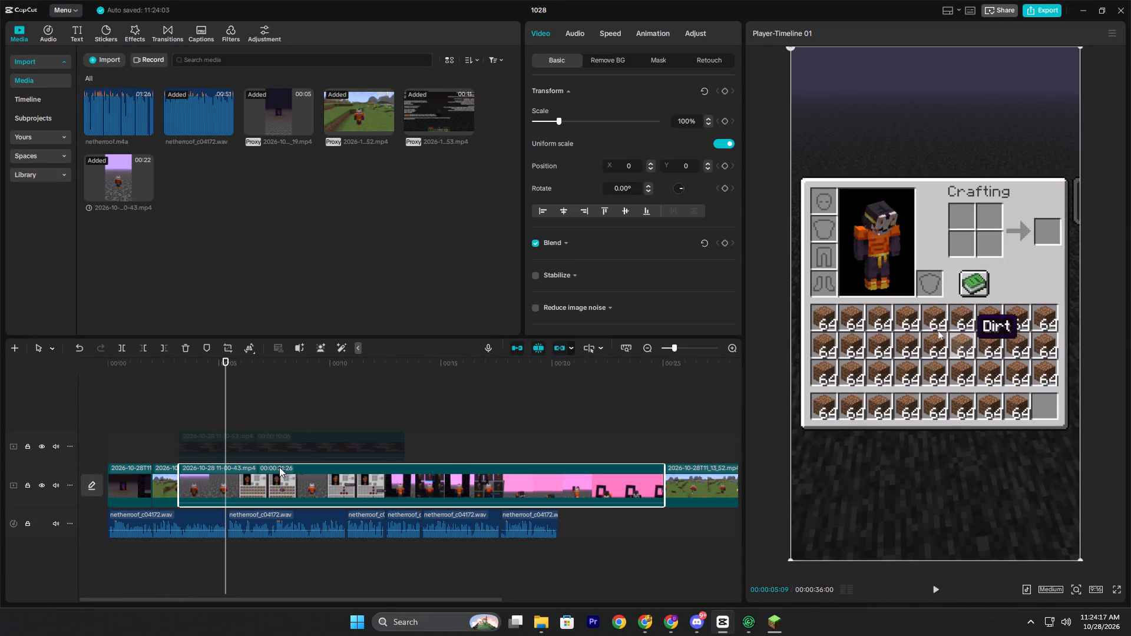
Trim the start of the 11-00-43 piece after 00:00:05:09 past the dirt inventory shot, leaving a duration of 00:00:16:19.
key(space)
drag(246, 399, 272, 408)
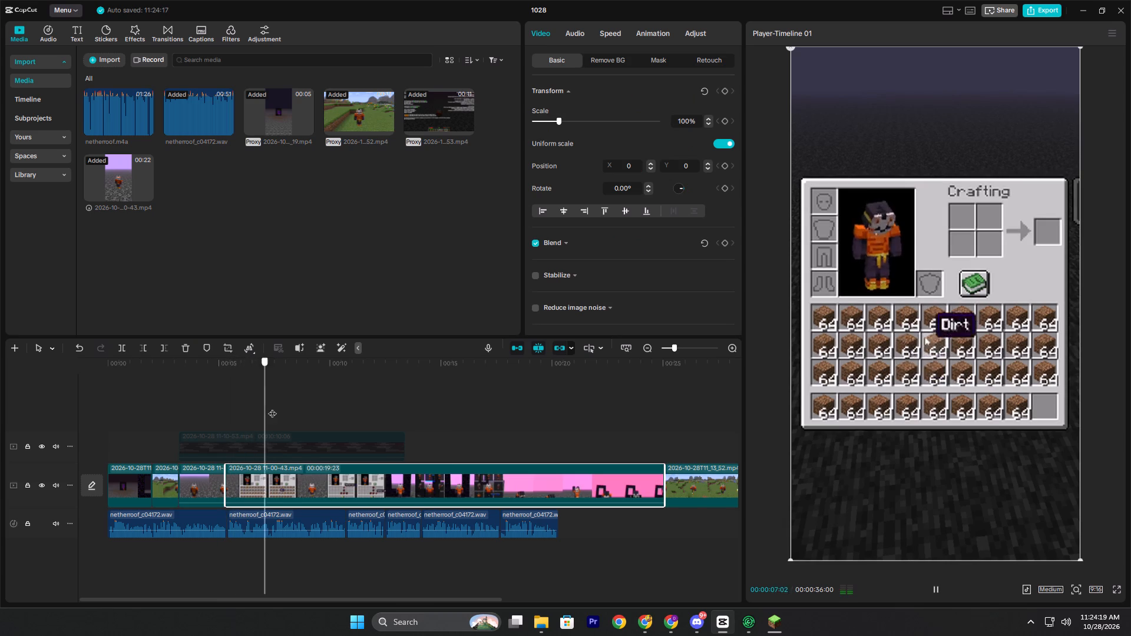
drag(272, 408, 295, 413)
text(q)
Split the trimmed 11-00-43 piece at 00:00:07:06, on the netherrack inventory shot.
key(space)
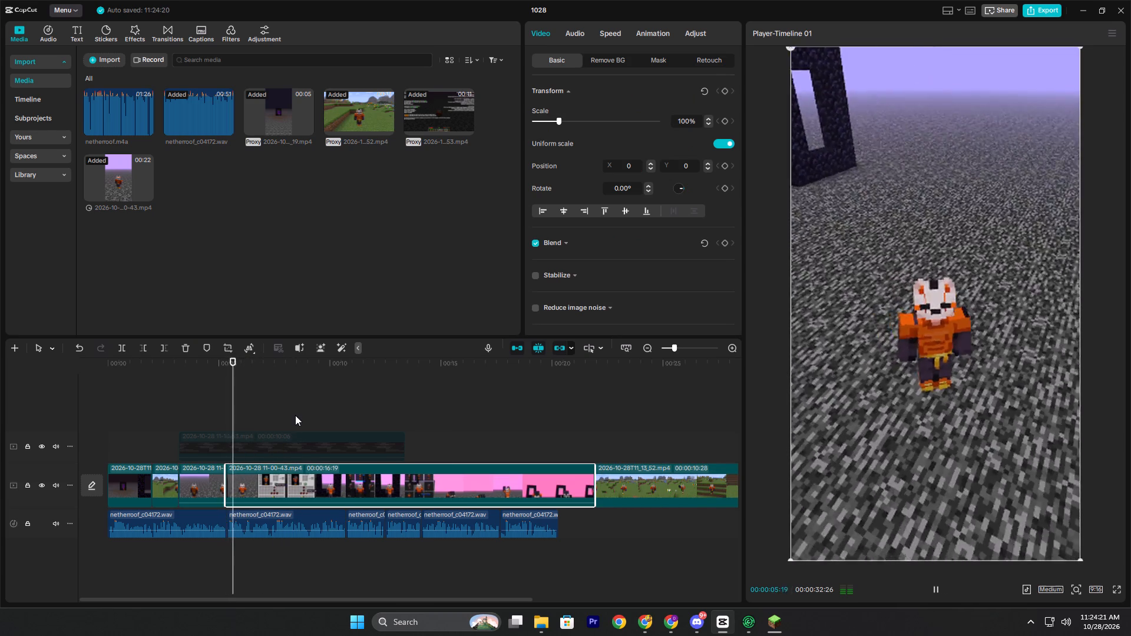
key(space)
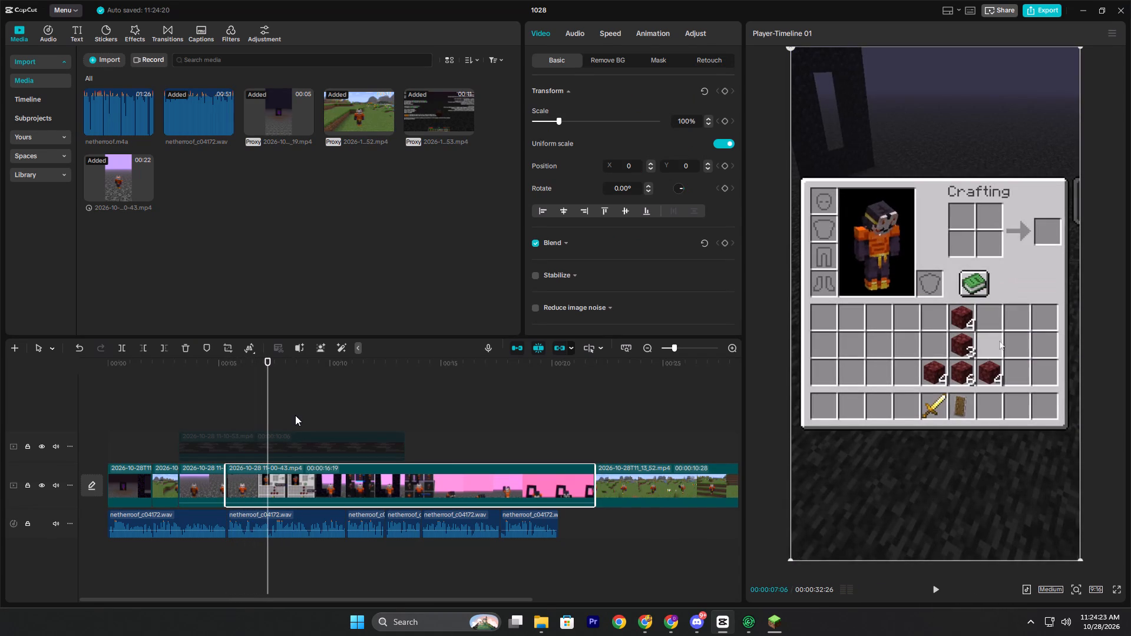
key(ctrl+b)
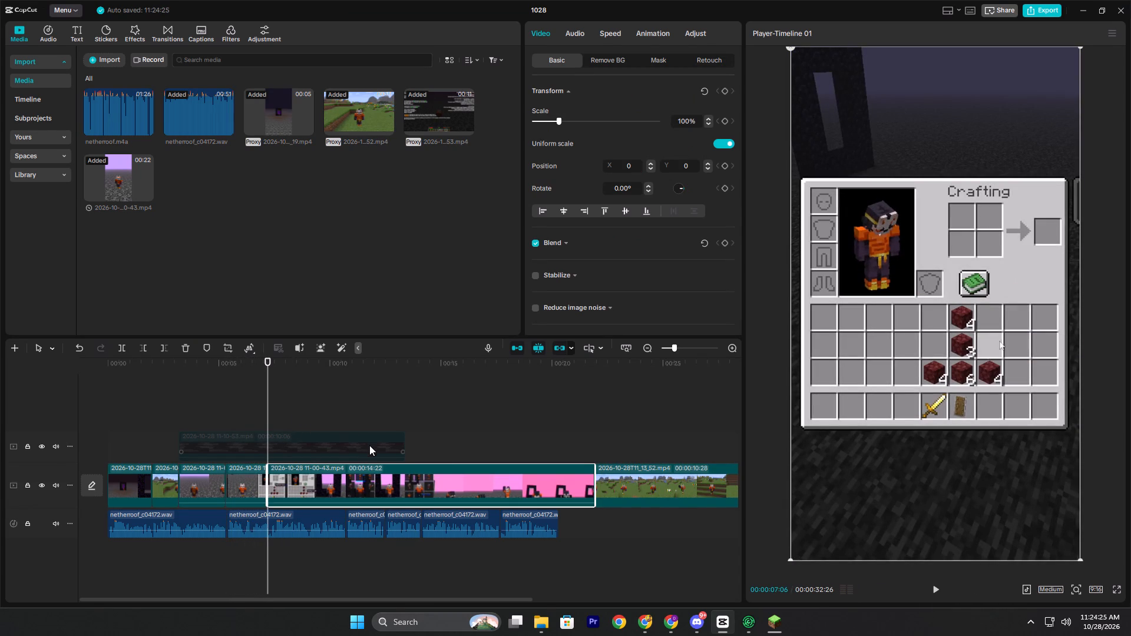
Trim the start of the 11-00-43 piece after 00:00:07:06 to a duration of 00:00:12:28 and play back the cut.
key(space)
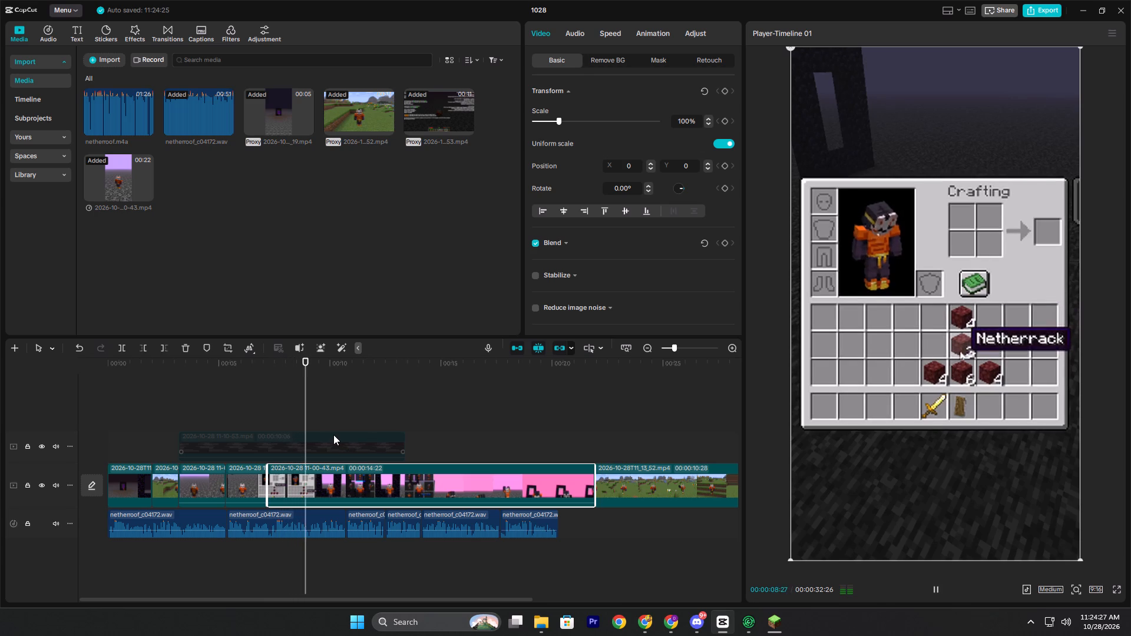
key(space)
text(q)
key(space)
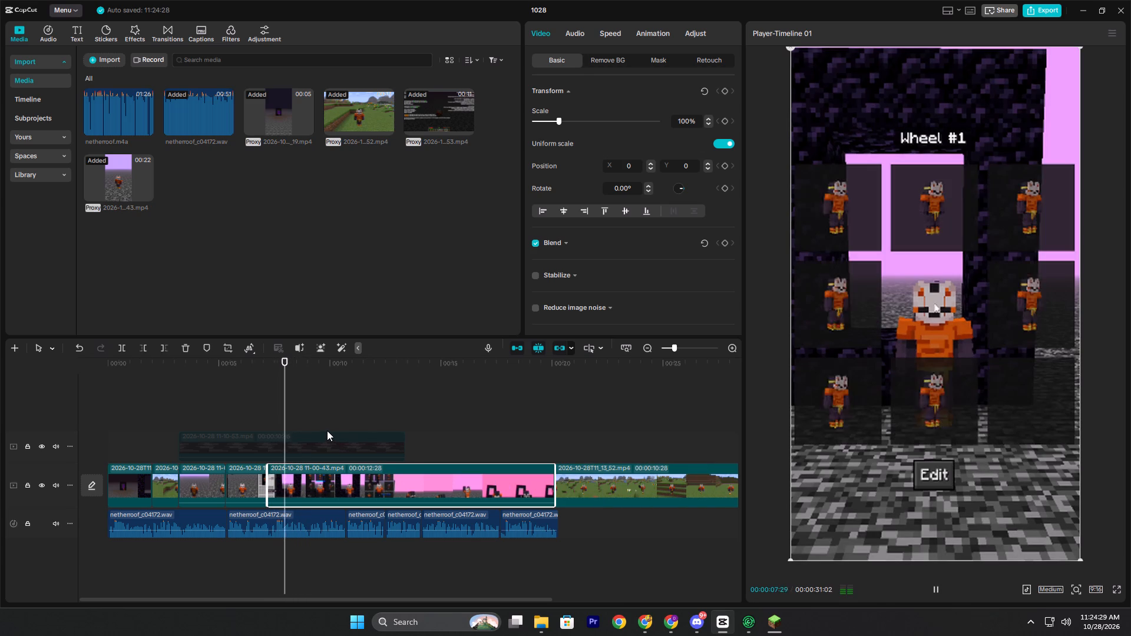
key(space)
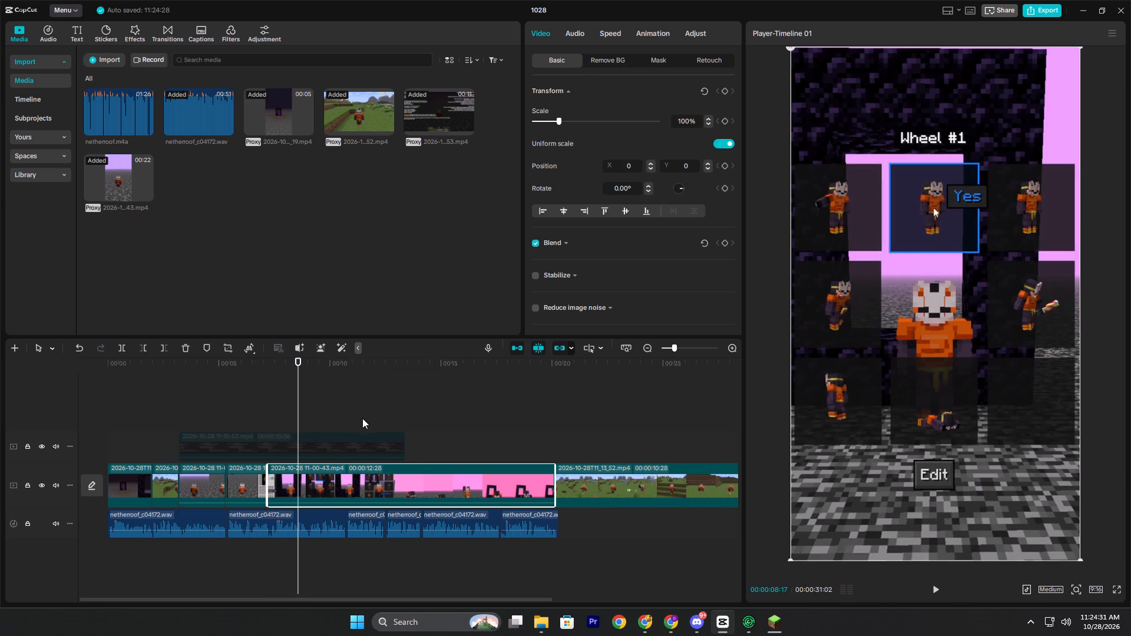
Switch to Minecraft, leave the current world and open the replay 2026-10-28T11:02:54 from the replay list.
click(779, 622)
click(631, 259)
click(517, 203)
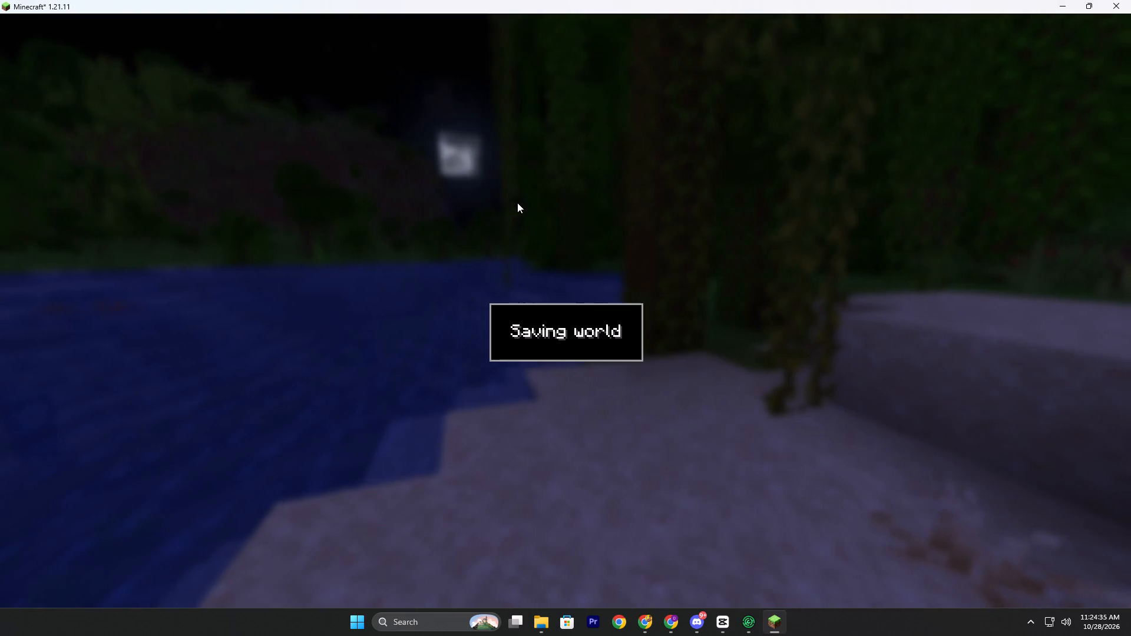
click(749, 375)
click(754, 373)
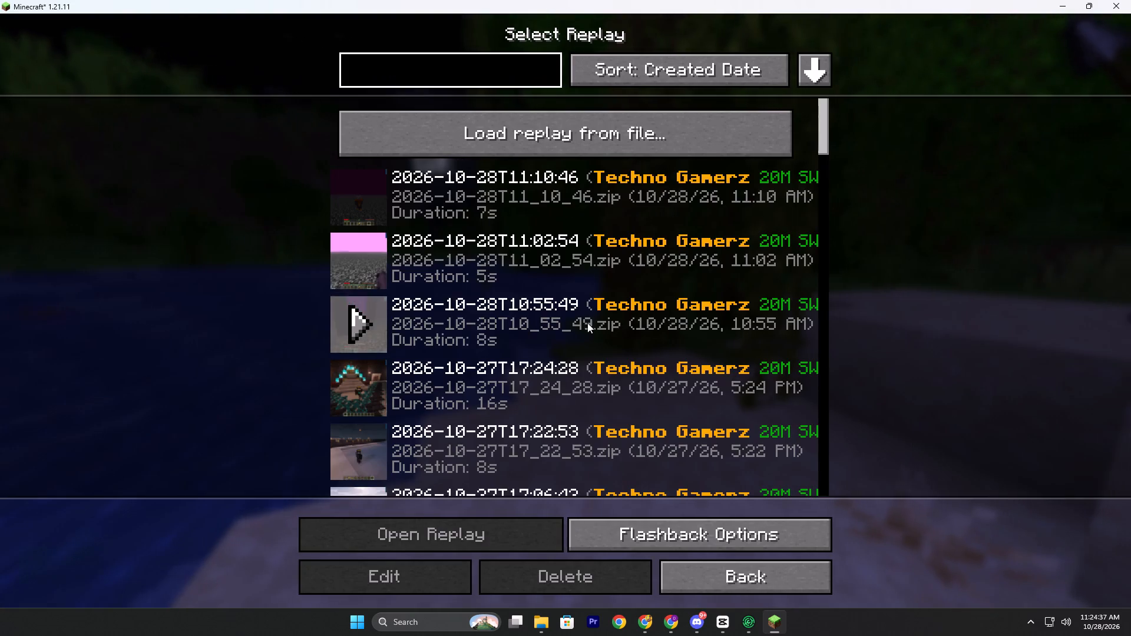
click(358, 260)
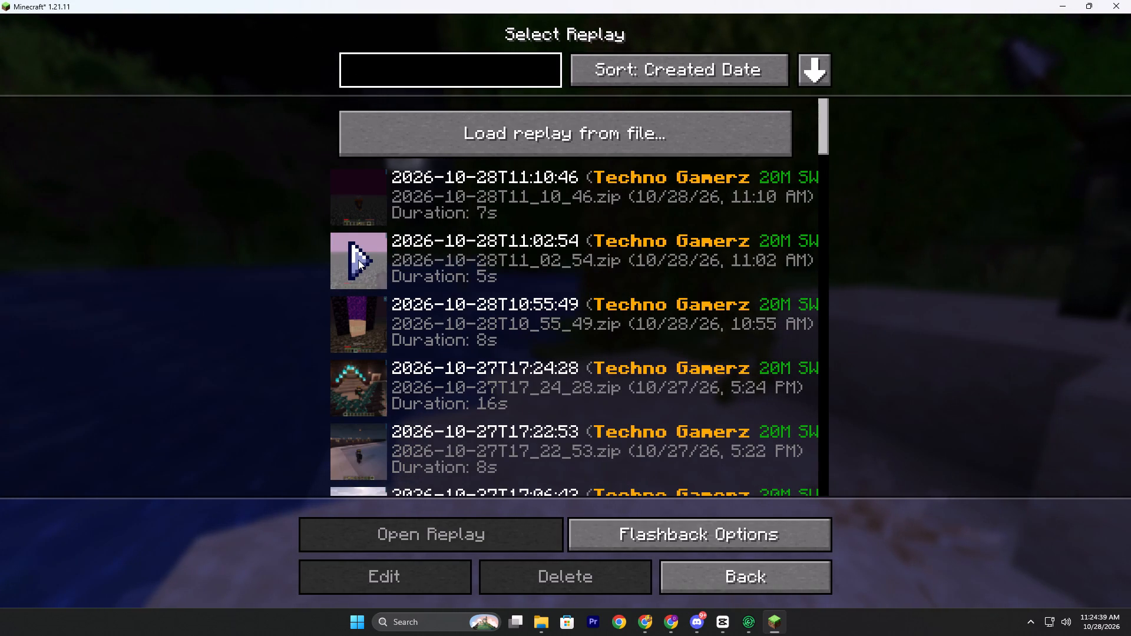
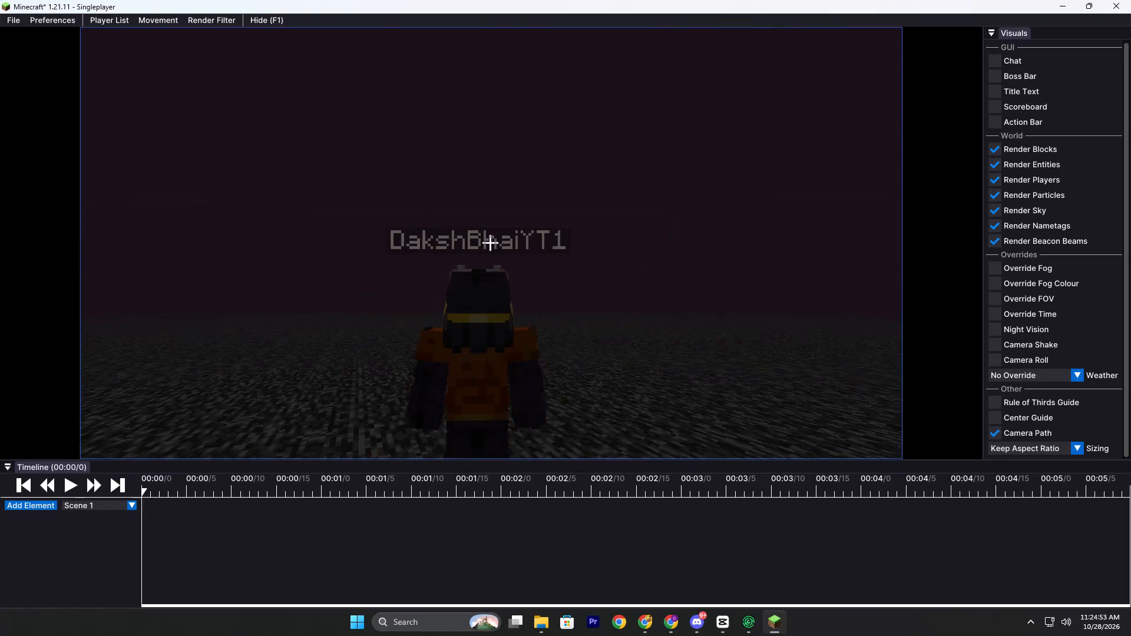
Play the replay forward and pause it at 00:02/50, as the player approaches the obsidian portal frame.
key(w)
key(a)
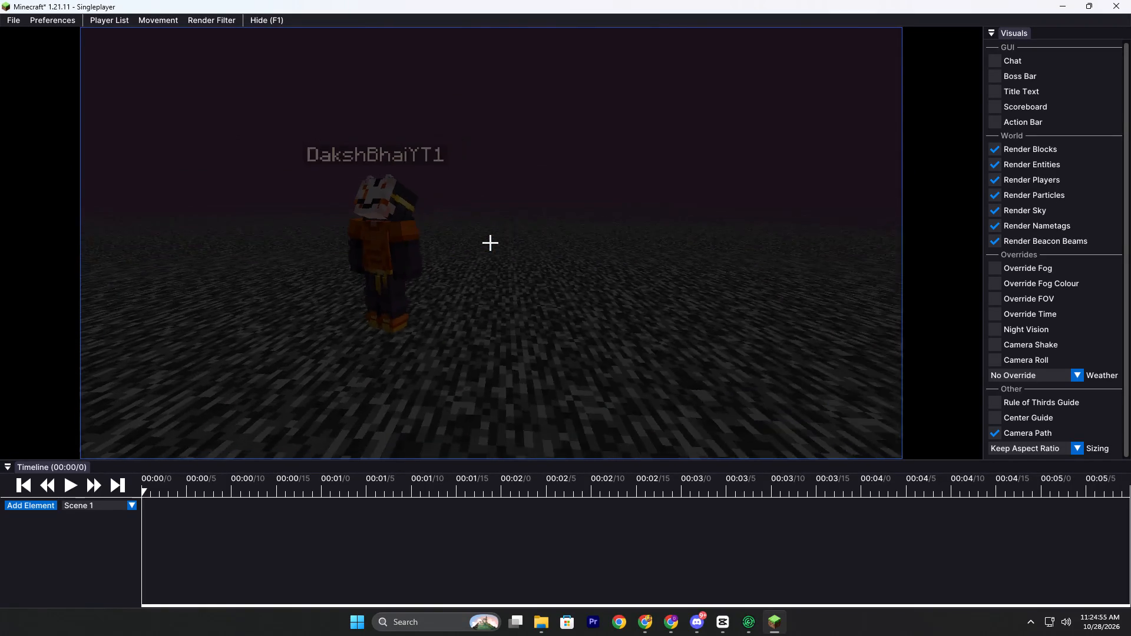
key(w)
click(64, 489)
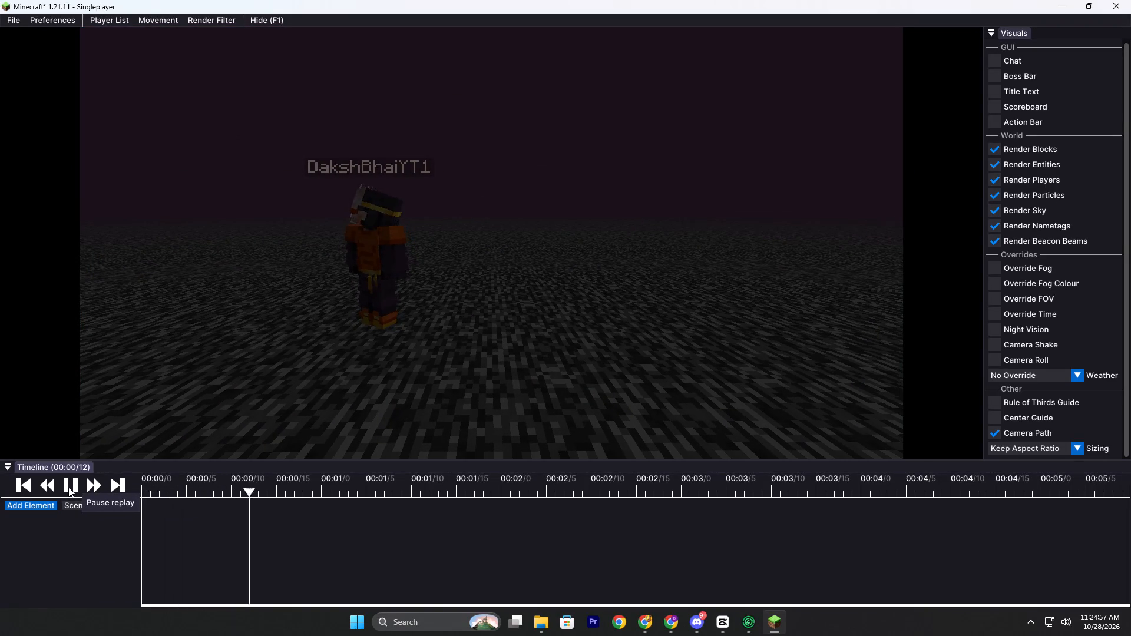
key(a)
click(68, 487)
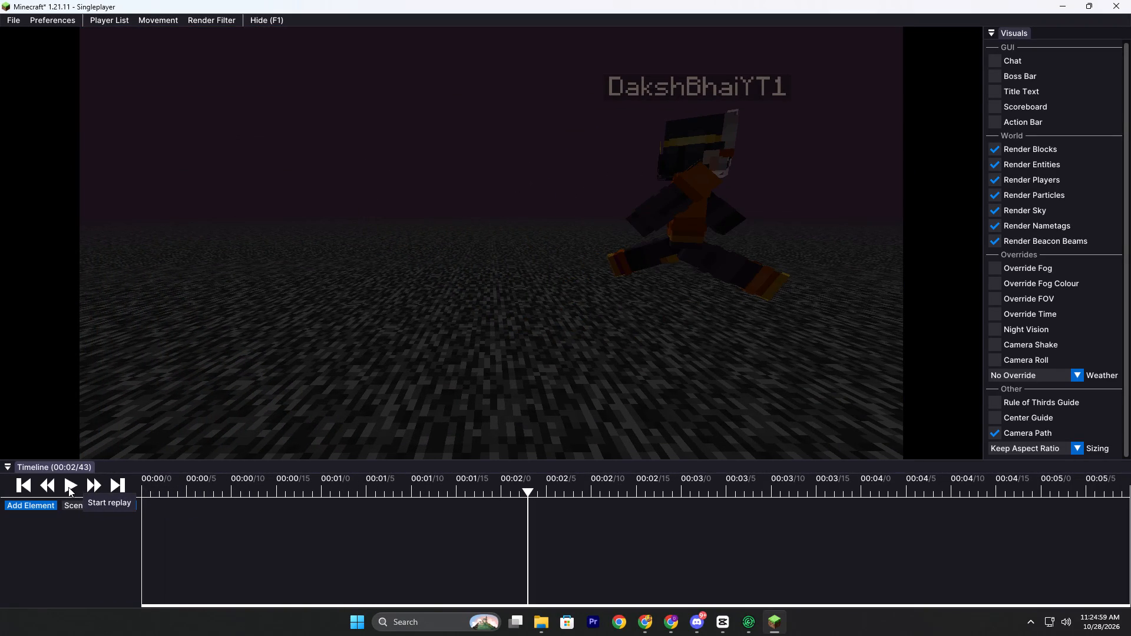
double_click(71, 483)
Fly the camera back and around above the bedrock for a distant, slightly raised view of the portal frame and player.
drag(429, 297, 565, 310)
key(w)
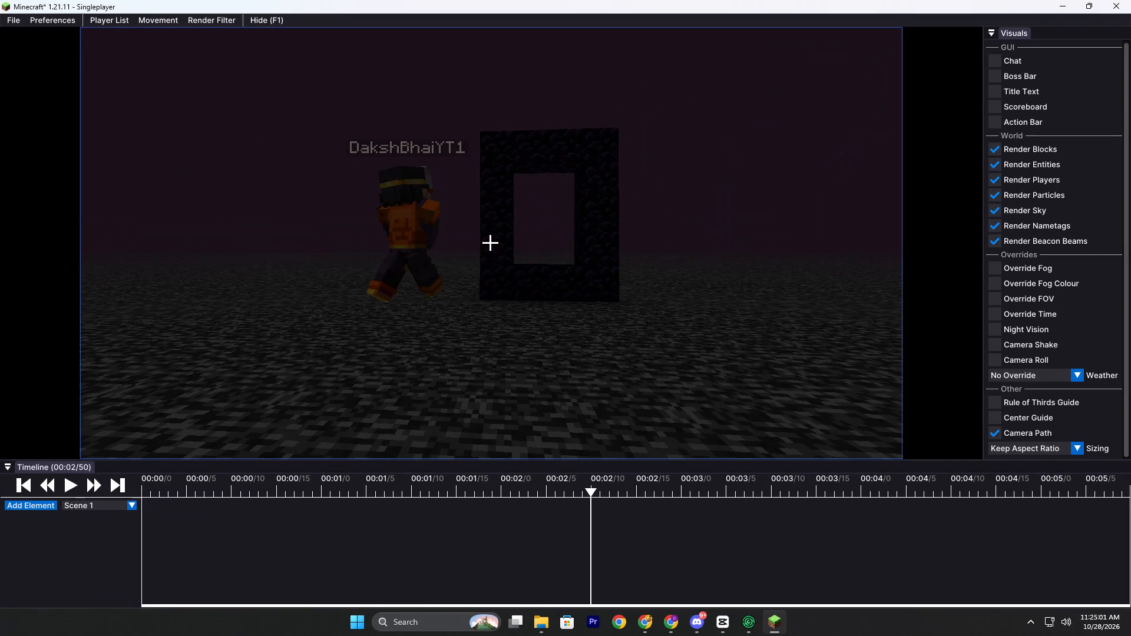
drag(565, 310, 566, 310)
key(d)
key(a)
key(s)
key(s)
key(s)
key(s)
key(s)
key(s)
key(s)
key(s)
key(s)
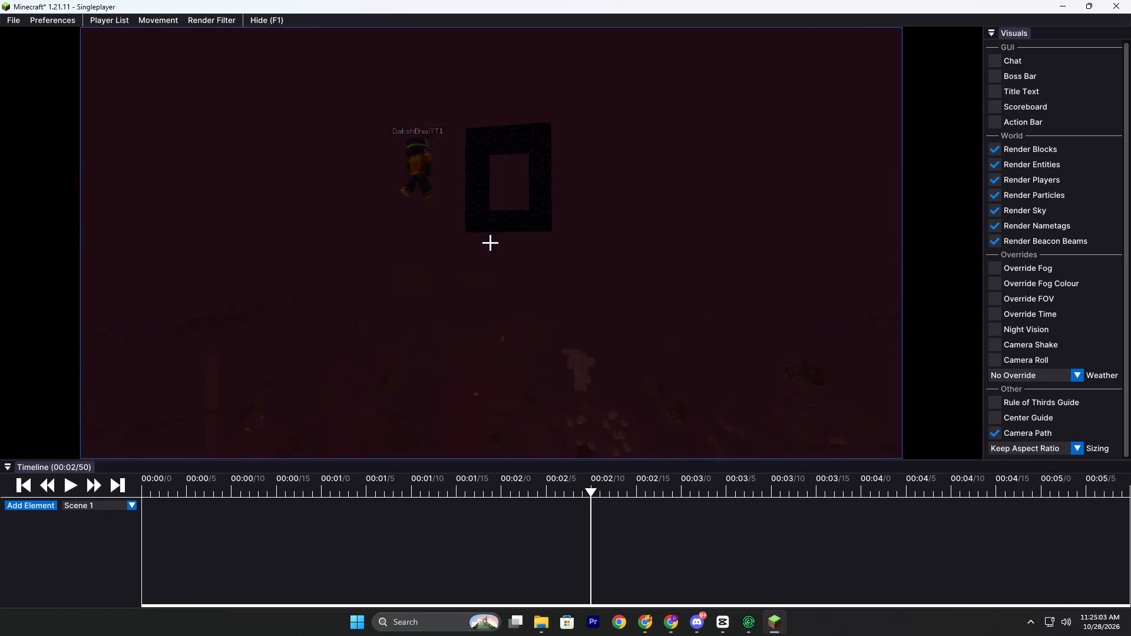
key(space)
drag(566, 310, 567, 310)
text(d)
key(a)
key(a)
key(a)
key(a)
key(a)
key(a)
key(a)
key(a)
key(a)
key(a)
key(a)
key(a)
key(a)
key(a)
key(a)
key(a)
key(a)
key(a)
key(a)
key(a)
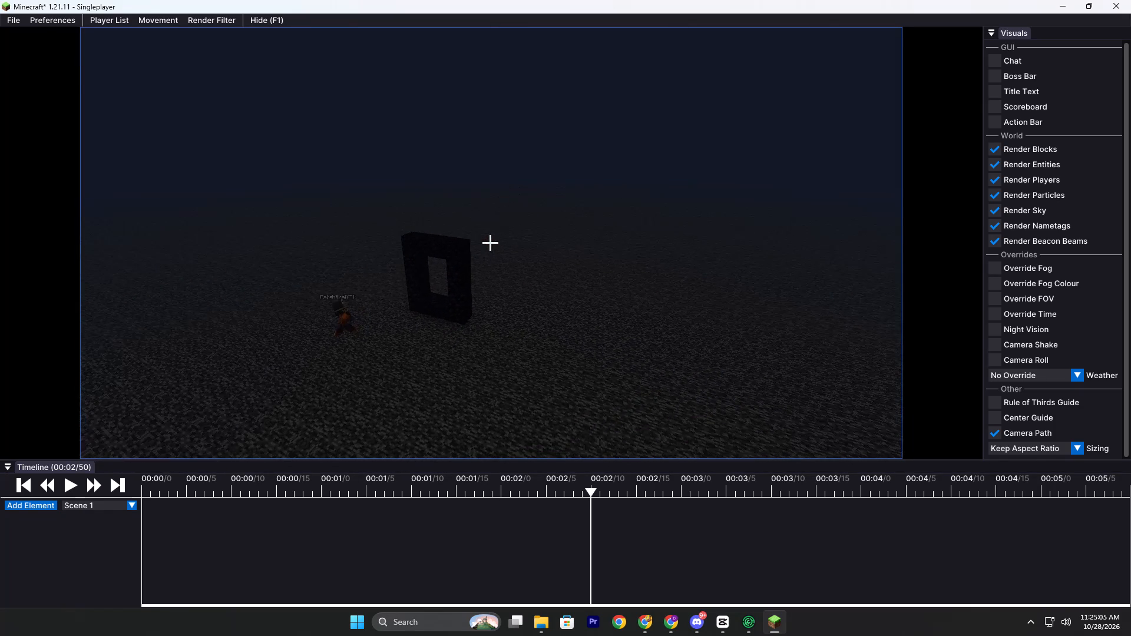
drag(567, 310, 489, 241)
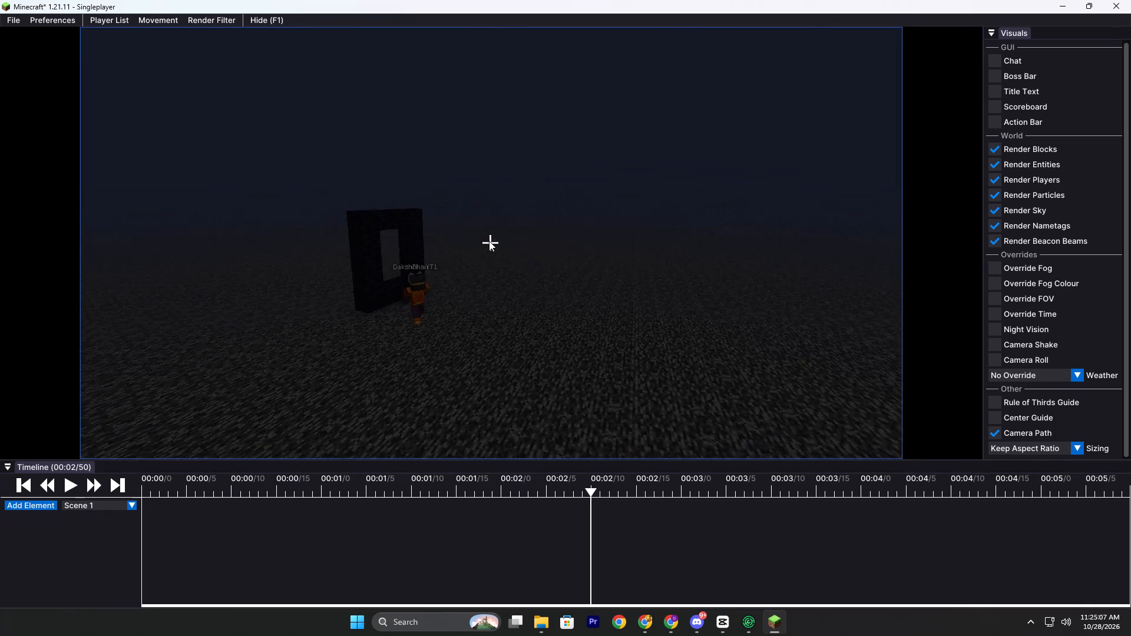
drag(489, 241, 562, 304)
key(d)
drag(496, 249, 565, 310)
key(space)
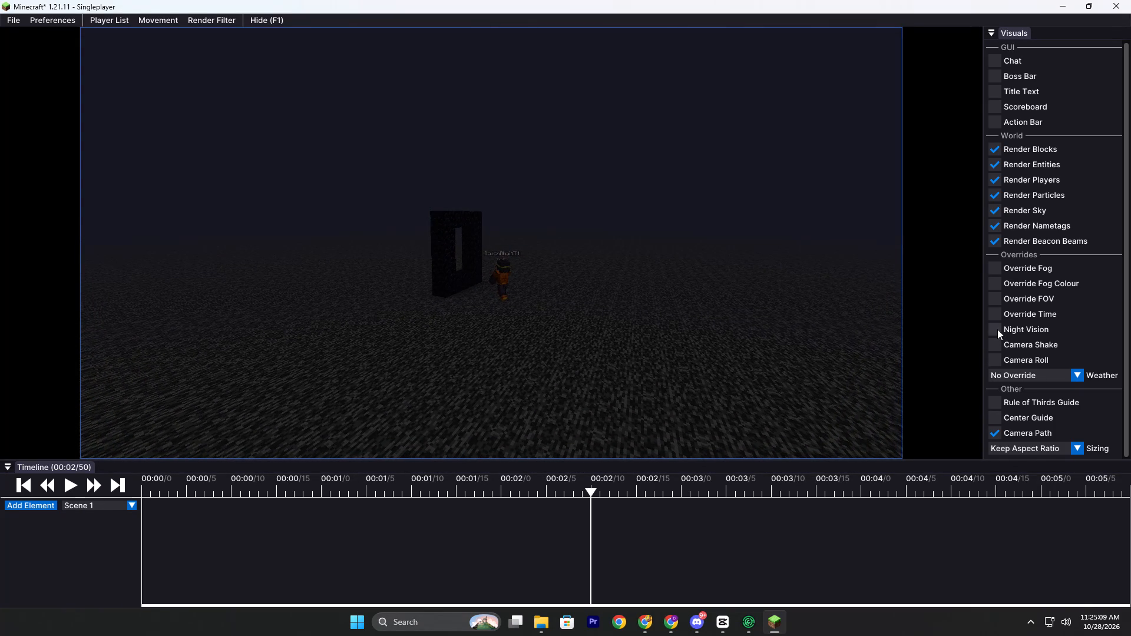
Enable the Night Vision override to brighten the replay scene.
click(997, 329)
Set the replay view's sizing mode to Change Aspect Ratio.
scroll(1041, 400, down, 4)
scroll(1057, 446, down, 1)
click(1045, 446)
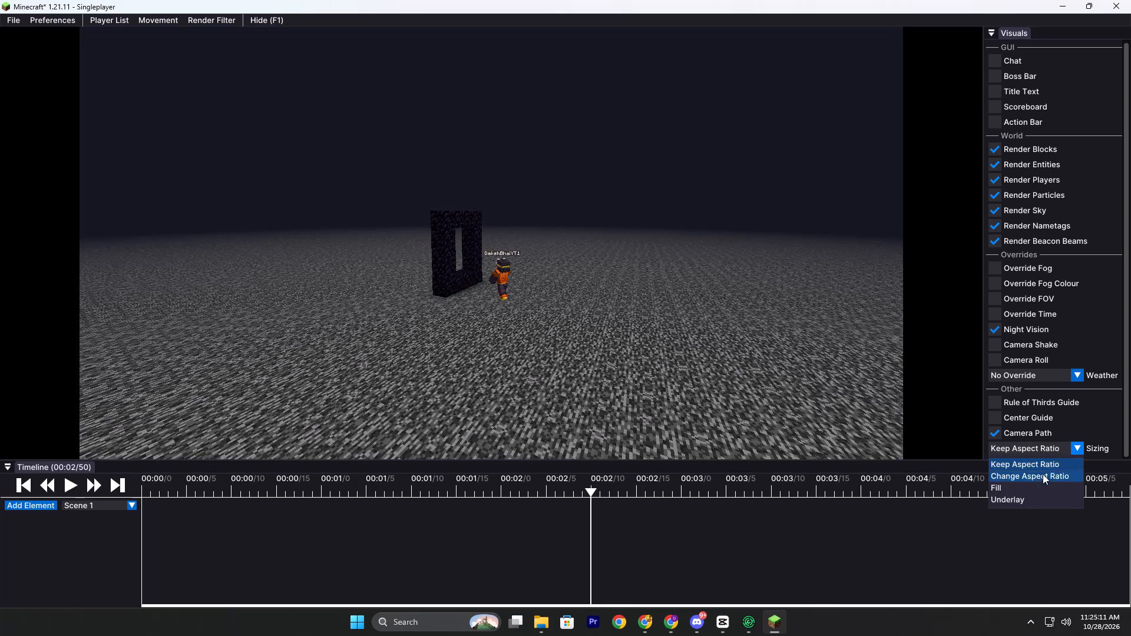
click(1043, 474)
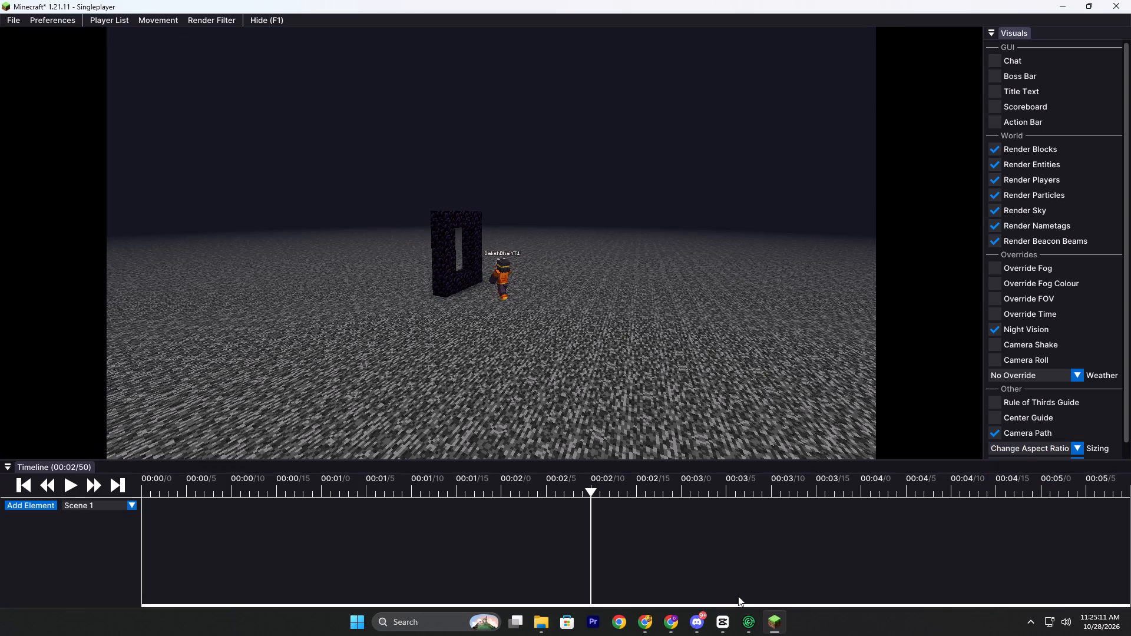
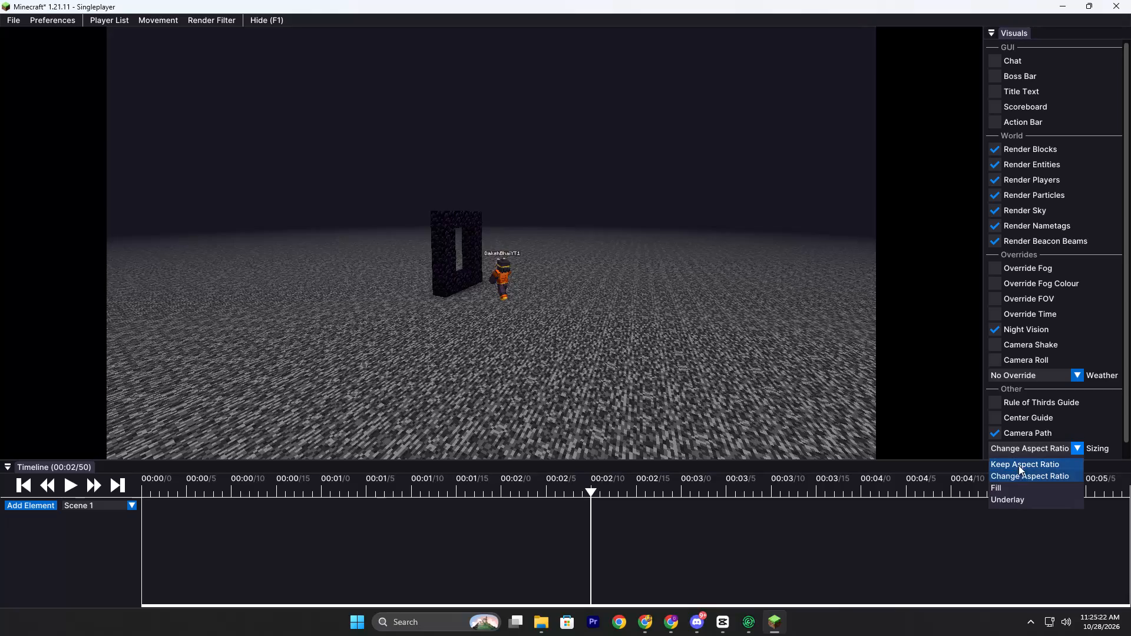
Set the replay view's aspect to 9:16 (Shorts).
scroll(1018, 462, down, 2)
click(1021, 445)
scroll(1026, 450, down, 1)
click(1027, 450)
click(1029, 475)
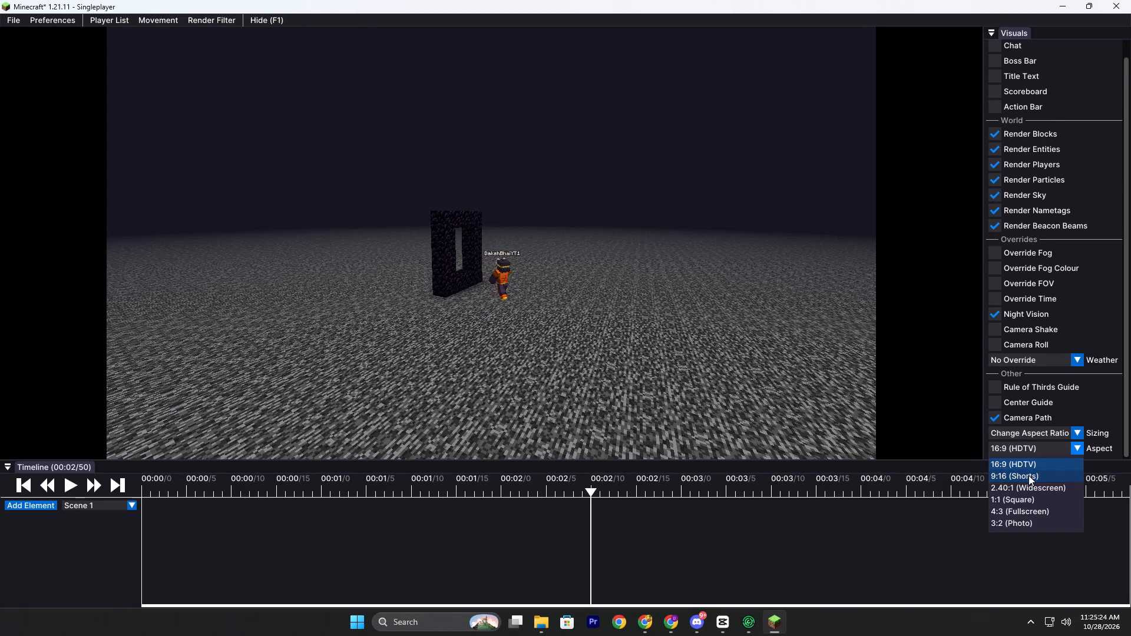
Enable the FOV override and set it to 58.5.
click(998, 281)
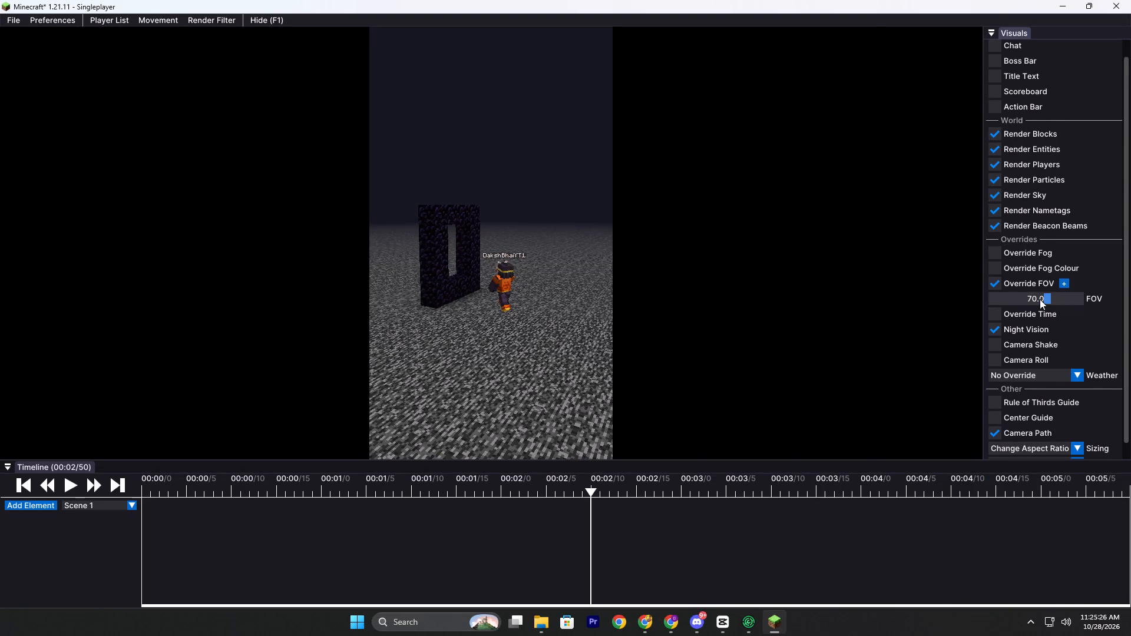
click(1040, 299)
Fly the camera closer to frame the portal and player, then add a Camera element with a keyframe at 00:02/50.
drag(498, 289, 565, 309)
key(w)
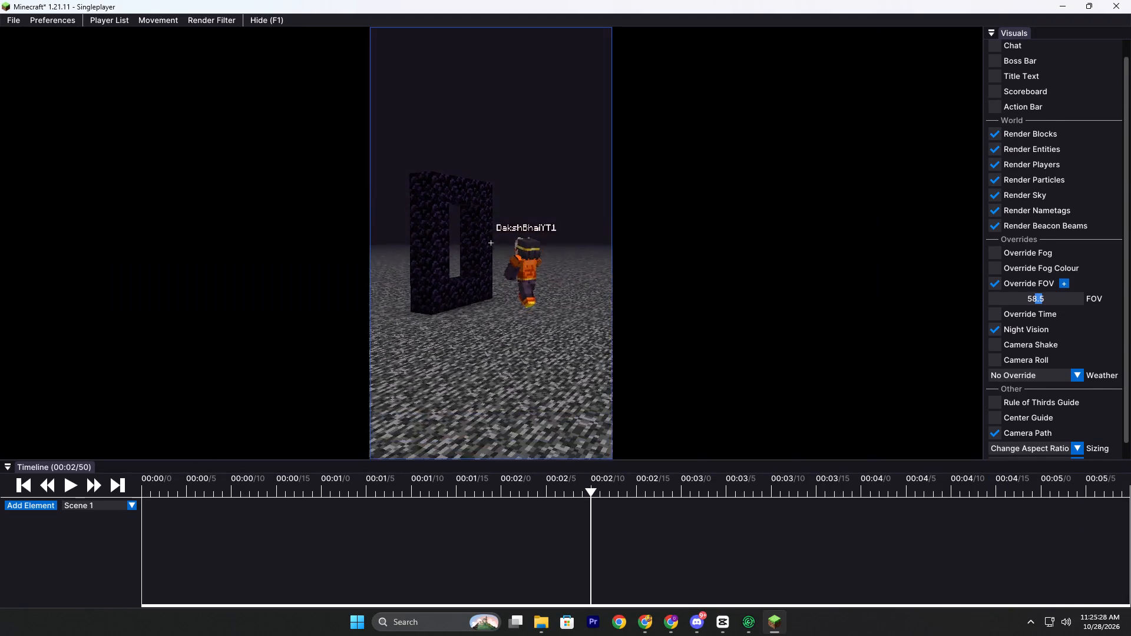
drag(565, 309, 565, 310)
key(space)
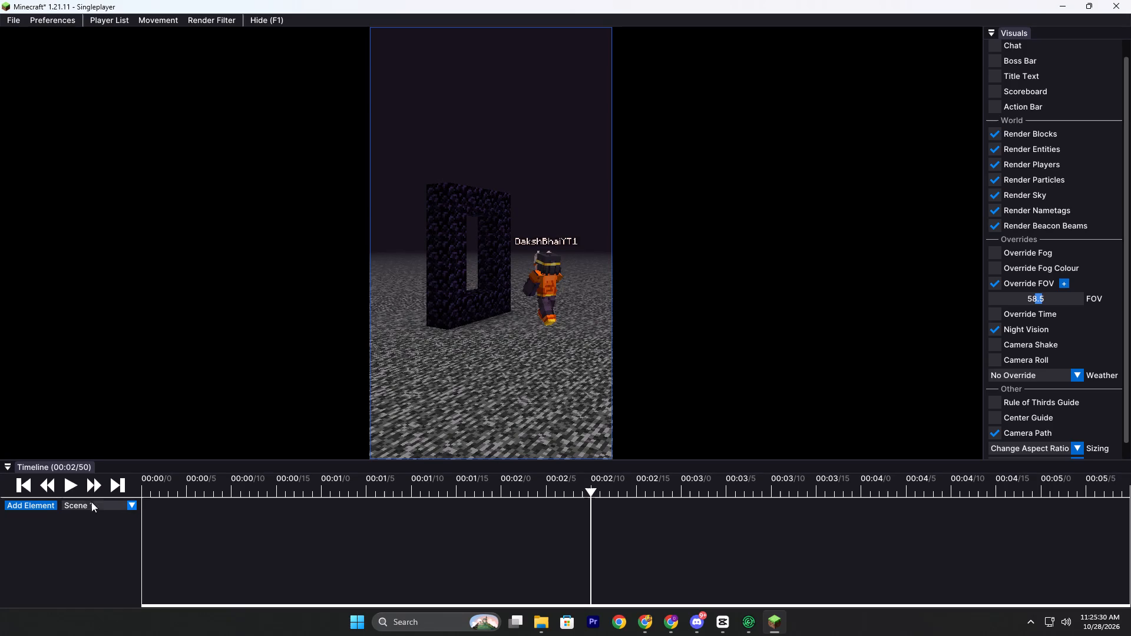
click(41, 506)
click(53, 495)
click(132, 505)
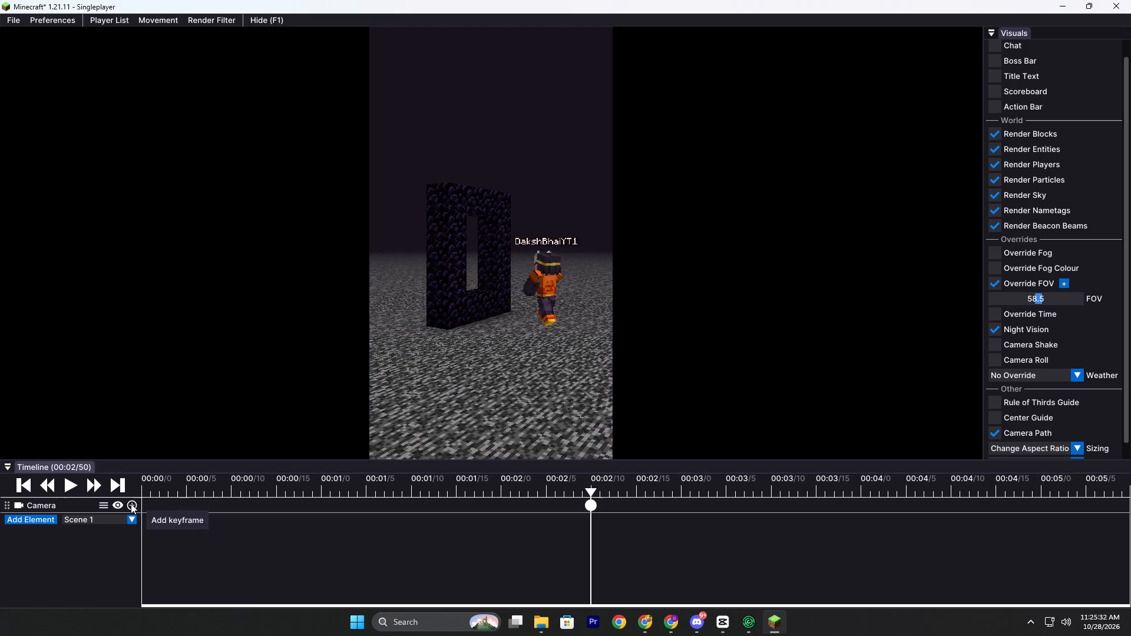
Advance the replay to 00:03/76, fly the camera close to the portal frame and player, and add a second camera keyframe.
click(69, 488)
click(69, 488)
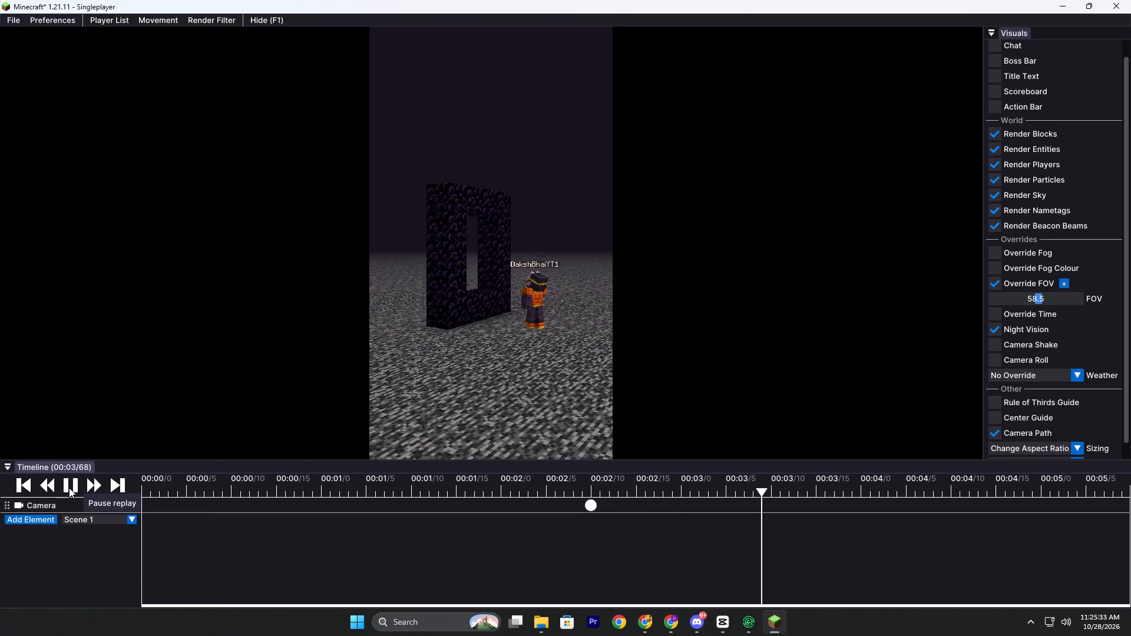
key(w)
key(w)
key(w)
key(w)
key(w)
key(w)
key(w)
key(w)
key(w)
key(w)
key(w)
key(w)
key(s)
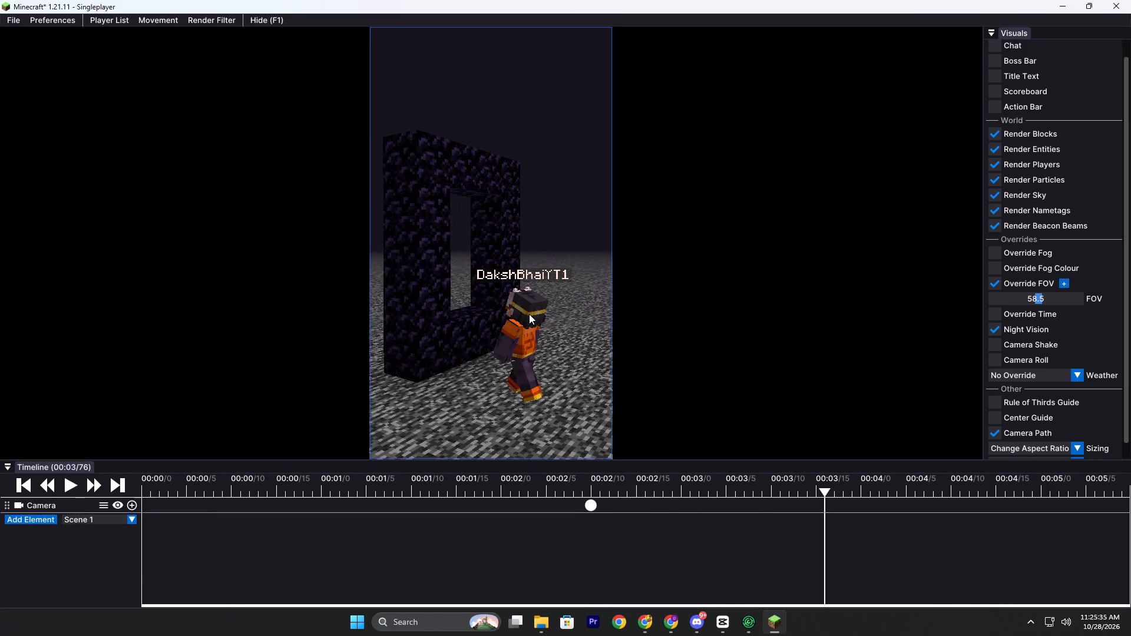
key(space)
key(space)
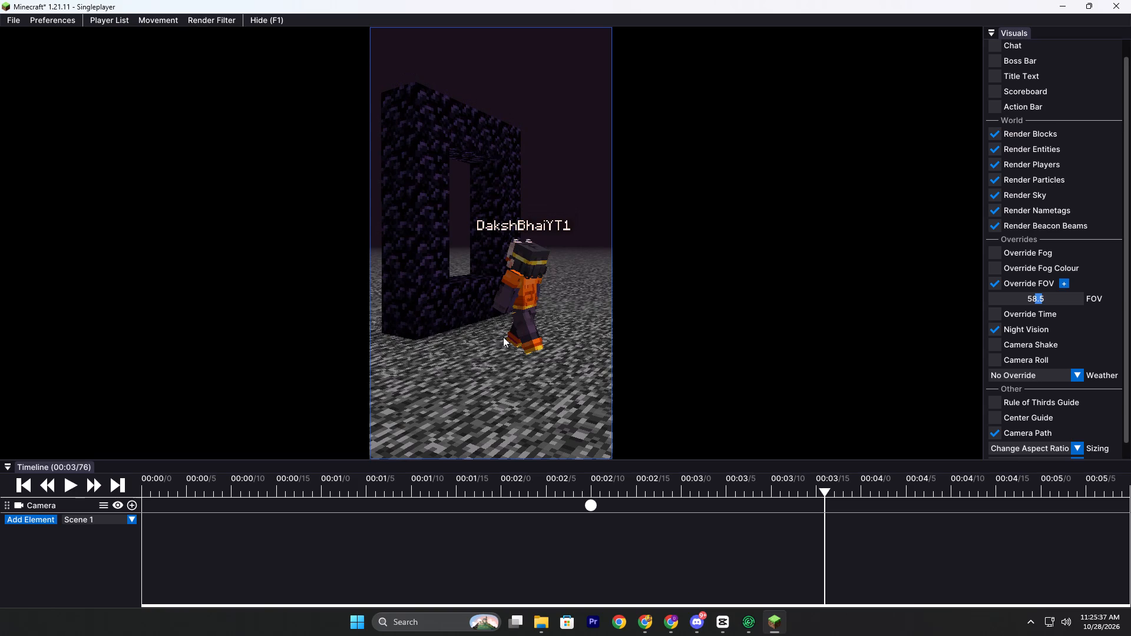
click(128, 505)
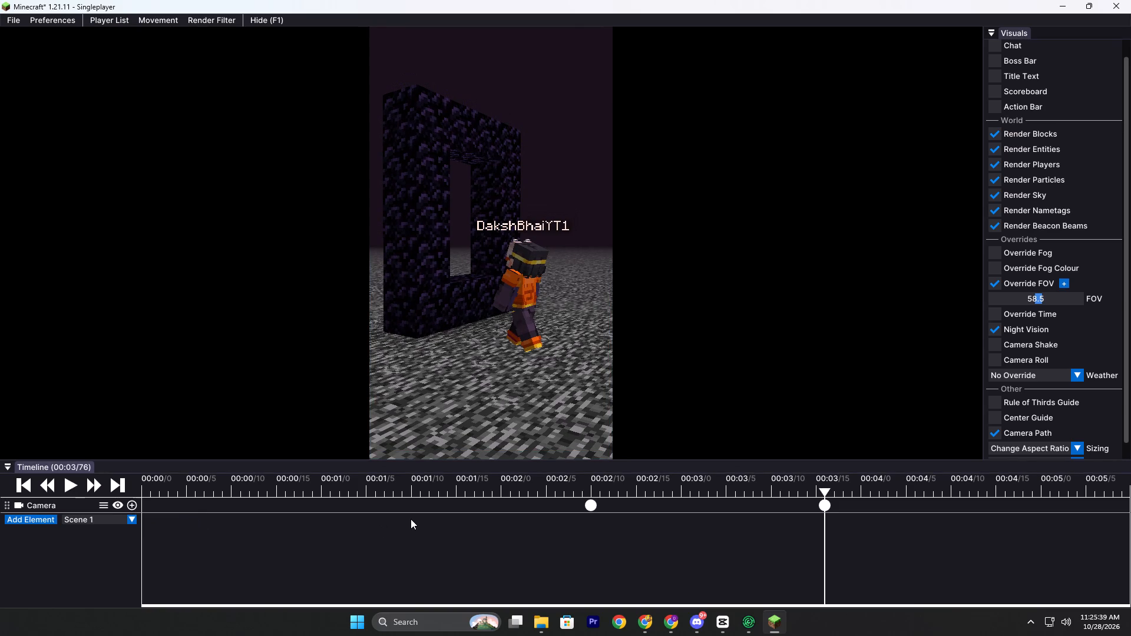
Mark the export range from the first camera keyframe at 00:02/50 to 00:04/94, playing the replay forward to reach the end point.
click(592, 487)
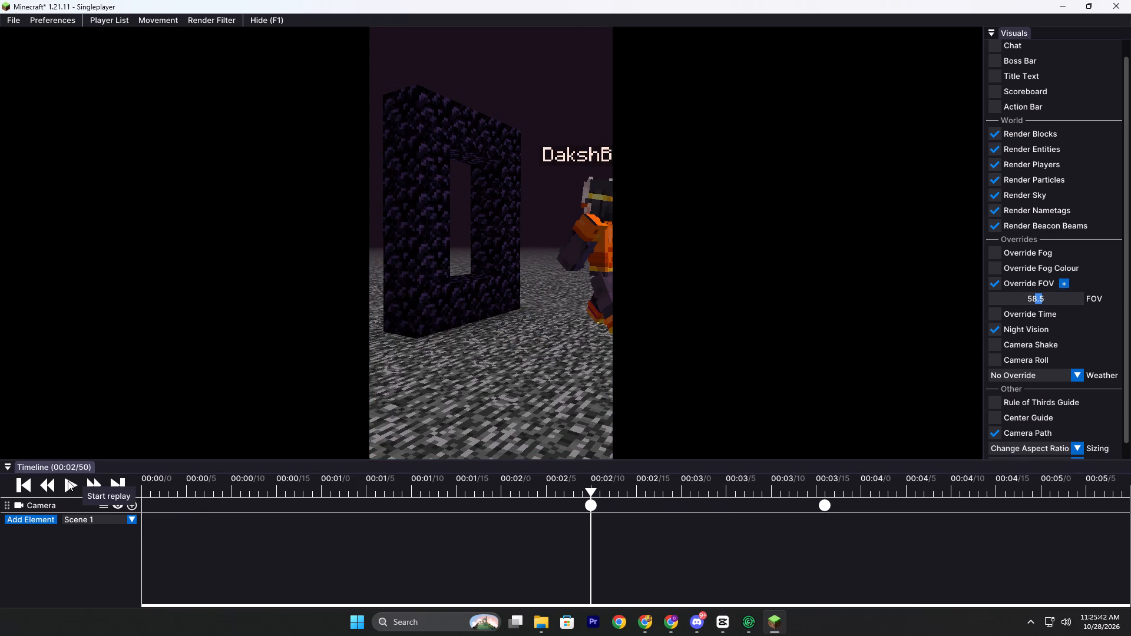
key(i)
click(68, 481)
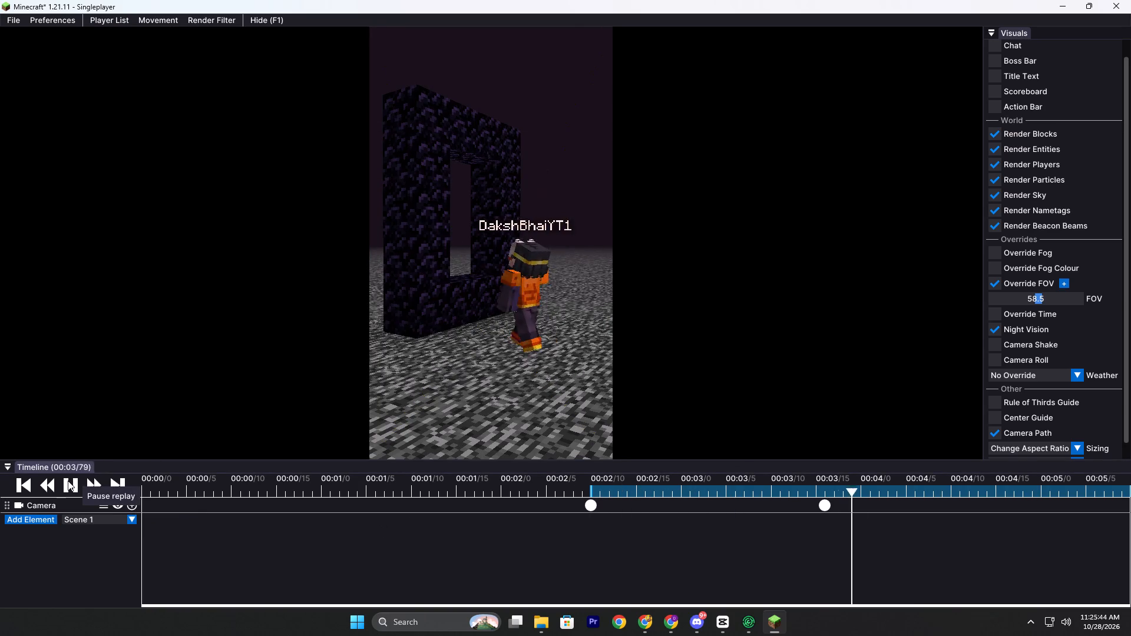
click(68, 481)
key(o)
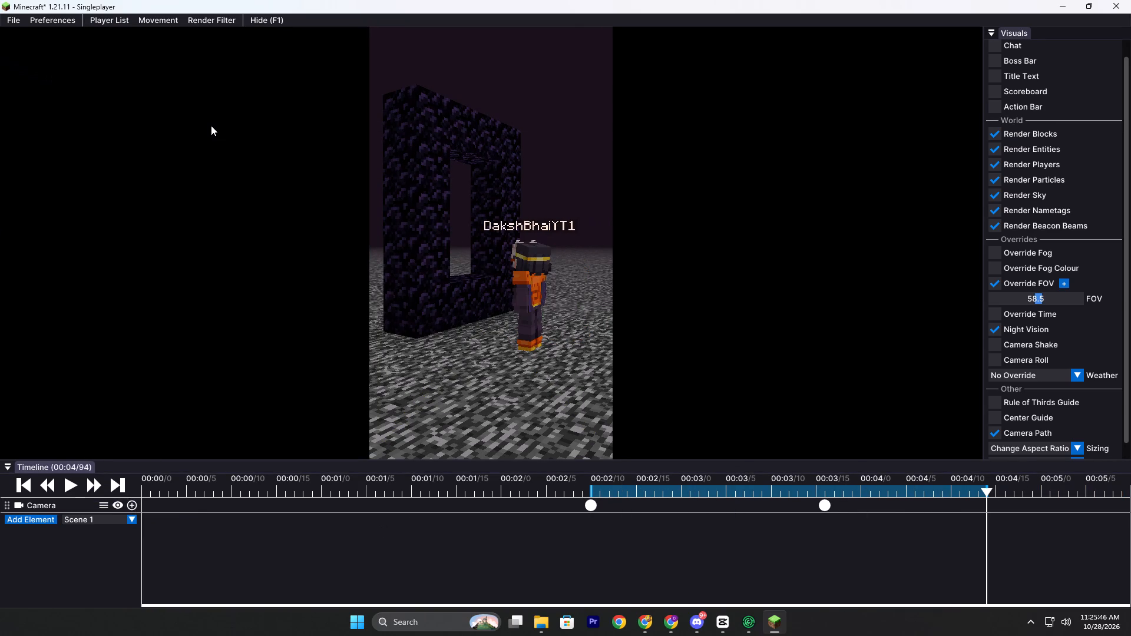
Turn off nametag rendering in the replay.
click(1000, 207)
Export the marked range as a 1080 × 1920, 60 fps MP4 video with the H264 codec and save the file.
click(6, 15)
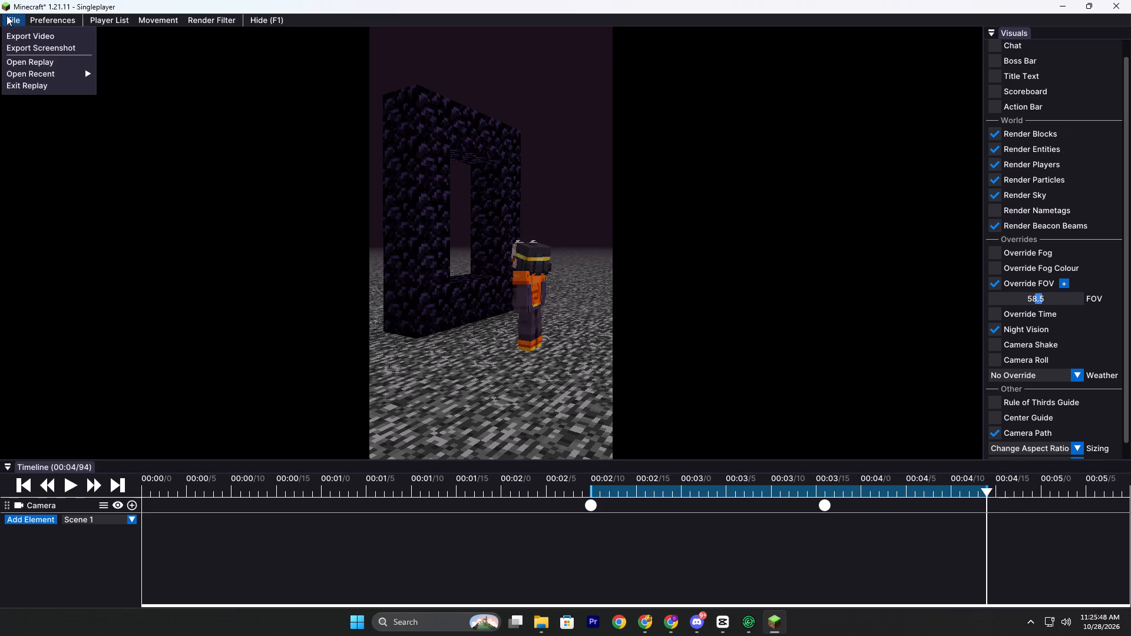
click(25, 31)
click(492, 412)
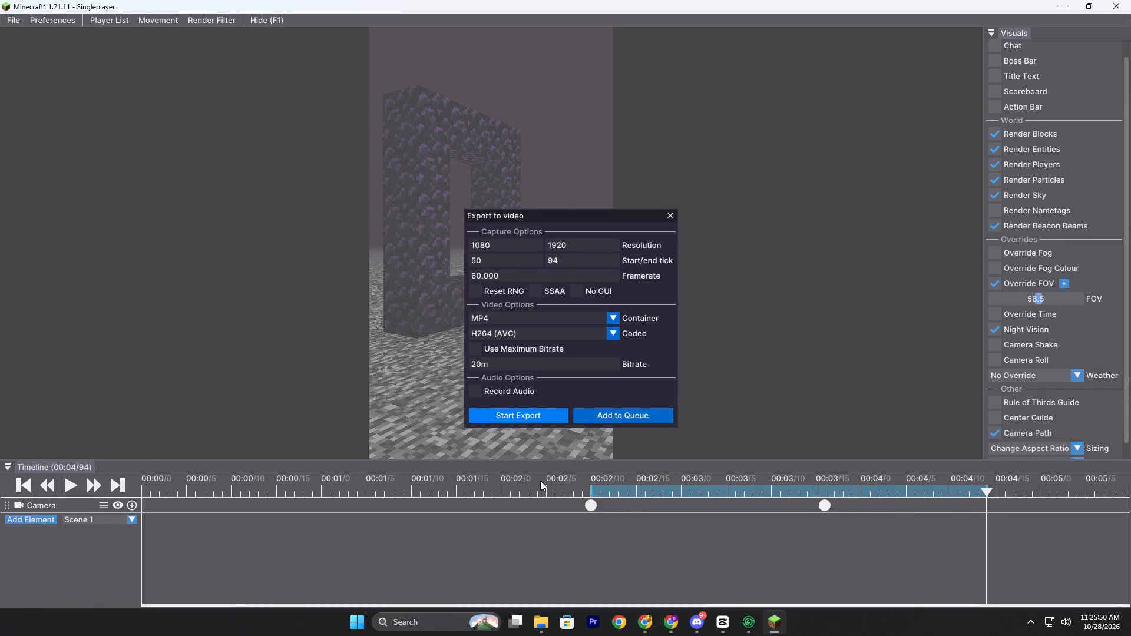
click(476, 308)
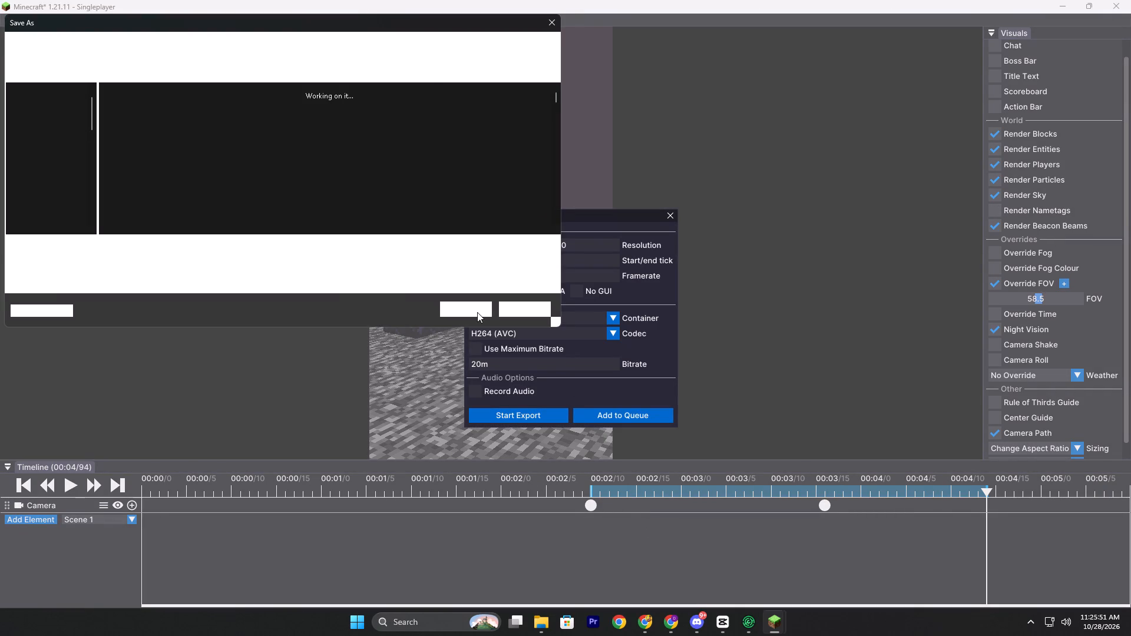
click(565, 310)
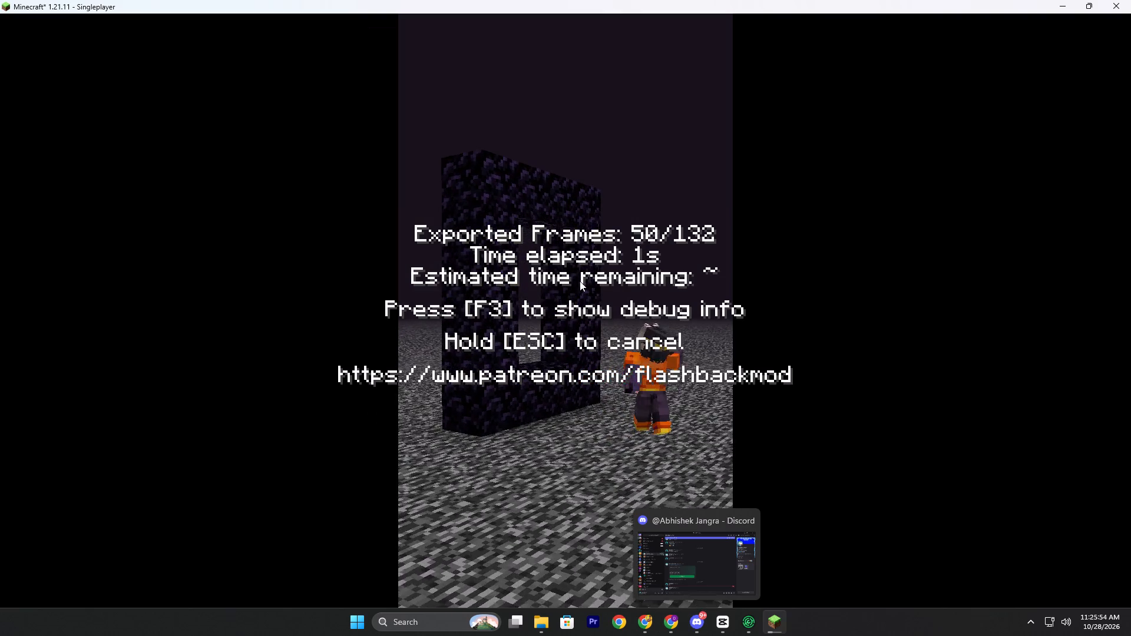
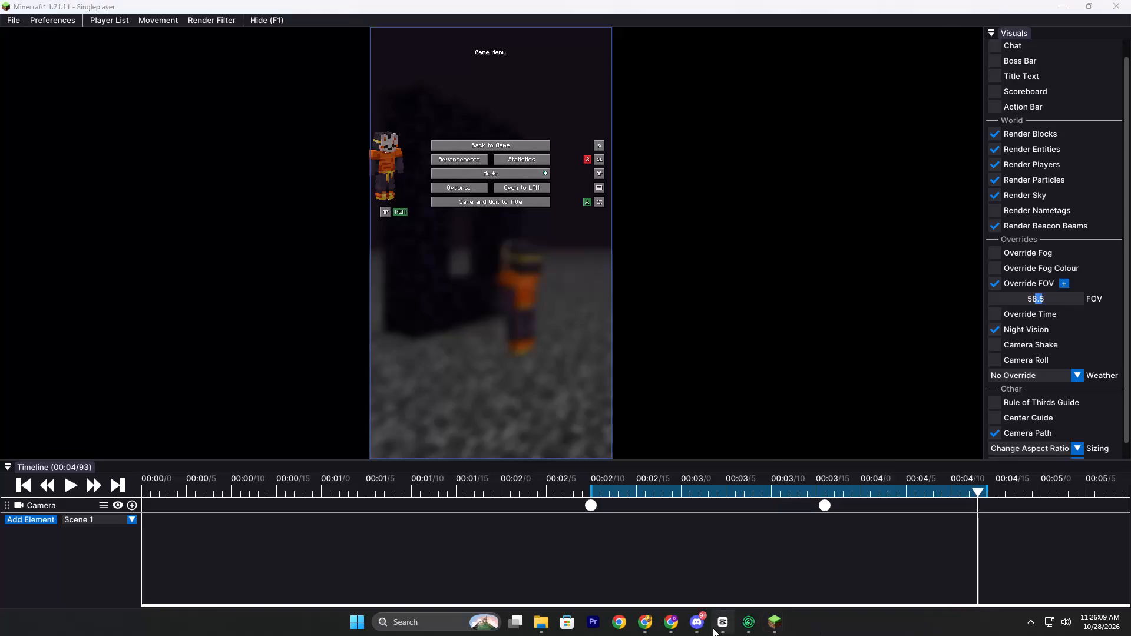
In CapCut, insert the exported replay clip 2026-10-28T11_25_49 from the Videos folder into the main track before the long 11-00-43 clip, and play it back.
key(space)
key(space)
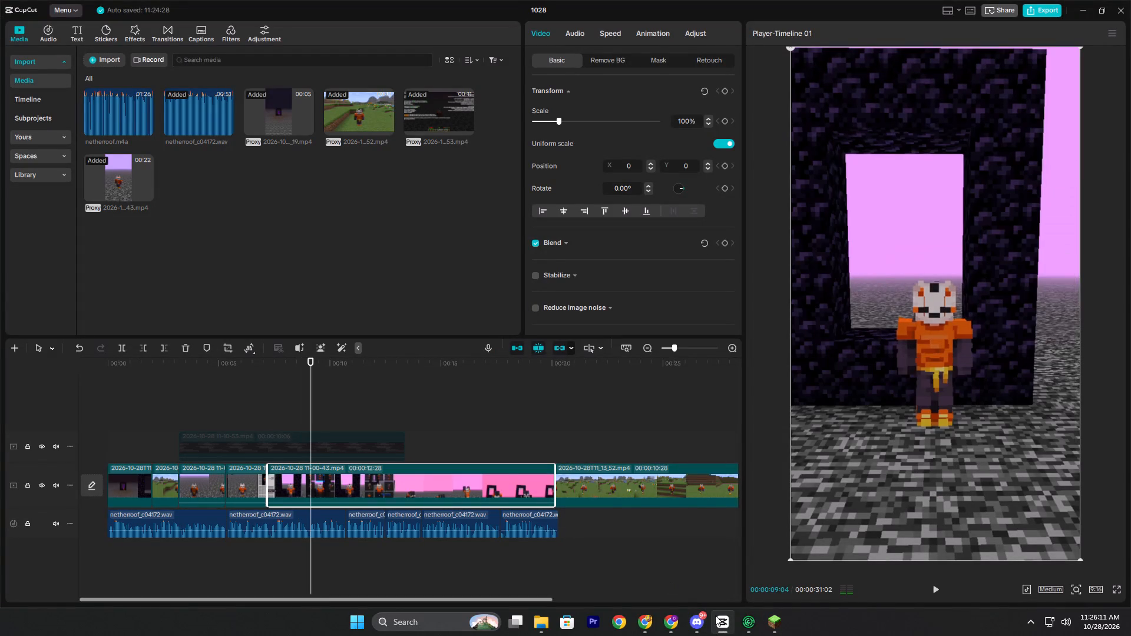
click(543, 618)
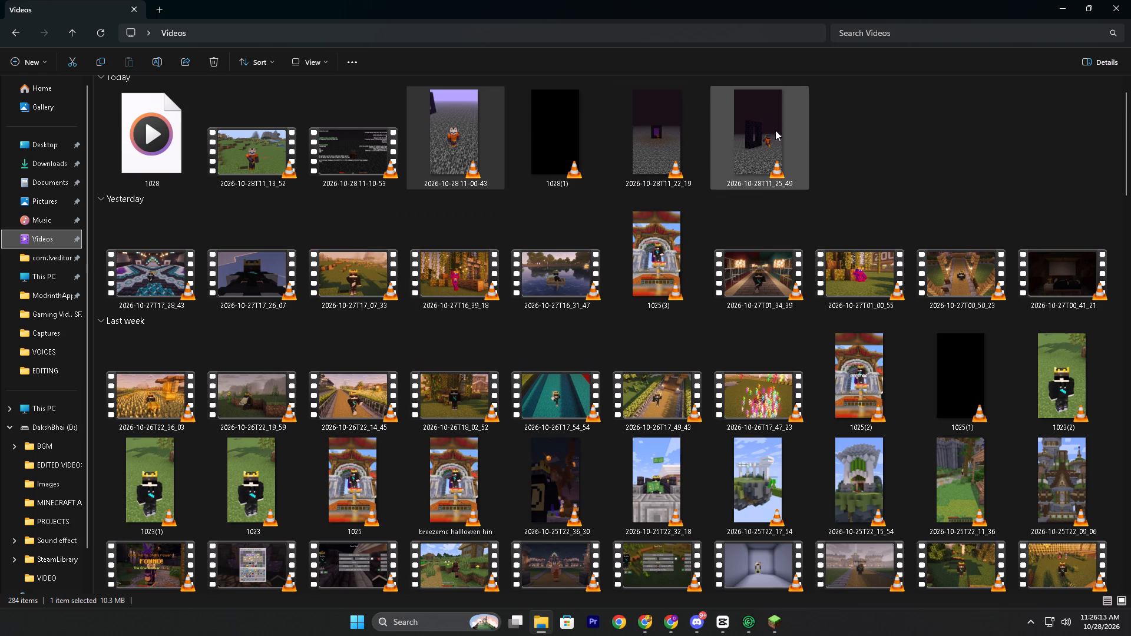
drag(748, 135, 534, 531)
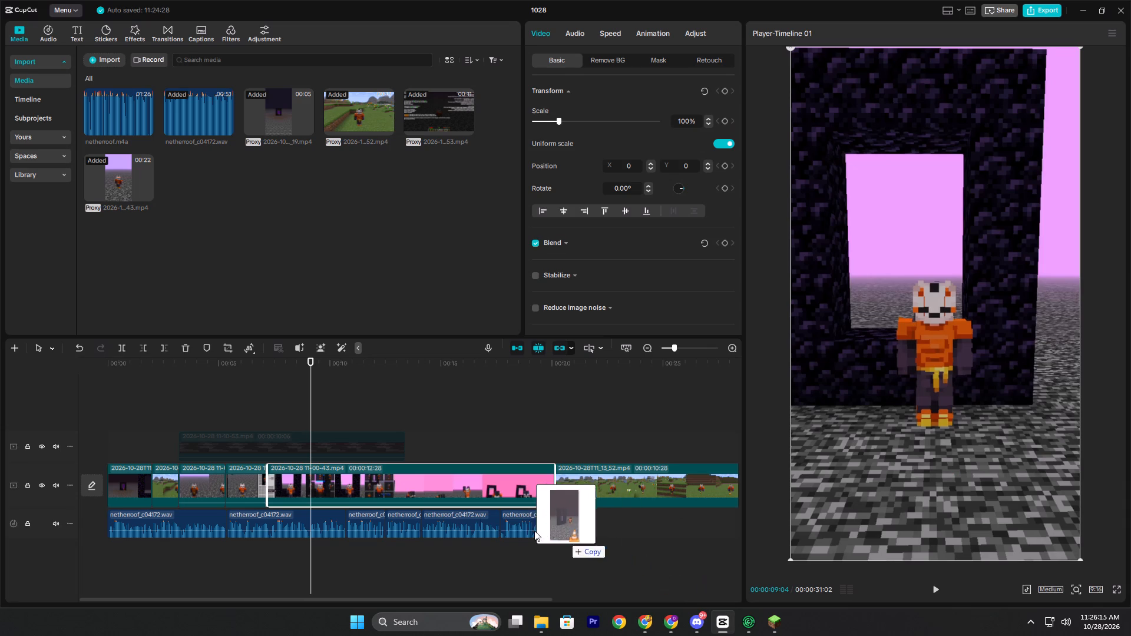
drag(534, 531, 474, 518)
drag(332, 412, 292, 489)
click(267, 417)
double_click(267, 415)
key(space)
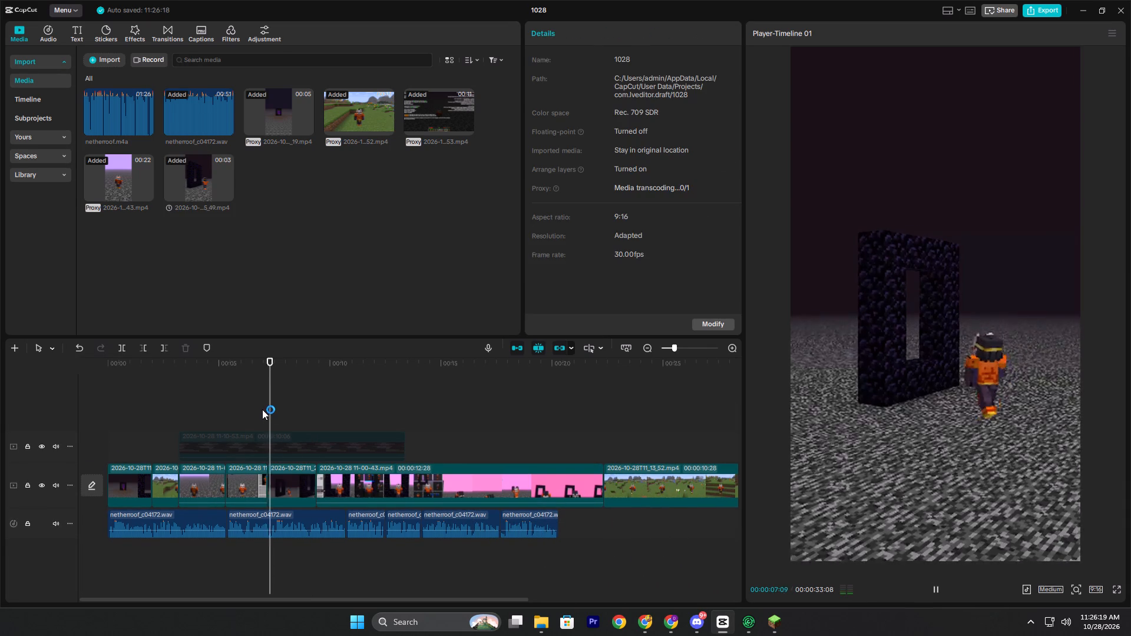
key(space)
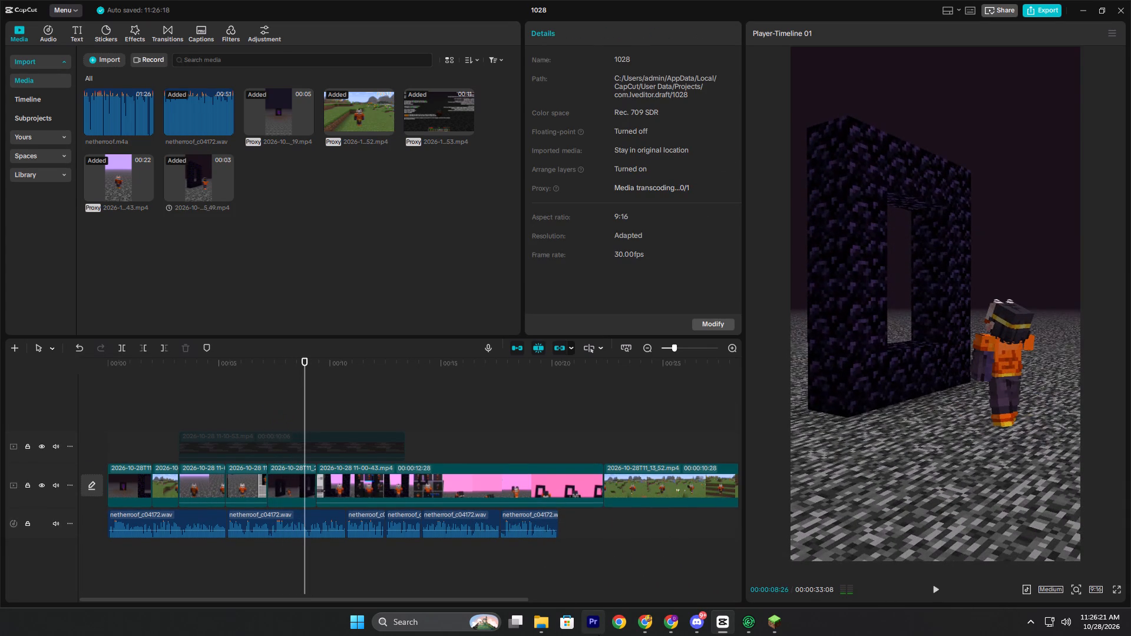
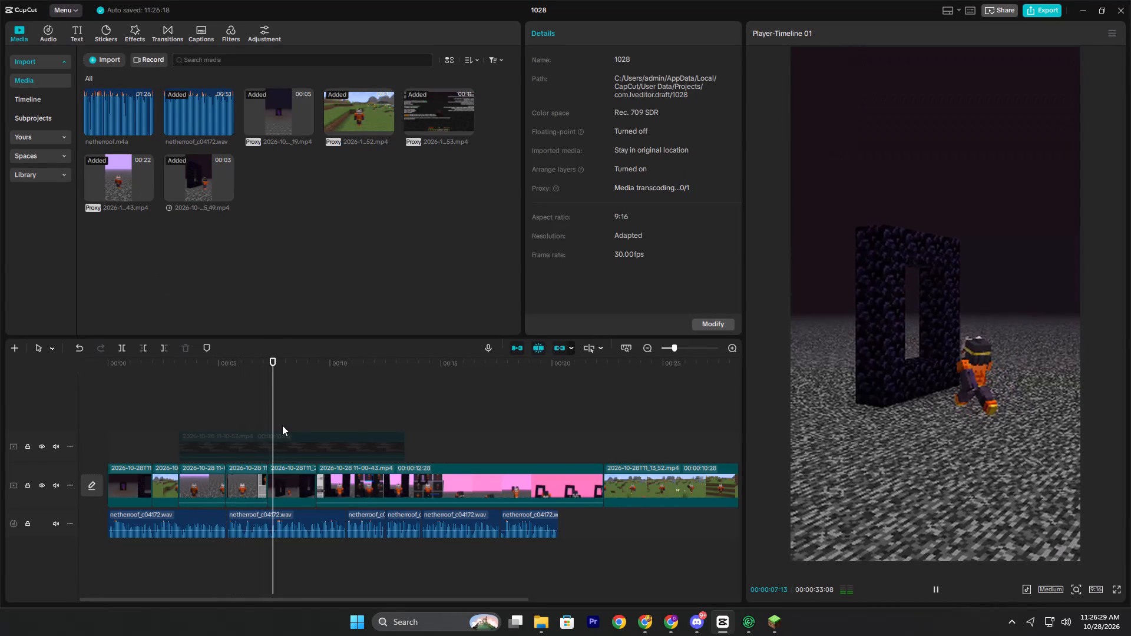
Trim the end of the inserted portal-frame clip to 00:00:08:28 and play back across the new cut.
key(space)
click(307, 406)
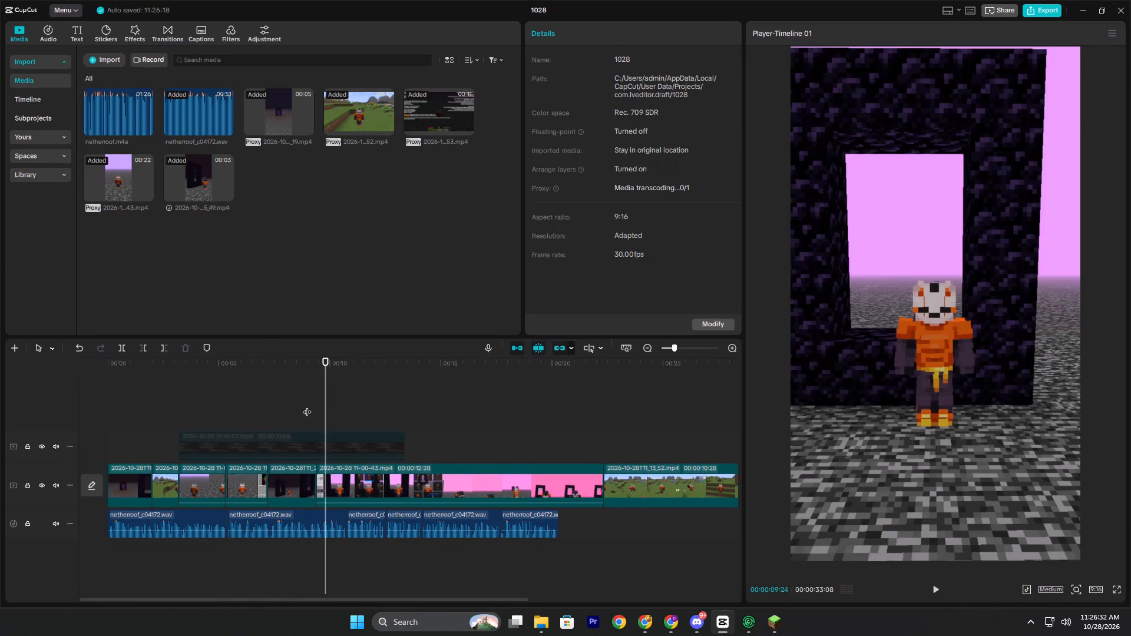
click(295, 397)
key(space)
key(space)
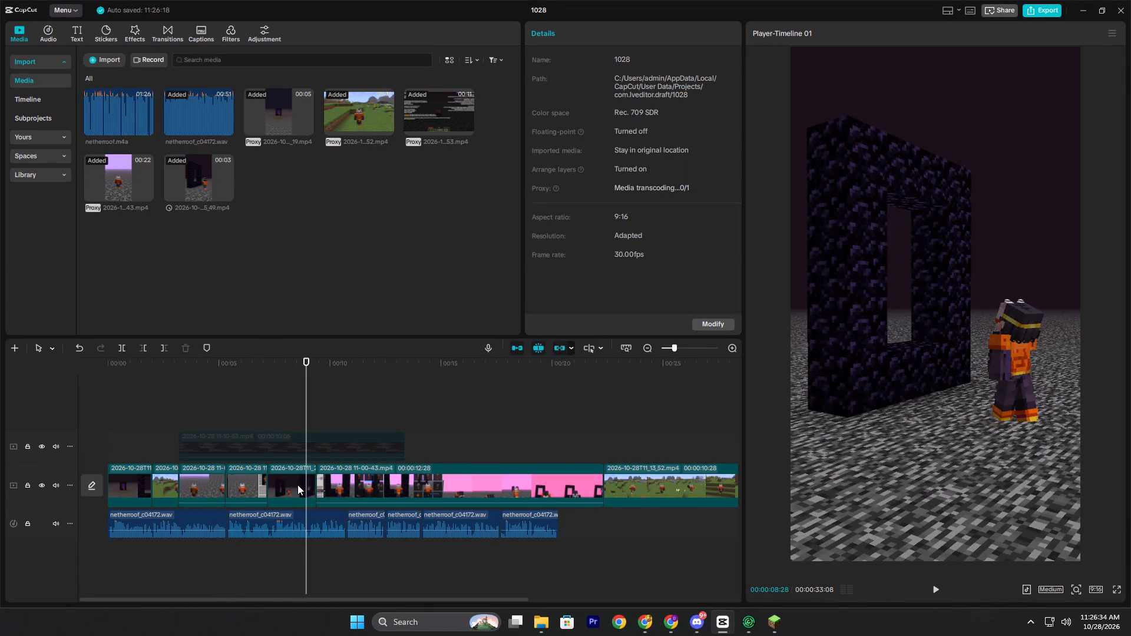
click(297, 485)
key(w)
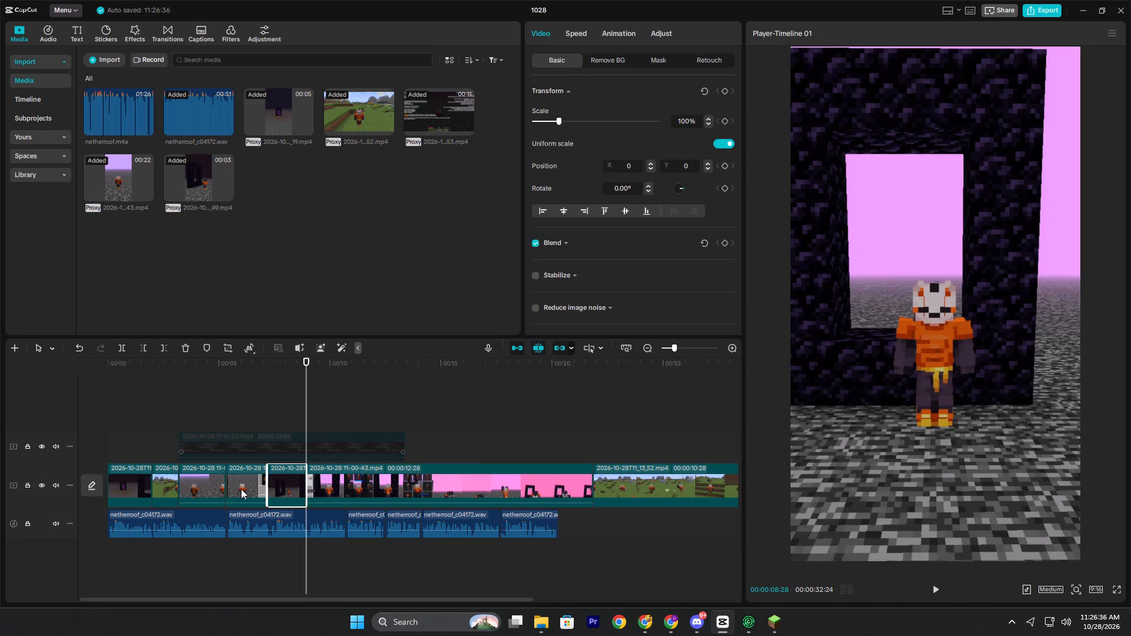
key(space)
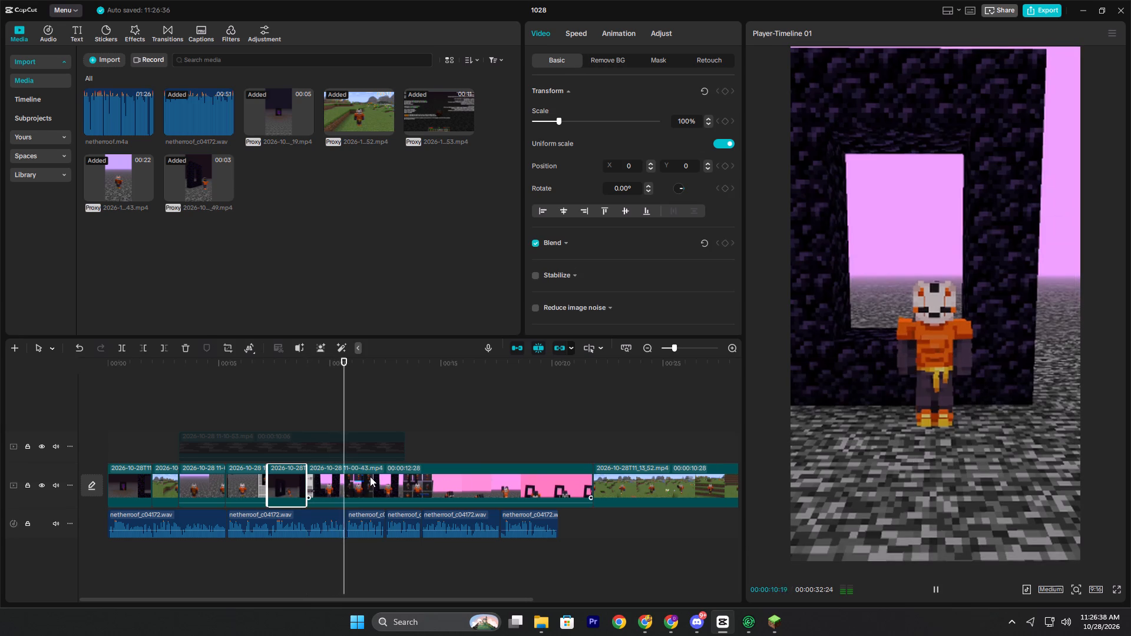
click(320, 412)
drag(312, 408, 305, 411)
click(305, 411)
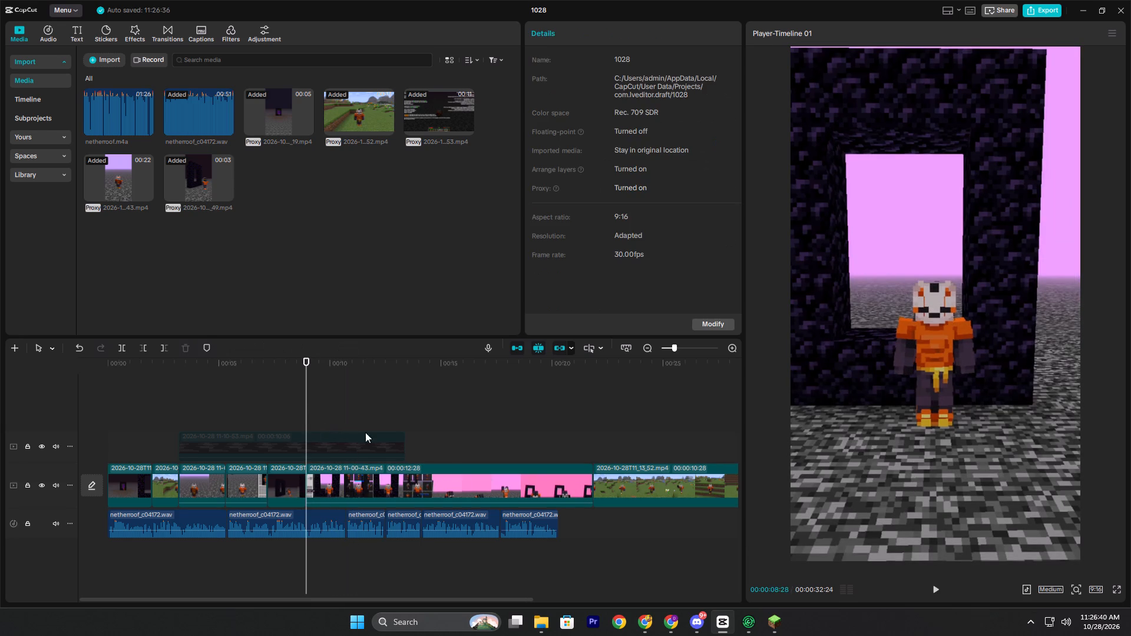
Switch to Minecraft, move the replay timeline's playhead back to 00:00/4, and close the game menu.
click(778, 630)
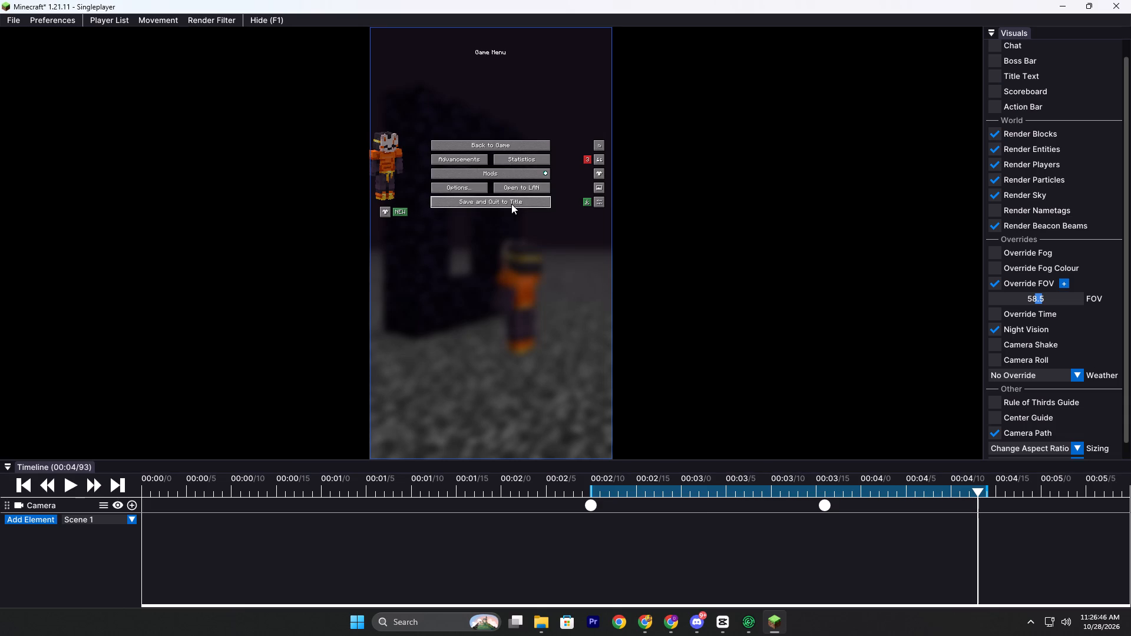
click(214, 485)
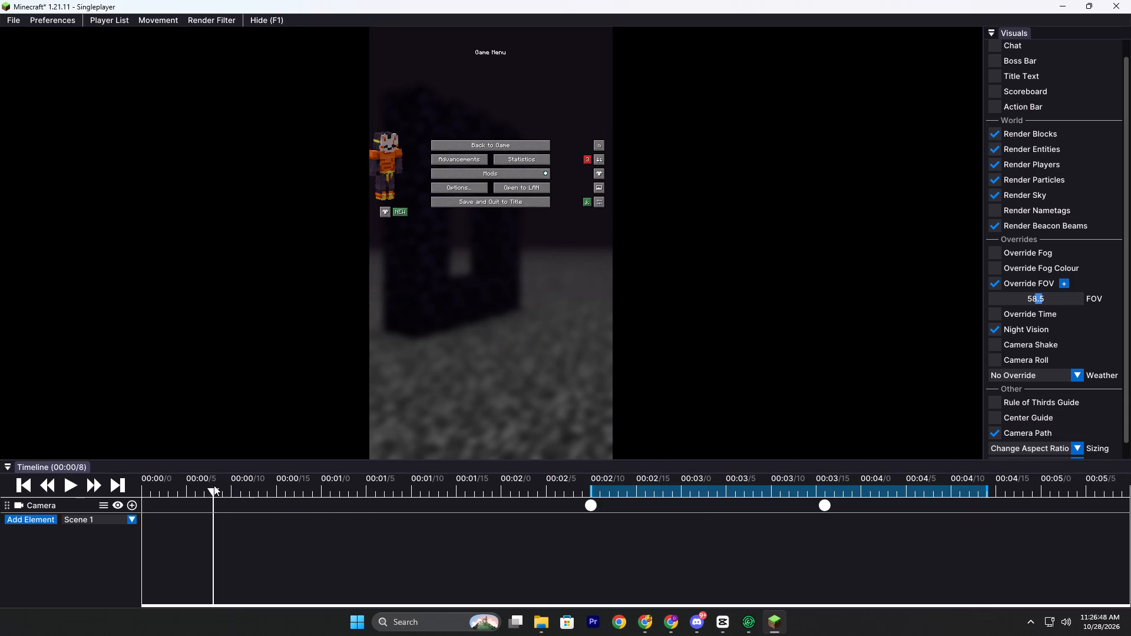
drag(210, 492, 178, 503)
click(471, 151)
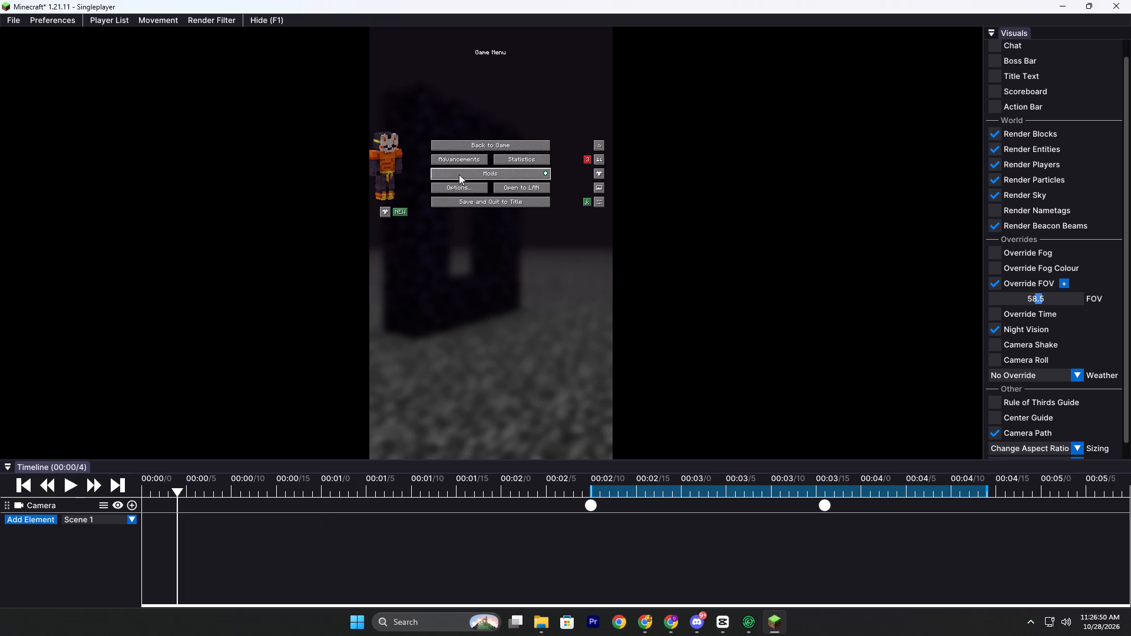
click(477, 151)
Spectate the recorded player entity and change to the third-person view facing the character's front.
drag(464, 289, 565, 310)
key(w)
right_drag(490, 249, 487, 254)
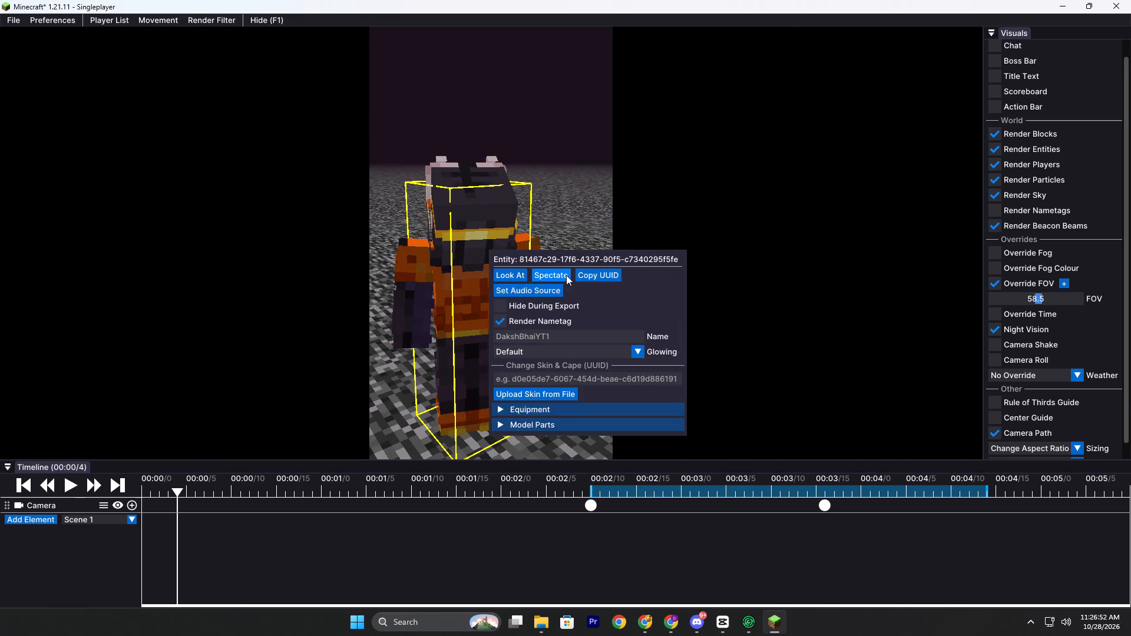
click(566, 275)
key(F5)
key(F5)
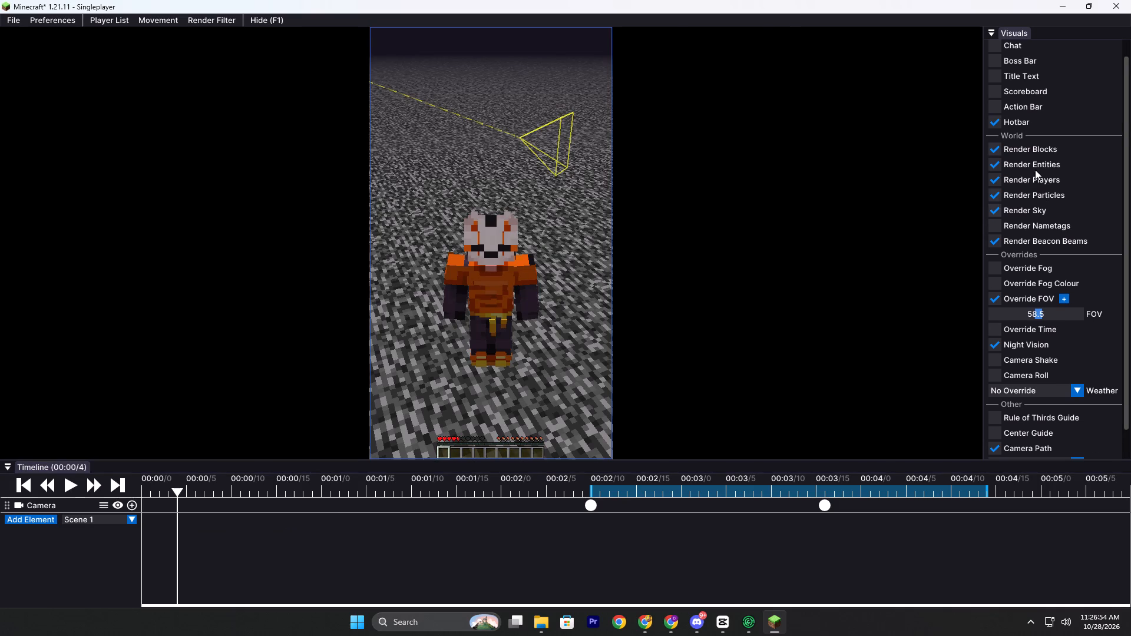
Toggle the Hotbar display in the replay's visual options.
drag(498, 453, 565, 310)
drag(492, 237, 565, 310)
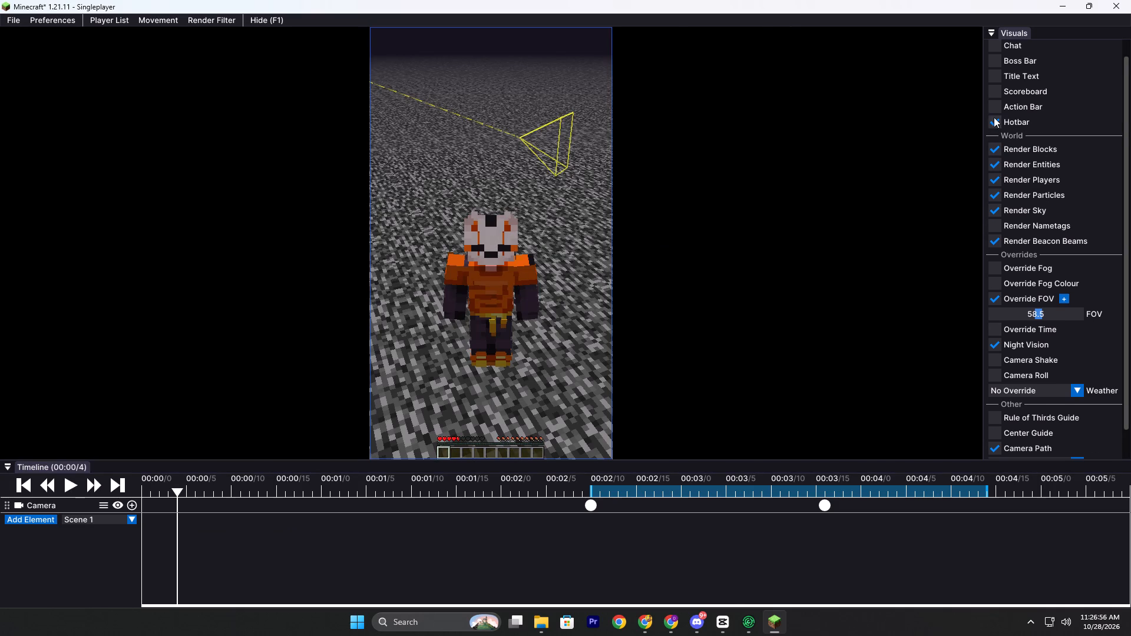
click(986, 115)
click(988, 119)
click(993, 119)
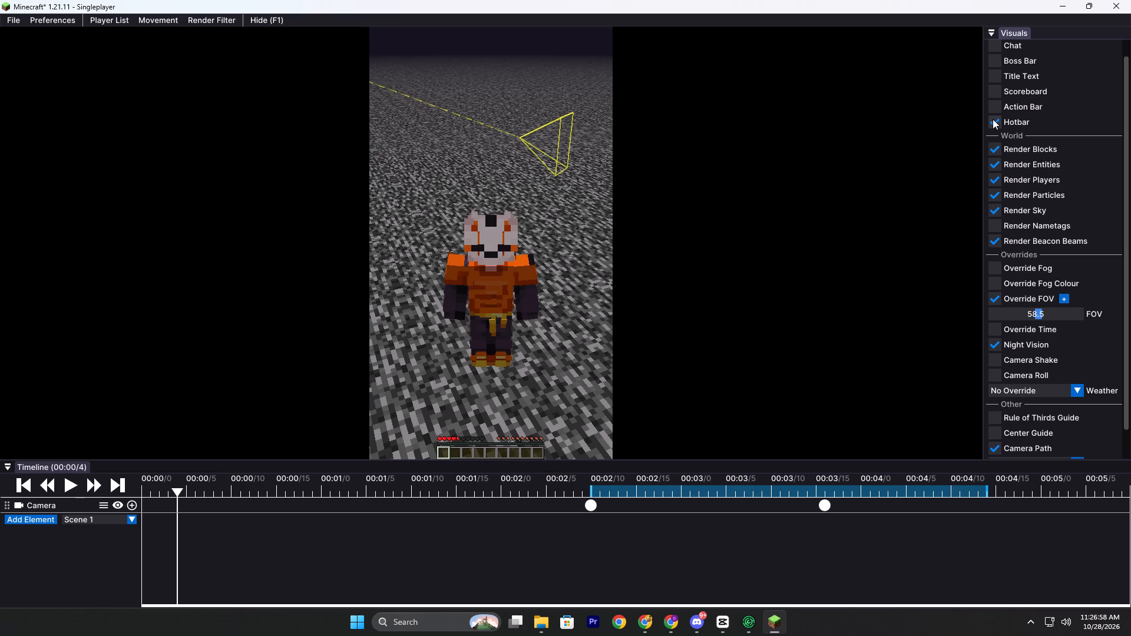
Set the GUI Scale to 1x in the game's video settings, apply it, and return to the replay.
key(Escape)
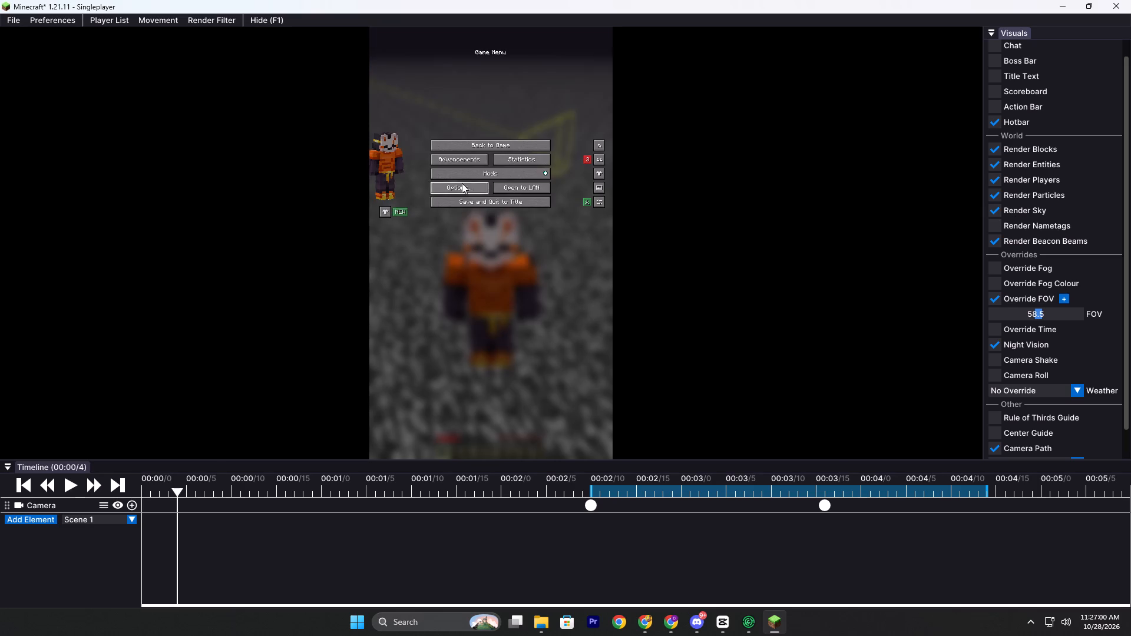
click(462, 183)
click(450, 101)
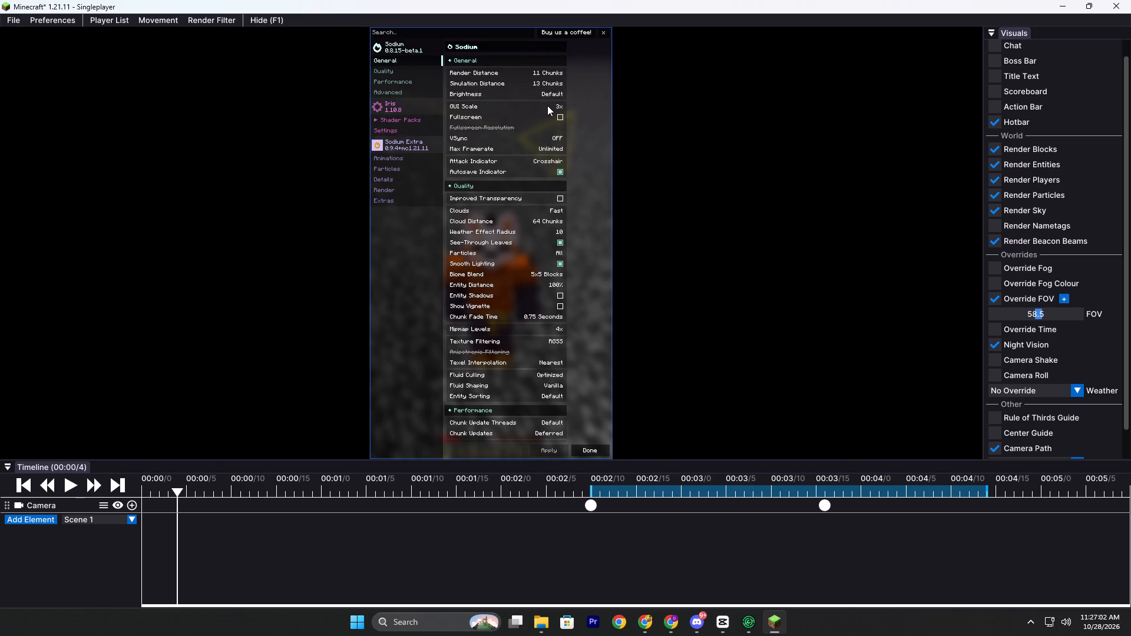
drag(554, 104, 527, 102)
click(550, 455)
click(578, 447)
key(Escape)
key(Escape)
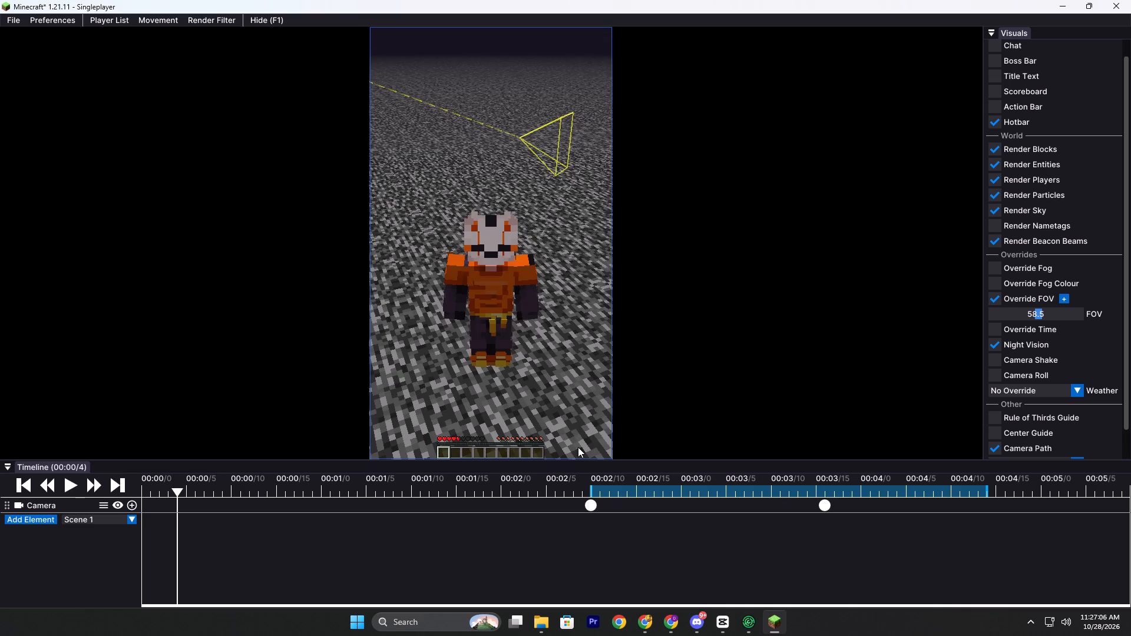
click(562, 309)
Set the GUI Scale to Auto in the game's video settings, apply it, and return to the replay.
key(Escape)
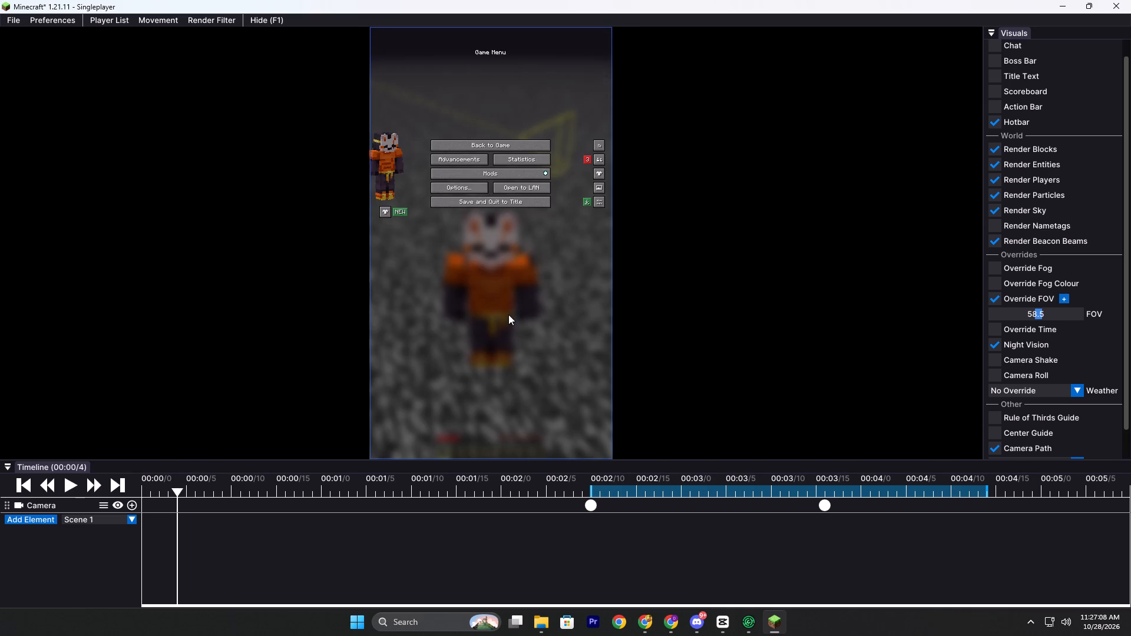
click(472, 185)
click(451, 97)
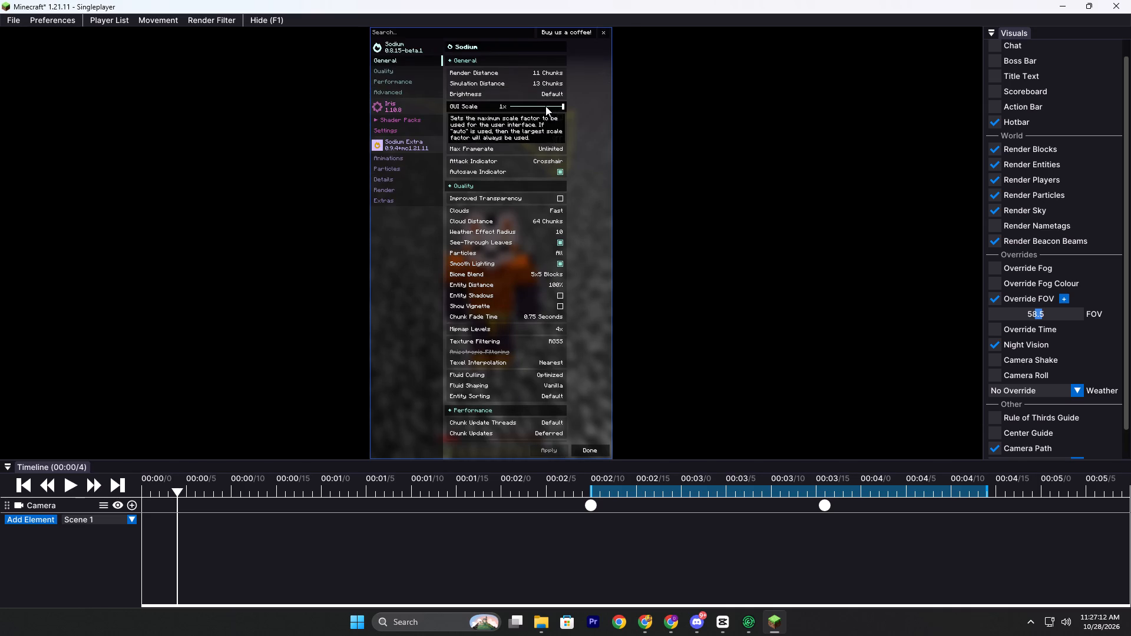
click(545, 106)
drag(545, 106, 531, 104)
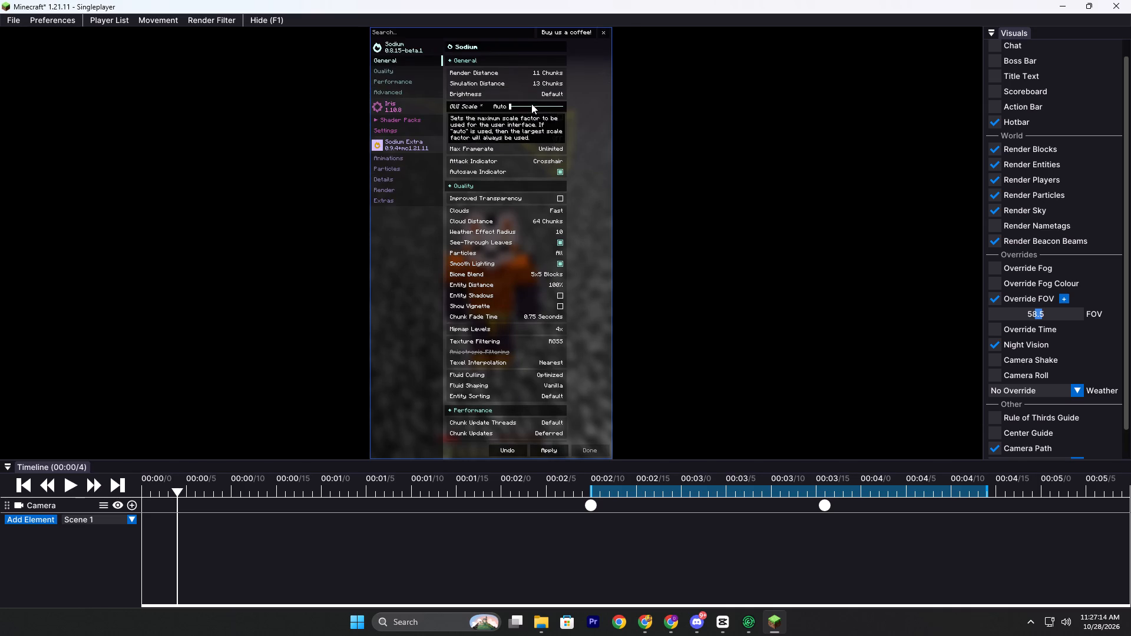
drag(531, 104, 527, 105)
click(547, 452)
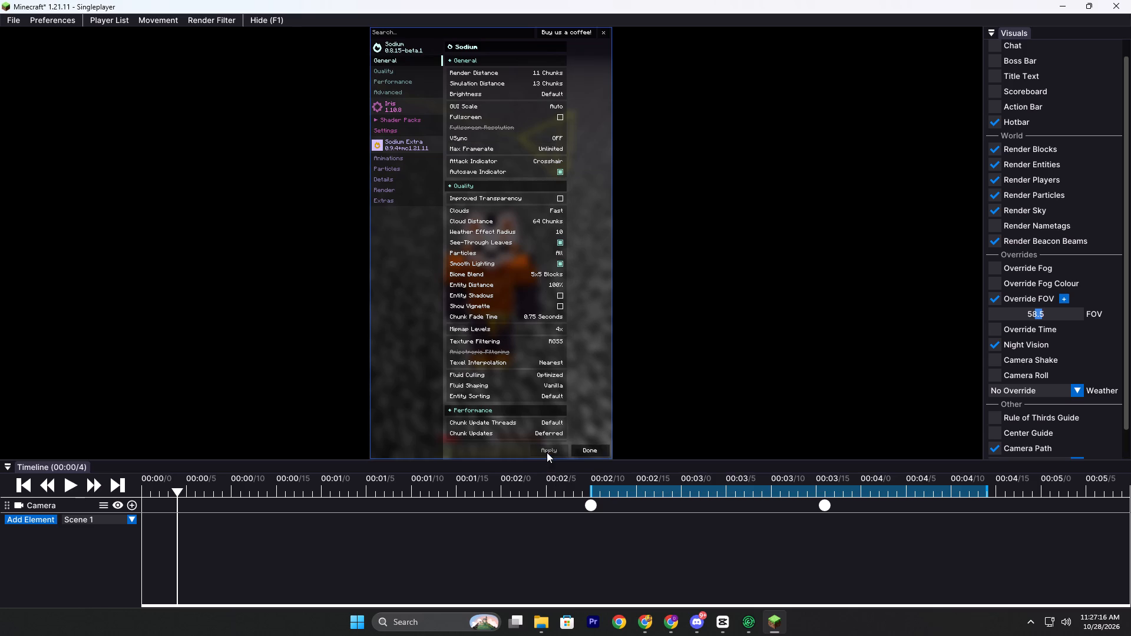
click(579, 448)
key(Escape)
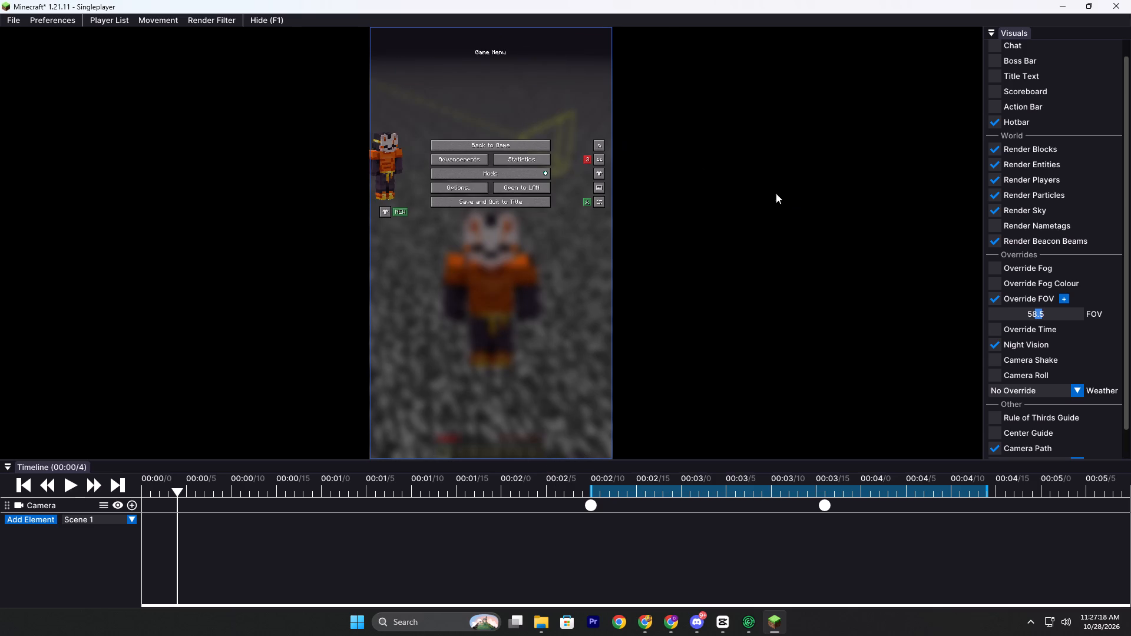
key(Escape)
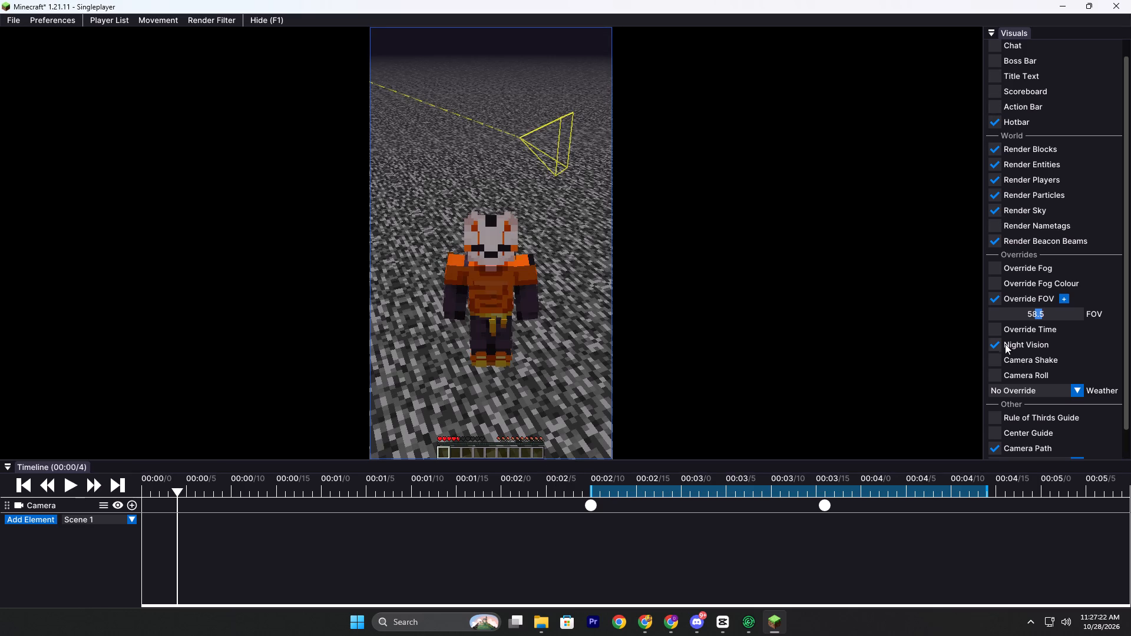
Examine the remaining replay visual options down to the sizing and aspect settings.
scroll(1024, 367, down, 2)
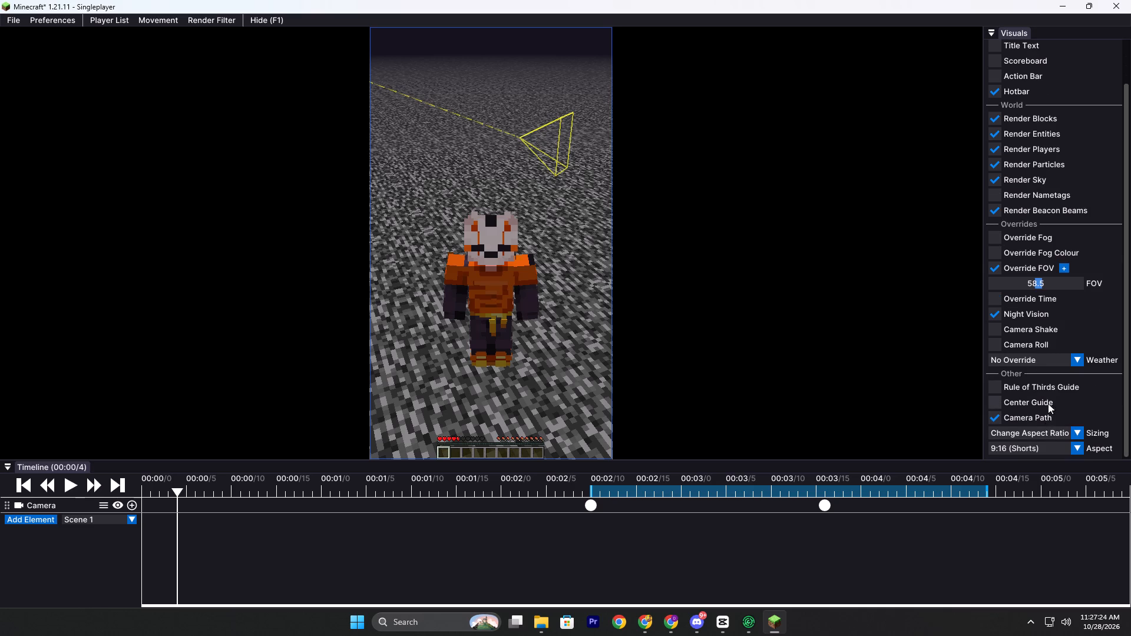
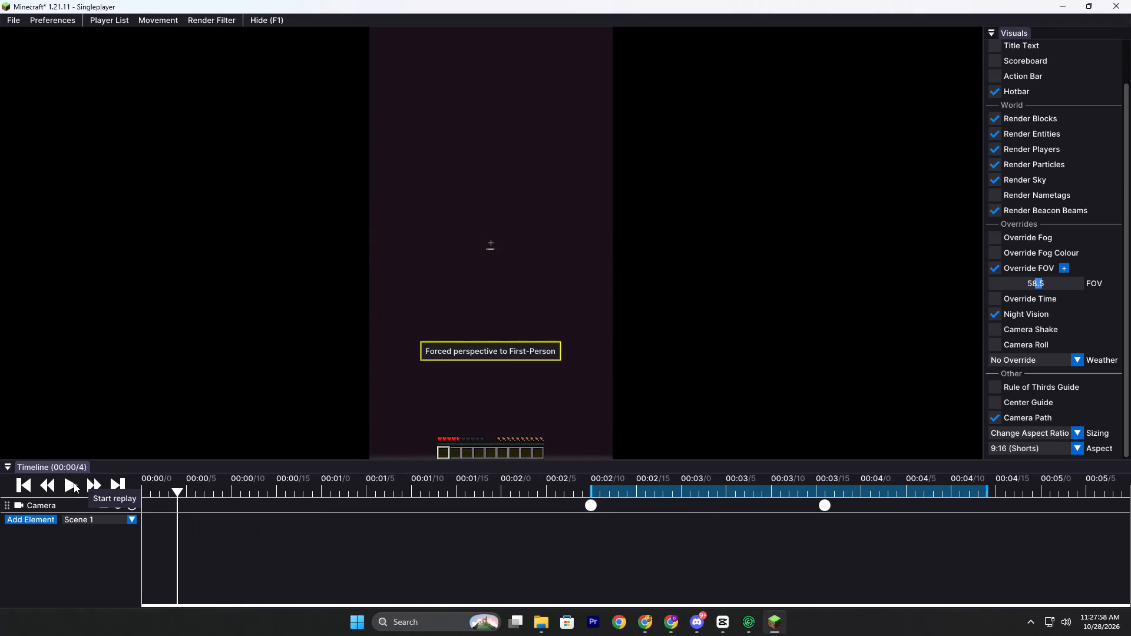
View the player from the front, play the replay forward, and mark the export range's start at 00:02/45.
key(F5)
key(F5)
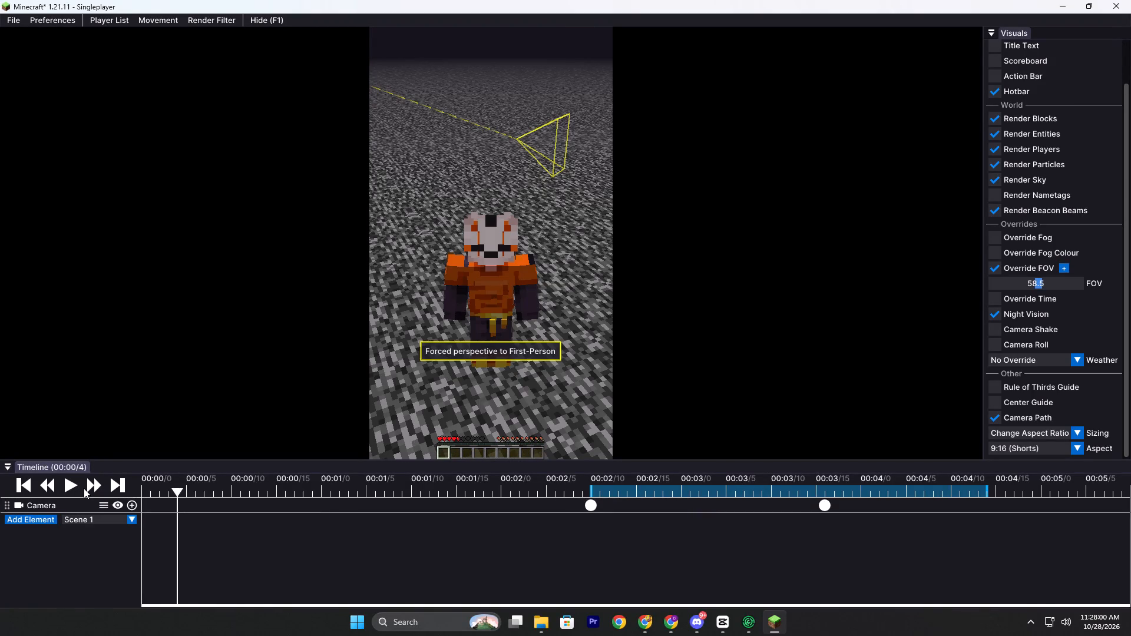
key(i)
click(70, 489)
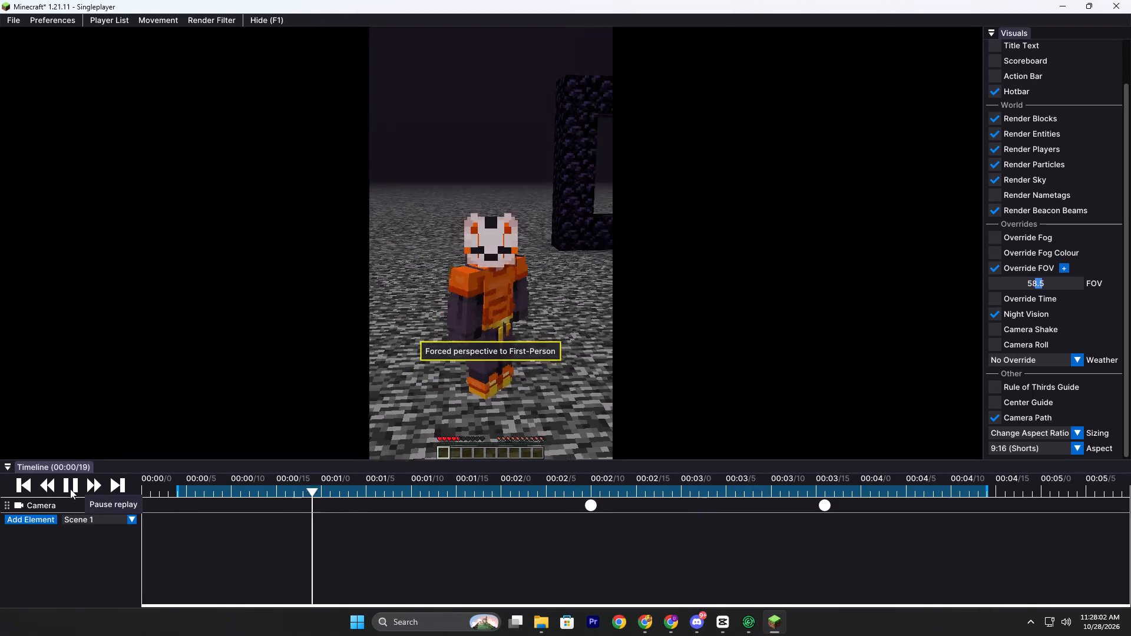
click(70, 489)
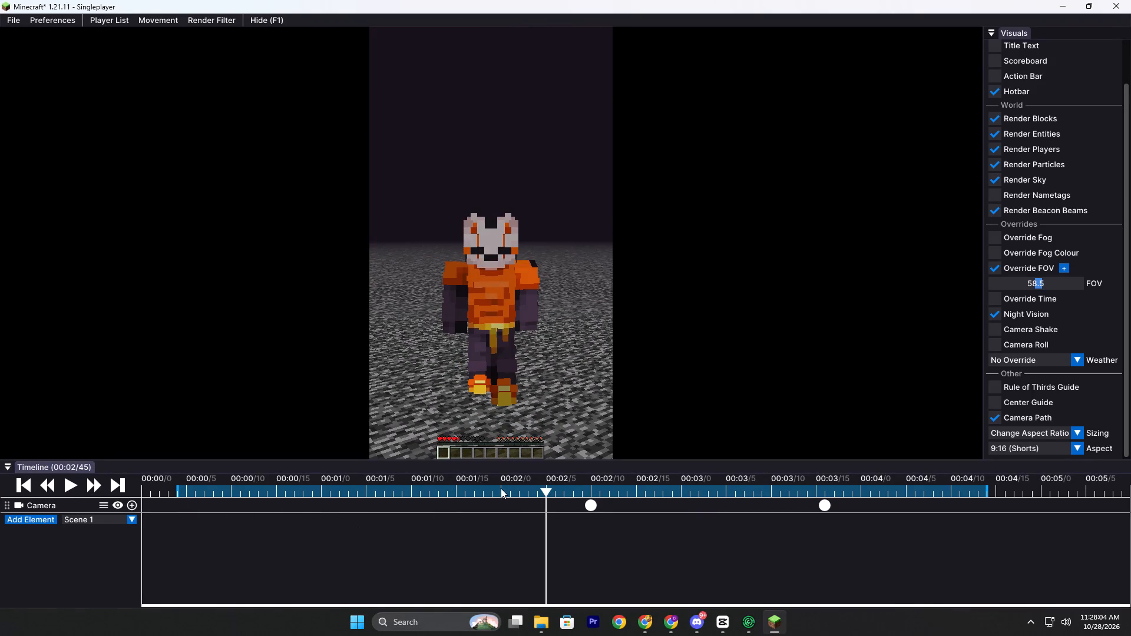
key(i)
Delete both camera keyframes from the replay timeline, with the playhead placed at 00:02/46.
double_click(70, 479)
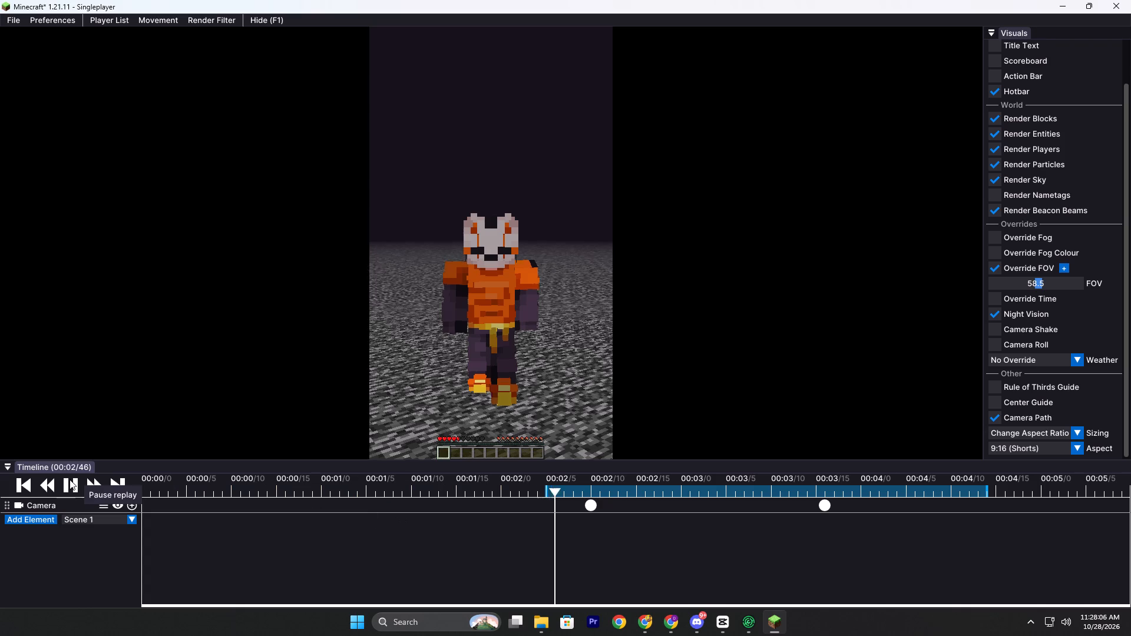
click(593, 509)
key(BackSpace)
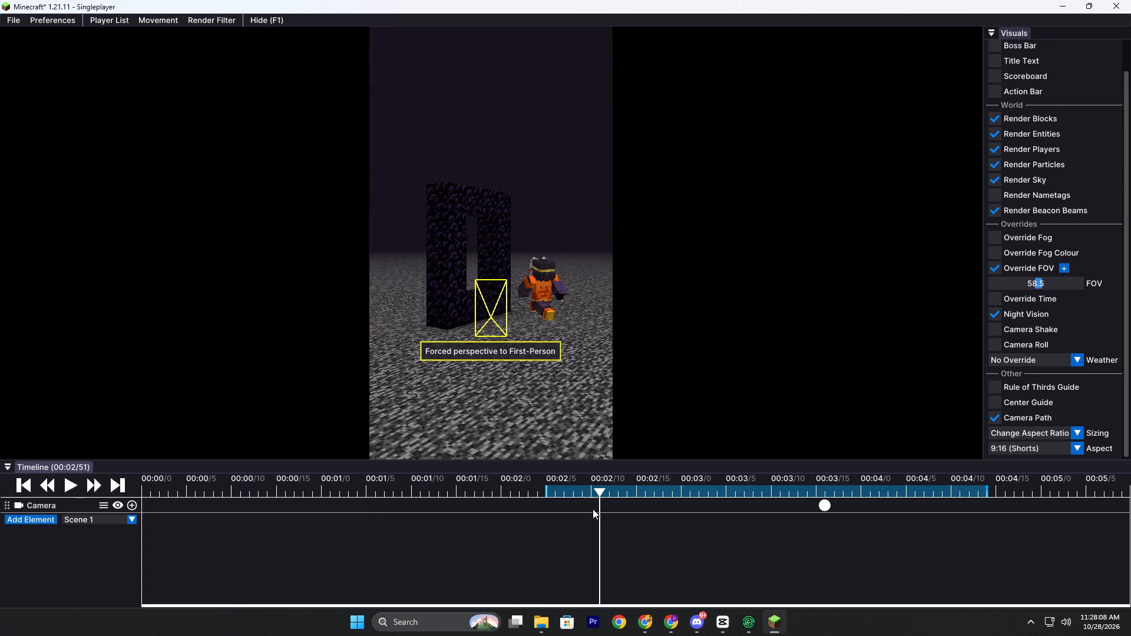
click(554, 478)
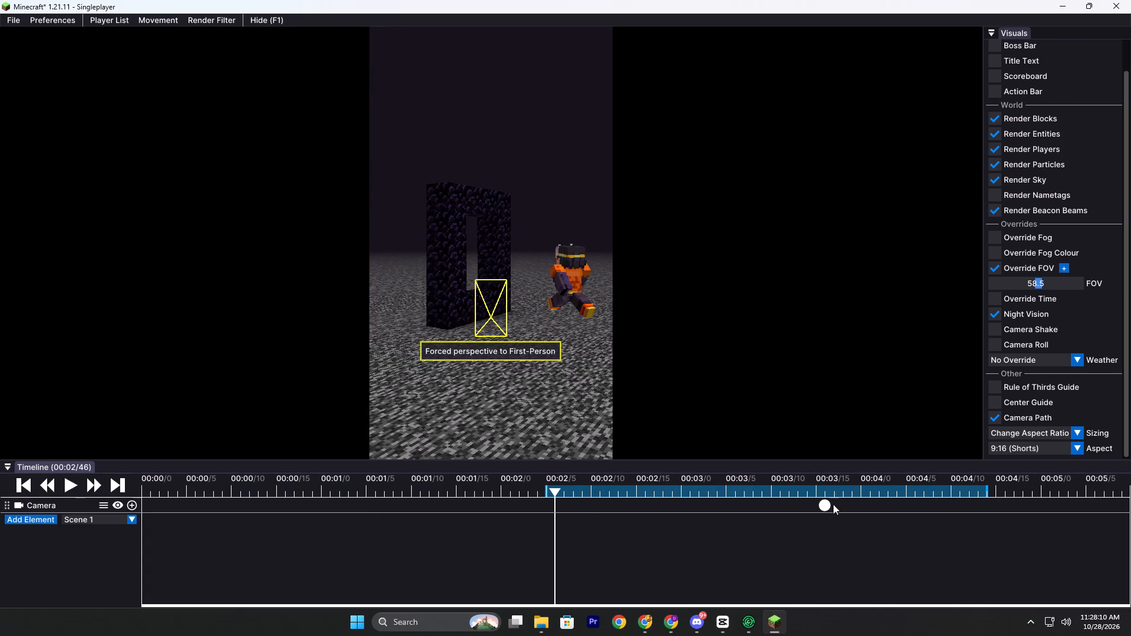
click(831, 508)
key(BackSpace)
Spectate the player in the replay and switch the perspective to the front-facing third-person view.
key(F5)
key(F5)
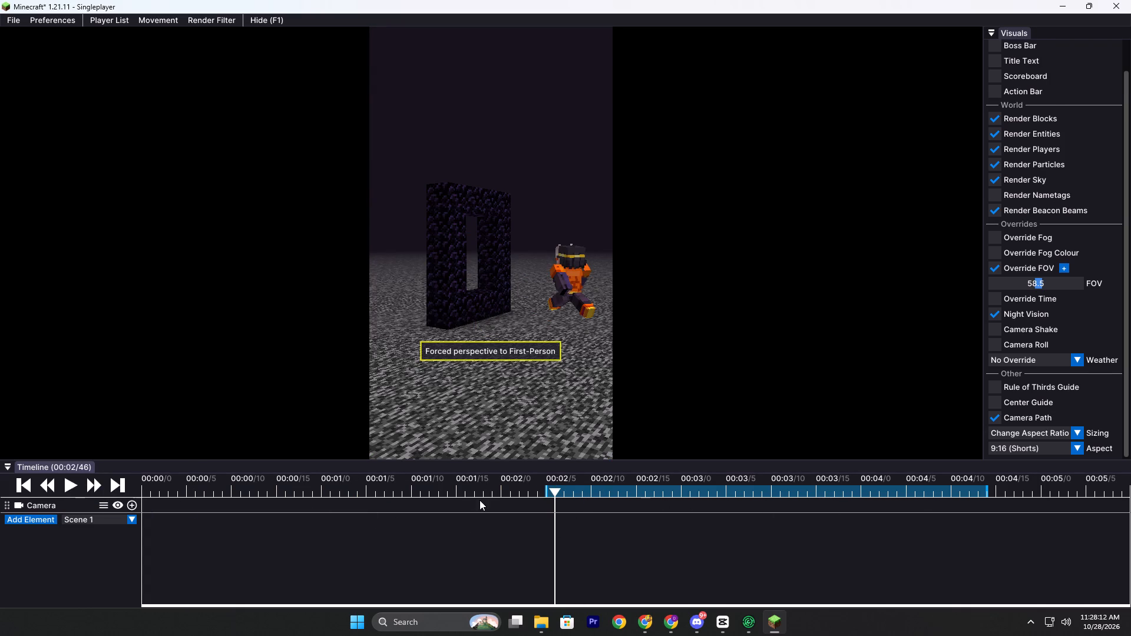
right_click(575, 290)
click(630, 313)
key(F5)
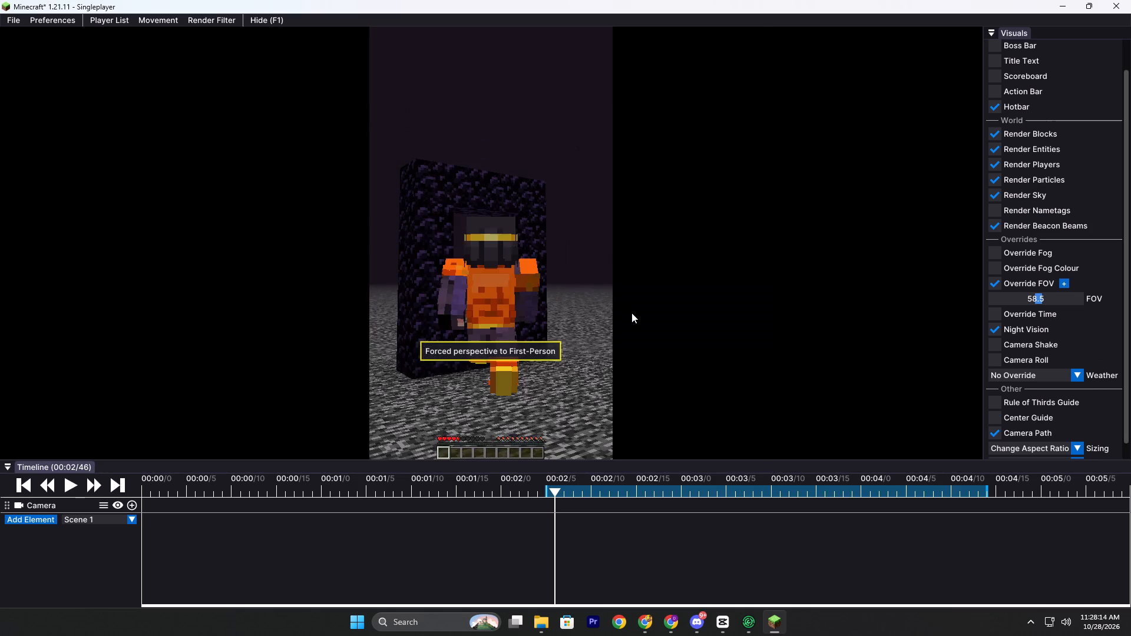
key(F5)
Play the replay through the running shot to 00:04/86 and mark the export range's end there.
click(66, 482)
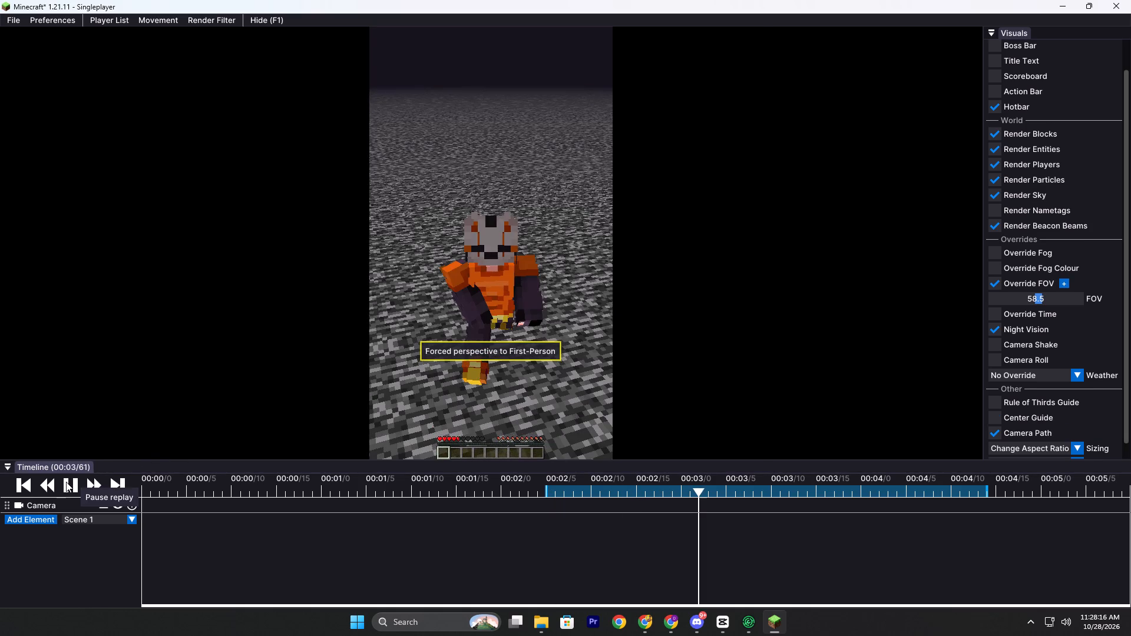
click(66, 482)
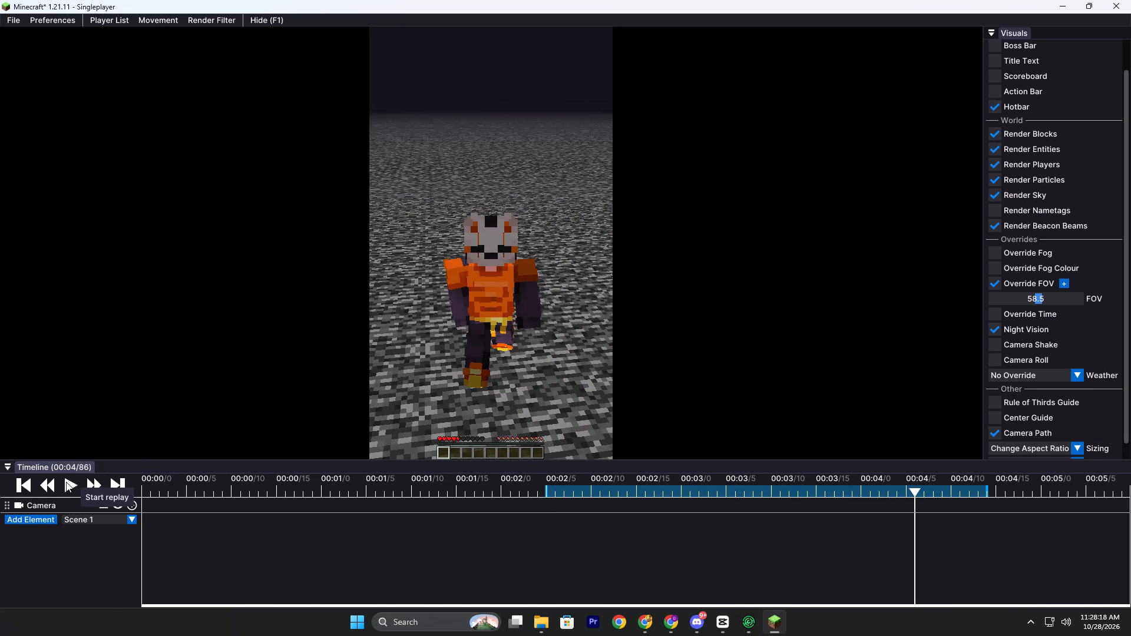
key(o)
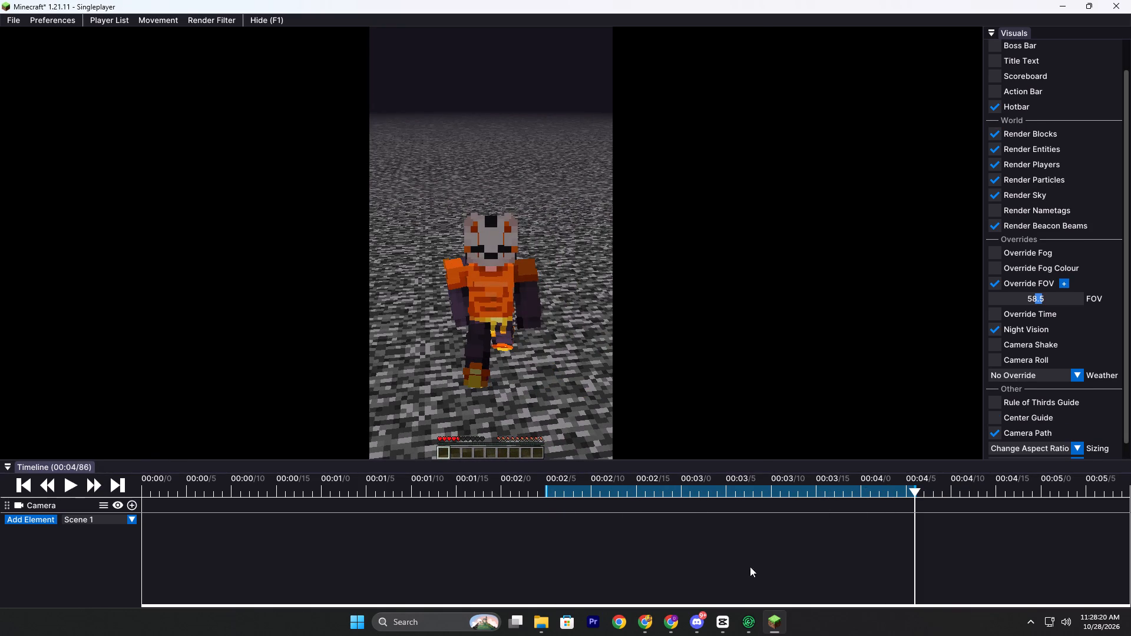
Switch from the replay to the Chrome window with the Captik project page.
click(679, 620)
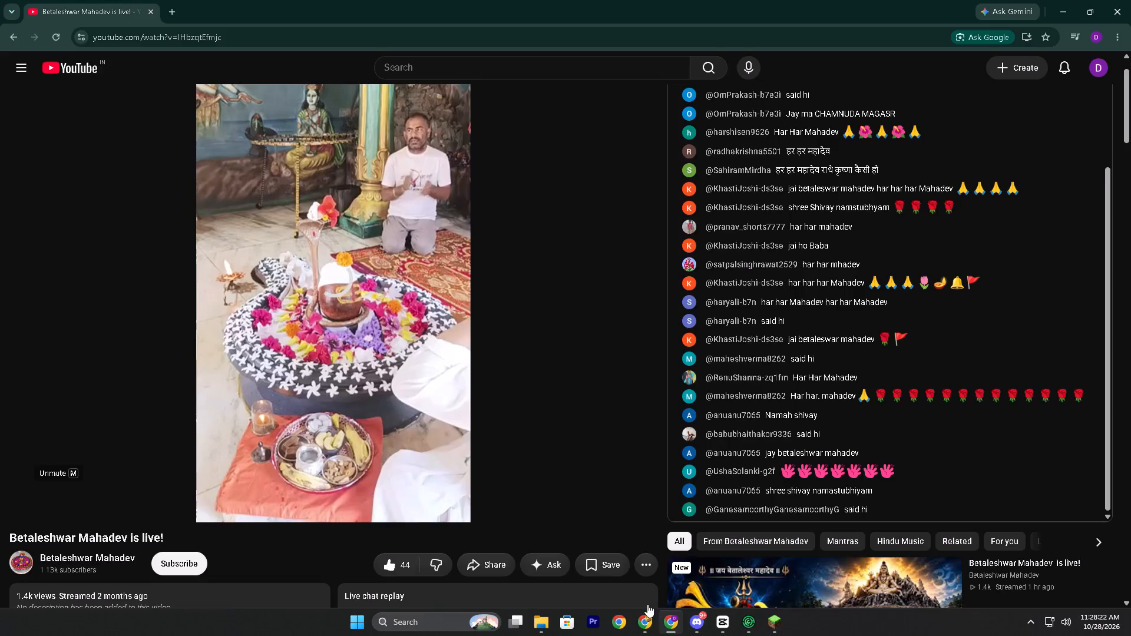
click(650, 627)
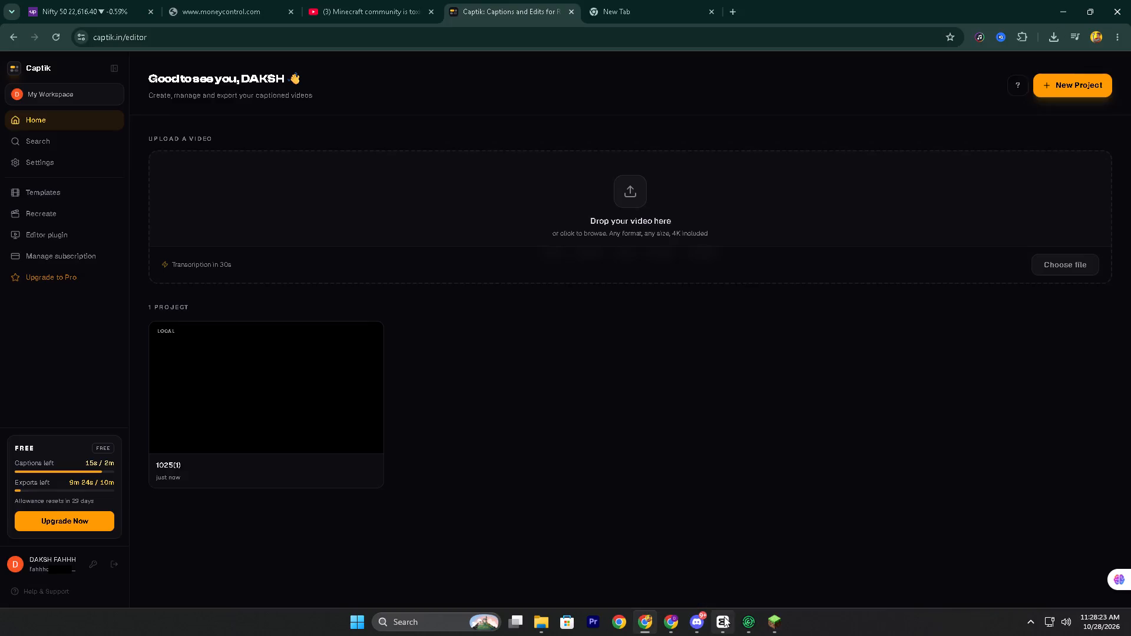